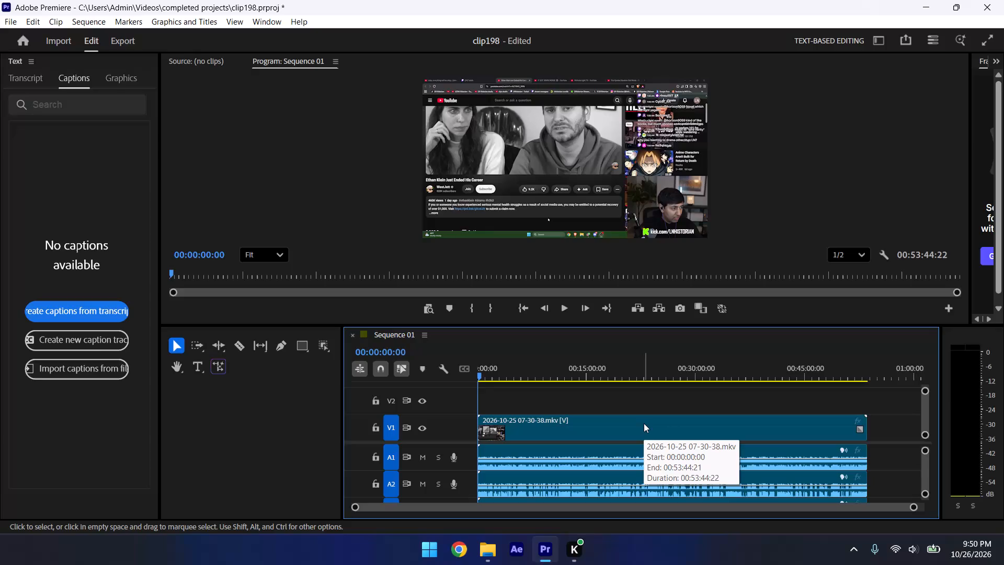
Enlarge the timeline area by narrowing the text and tools areas beside it.
key(space)
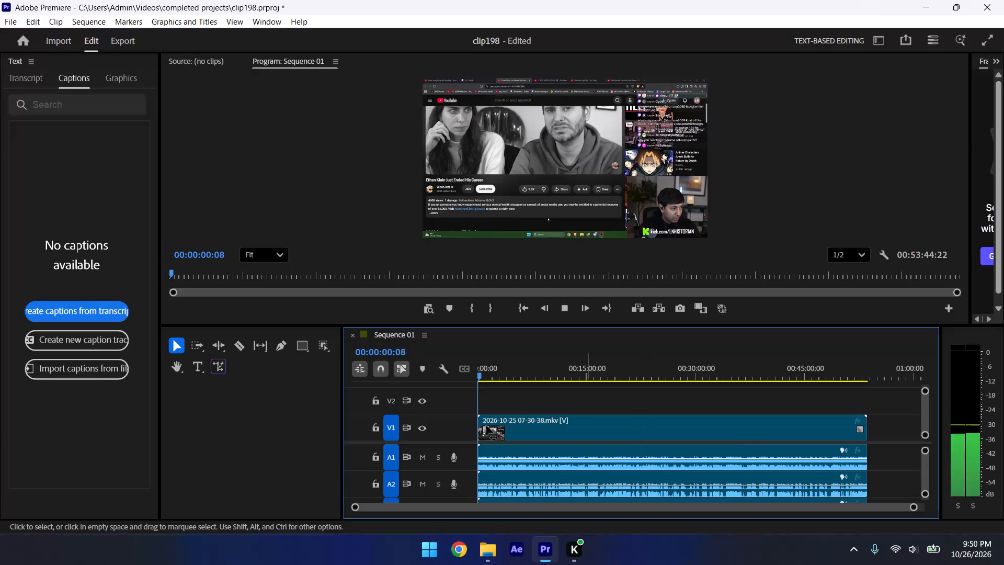
drag(342, 346, 131, 376)
drag(158, 275, 0, 317)
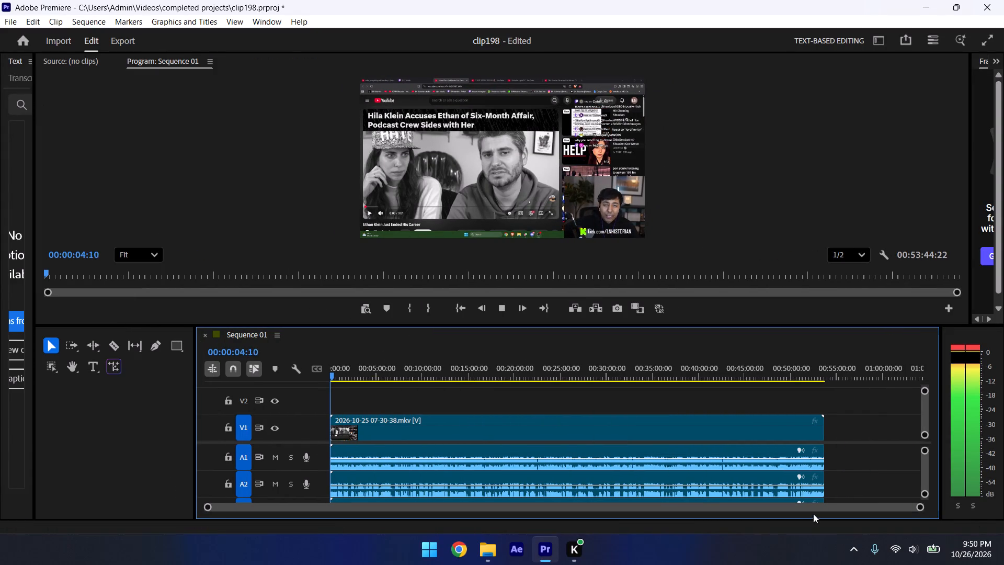
drag(193, 357, 0, 395)
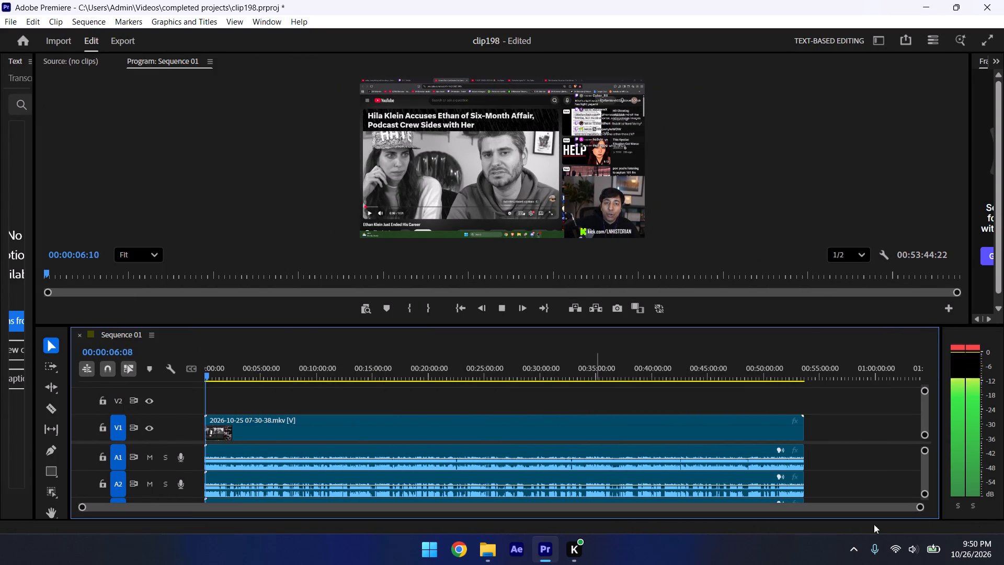
Trim about 3 seconds off the start of the recording and move it back to the sequence start.
drag(919, 508, 554, 503)
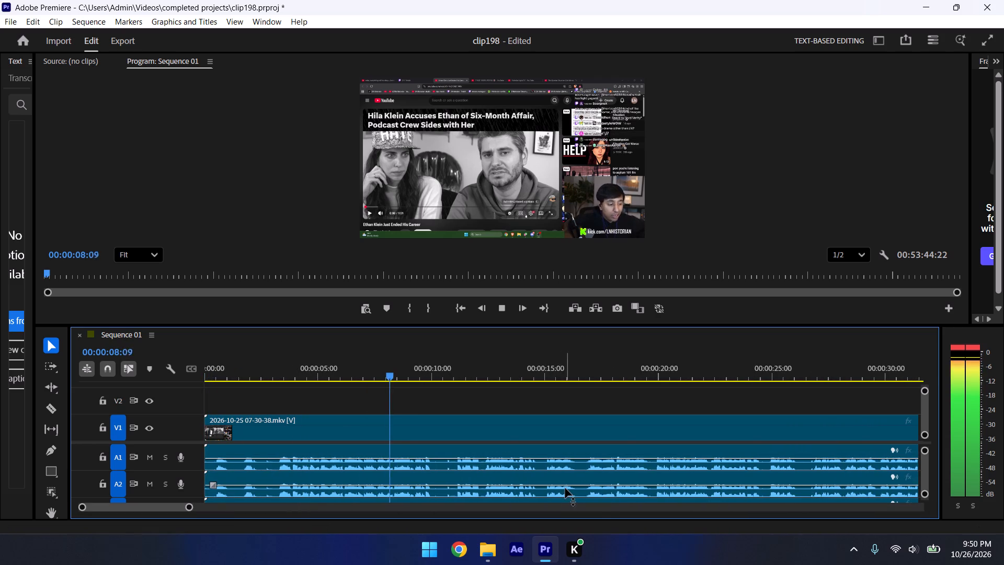
key(space)
drag(209, 418, 281, 443)
drag(309, 426, 182, 442)
Play the sequence from its start, split the recording at about 00:00:06:49 and save the project.
click(211, 371)
drag(208, 376, 0, 403)
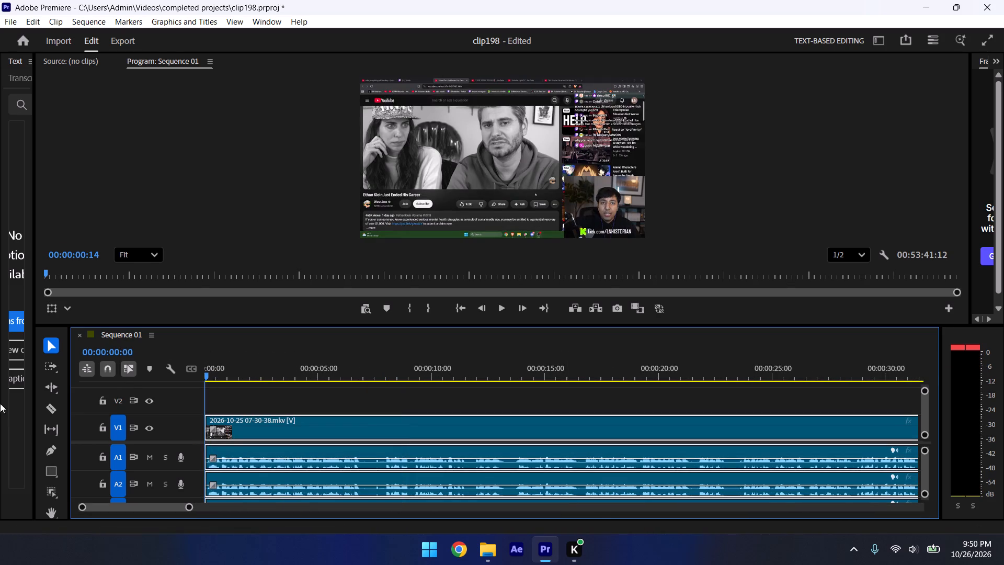
drag(0, 403, 0, 405)
key(space)
click(340, 401)
drag(189, 508, 202, 512)
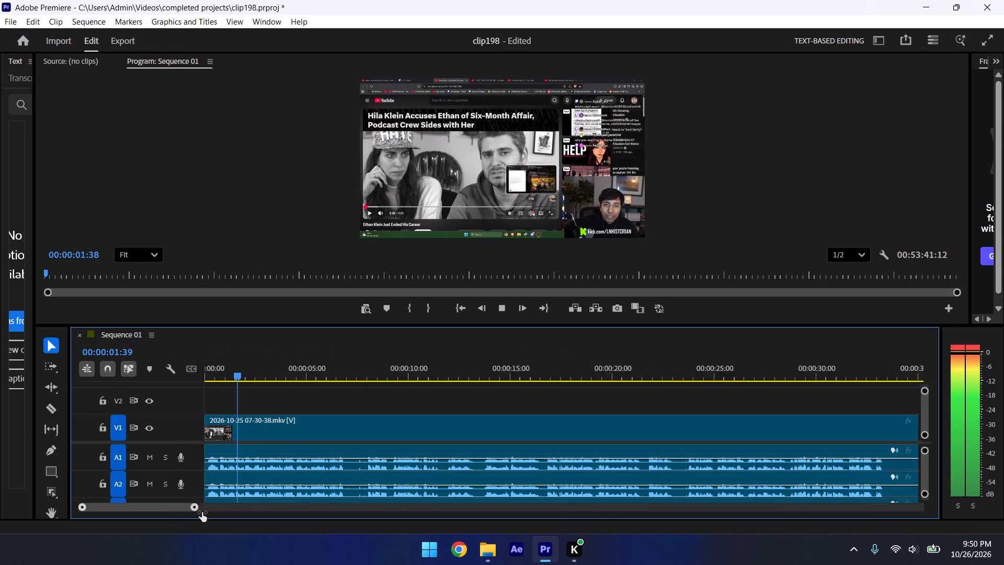
drag(202, 512, 185, 506)
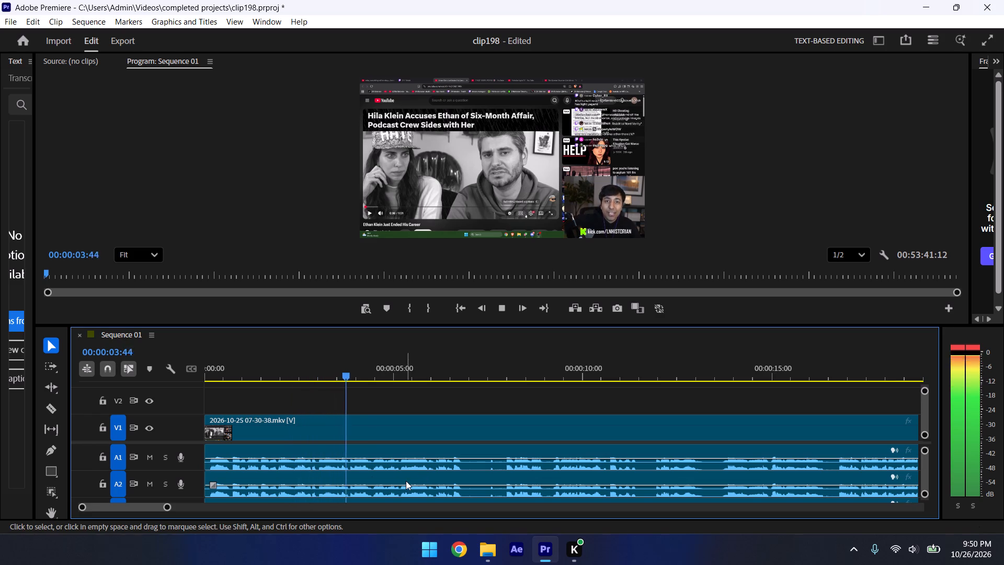
drag(168, 510, 177, 514)
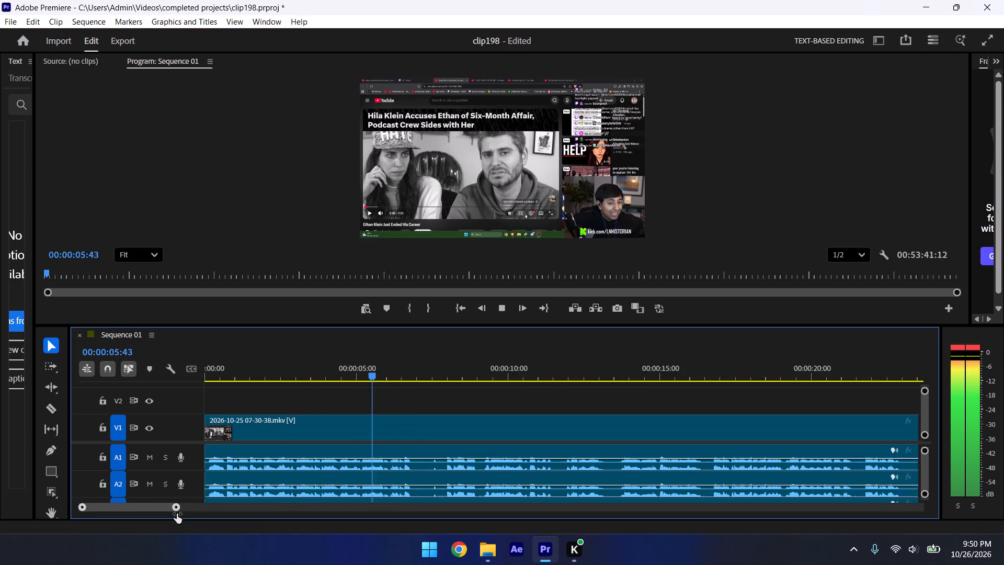
drag(177, 514, 173, 513)
key(space)
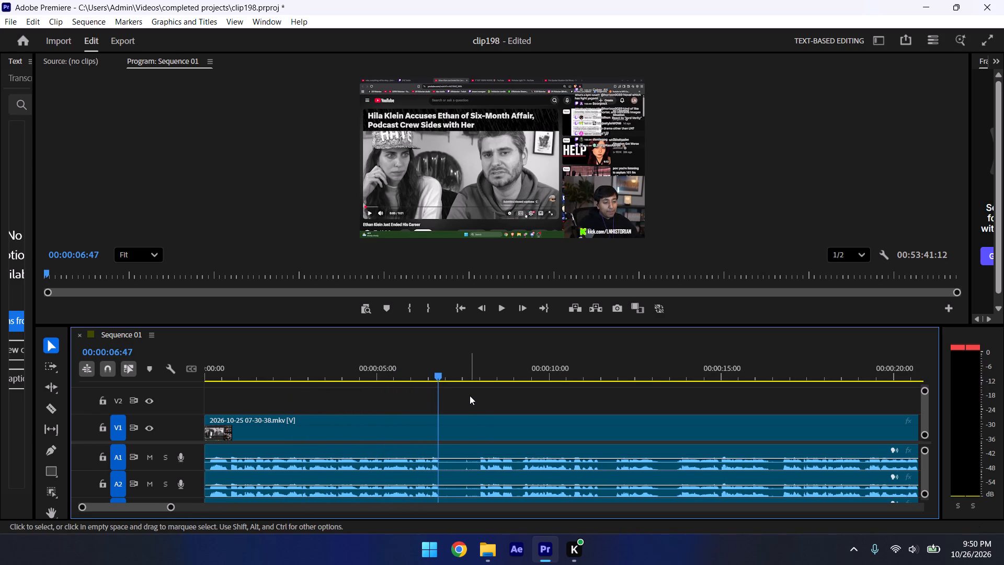
key(Right)
key(Right)
key(ctrl+k)
key(ctrl+s)
Trim about 1 second off the start of the footage after the 00:00:06:49 cut and close the gap.
key(space)
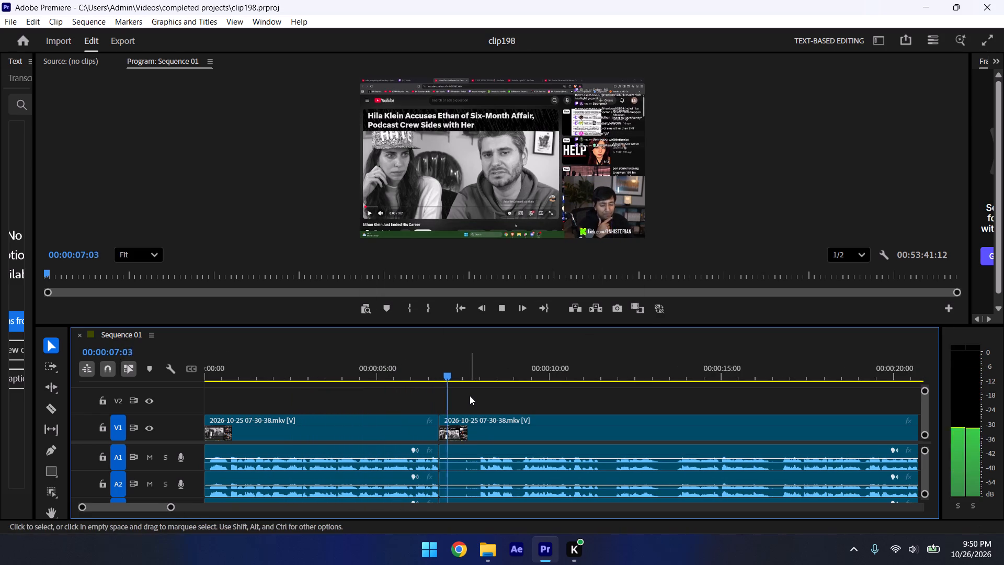
drag(449, 417, 454, 419)
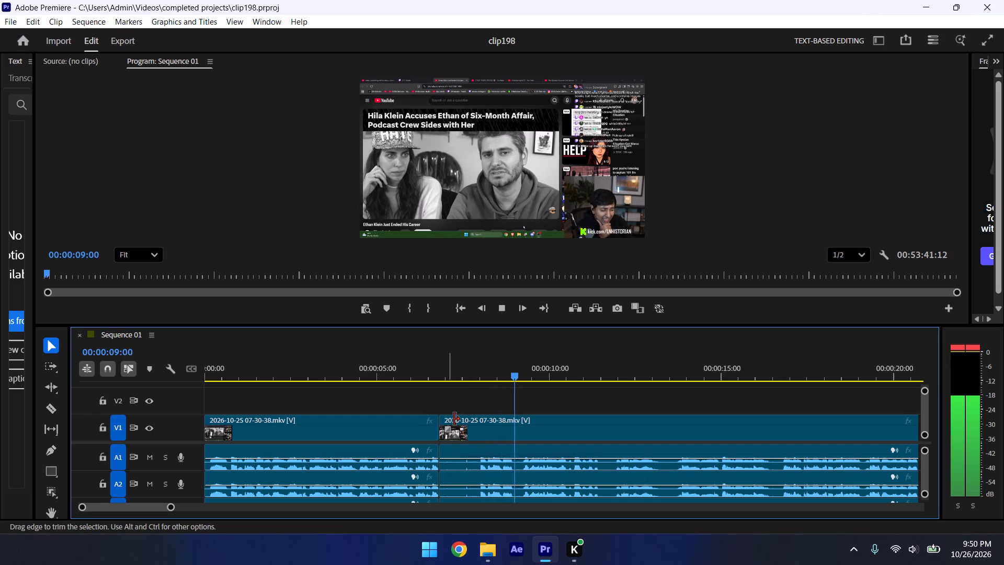
drag(454, 419, 488, 431)
key(space)
drag(503, 431, 475, 431)
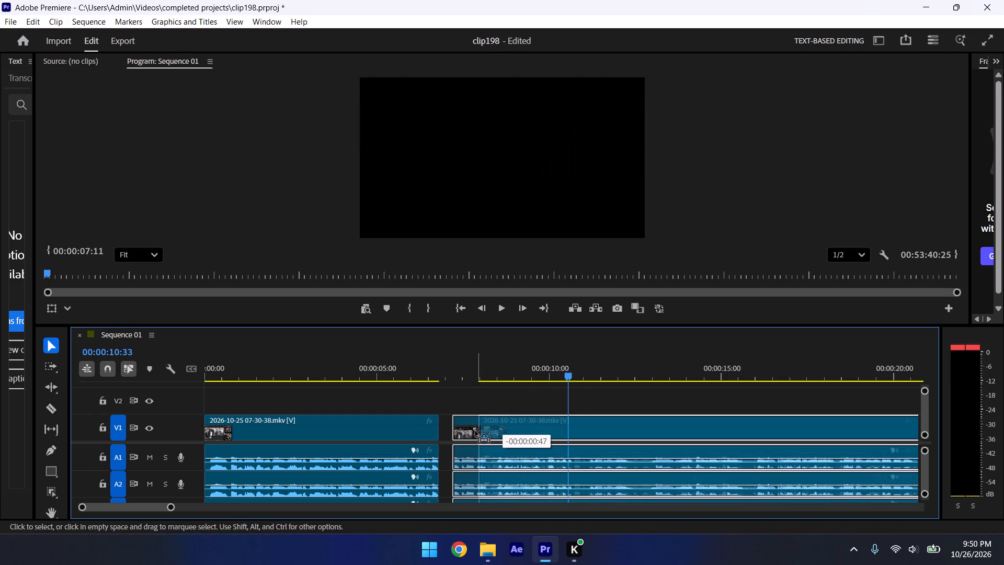
drag(475, 431, 470, 431)
Play through the first cut, split the remaining footage just before 8 seconds and save the project.
click(435, 380)
click(453, 405)
key(space)
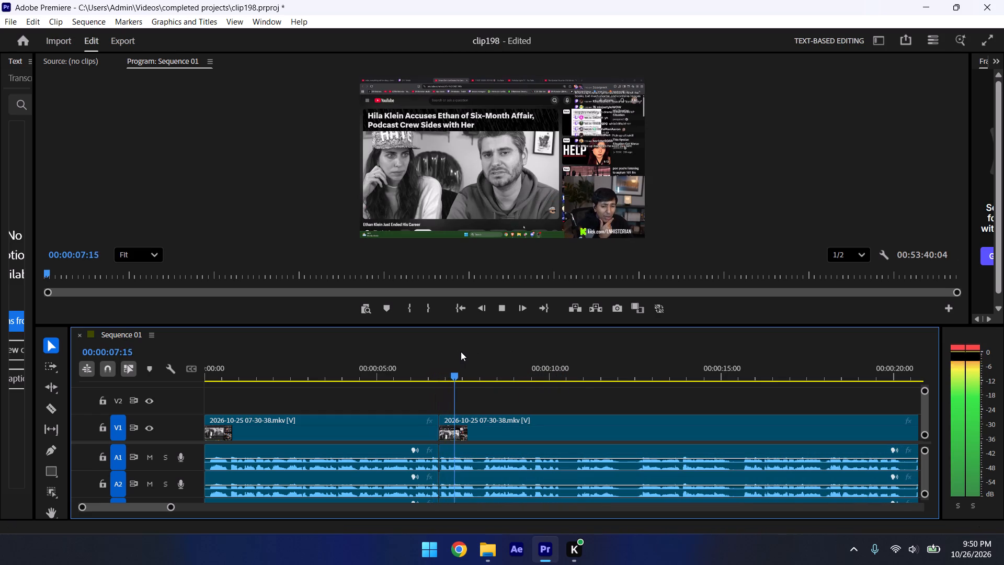
key(space)
key(ctrl+k)
key(ctrl+s)
Trim about 13 frames off the start of the last clip, close the gap, play across the cut and save.
key(space)
key(space)
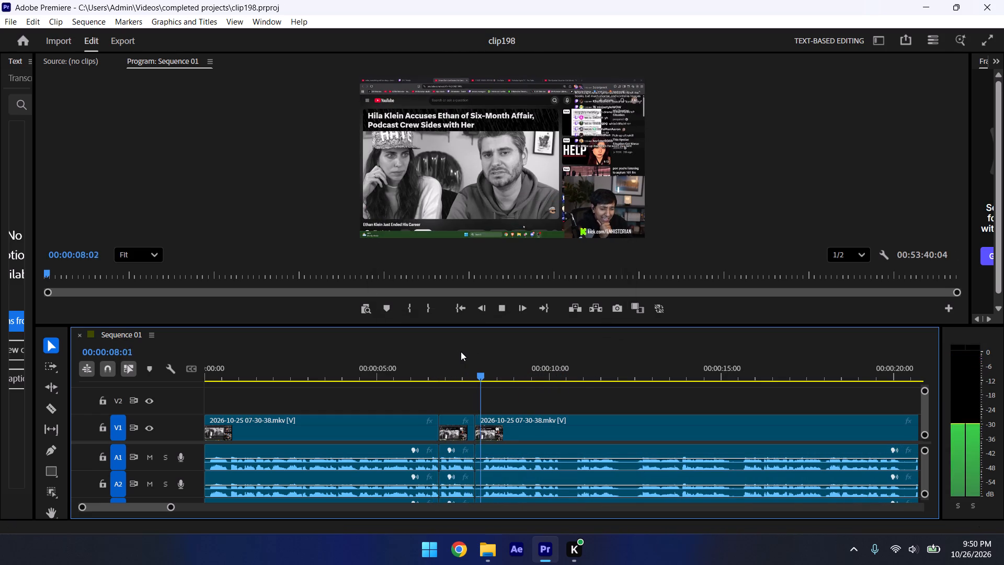
key(space)
key(space)
drag(480, 420, 487, 424)
drag(517, 422, 508, 420)
click(471, 380)
click(482, 392)
click(459, 361)
key(space)
click(485, 389)
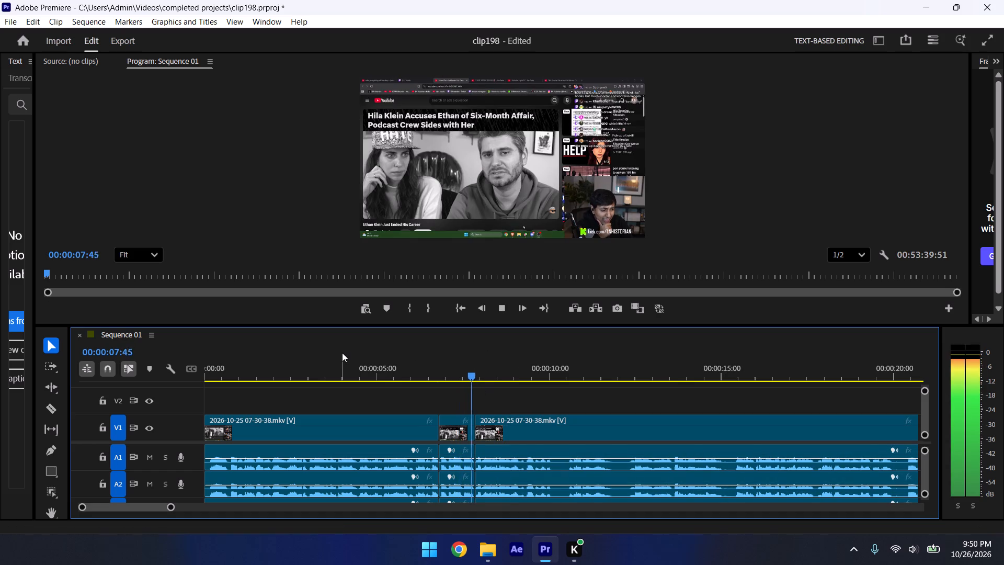
key(ctrl+s)
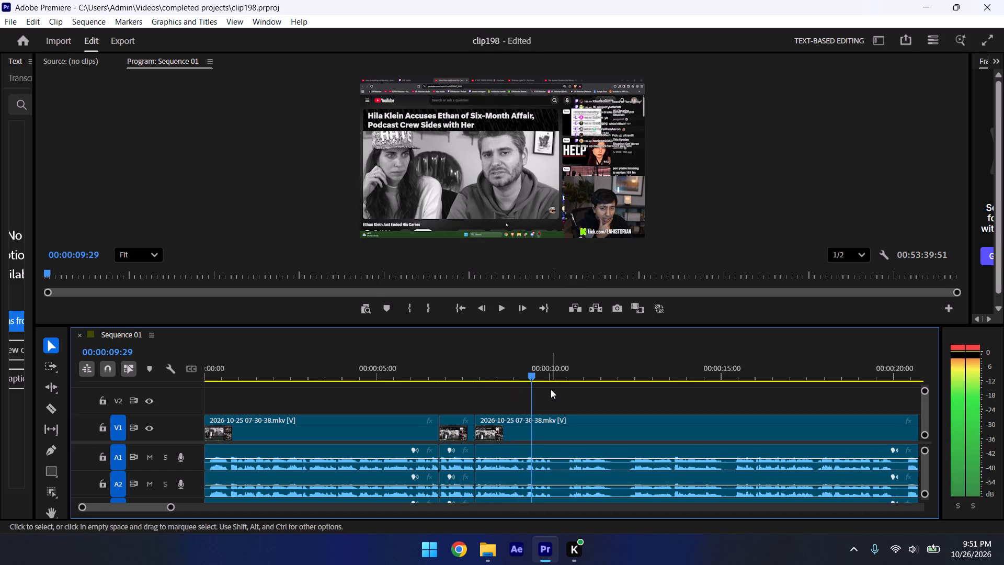
Split the last clip at about 00:00:10:07 and save the project.
key(space)
key(space)
key(Left)
key(Left)
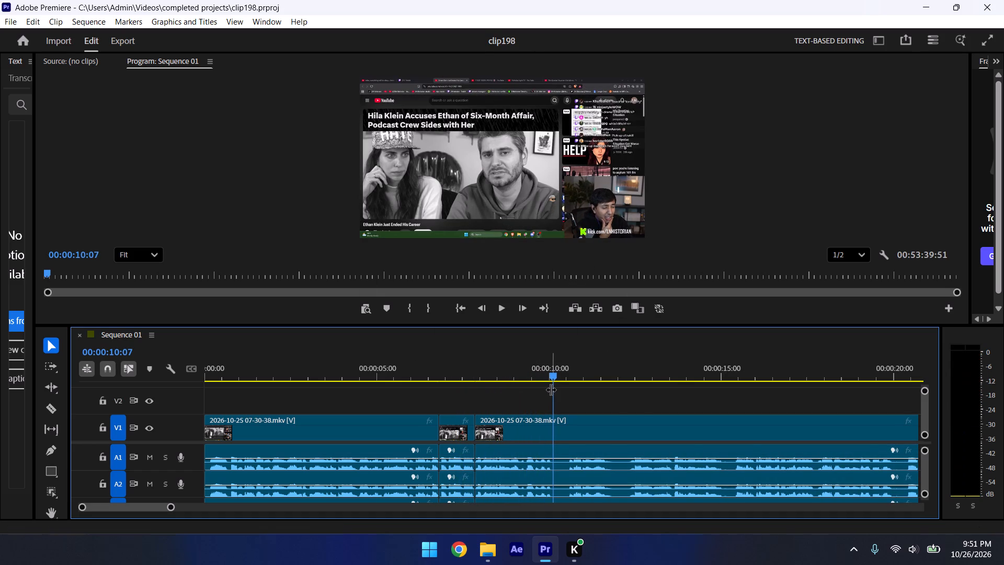
key(ctrl+k)
key(ctrl+s)
Trim about 25 frames off the start of the footage after the 00:00:10:07 cut and close the gap.
key(space)
key(space)
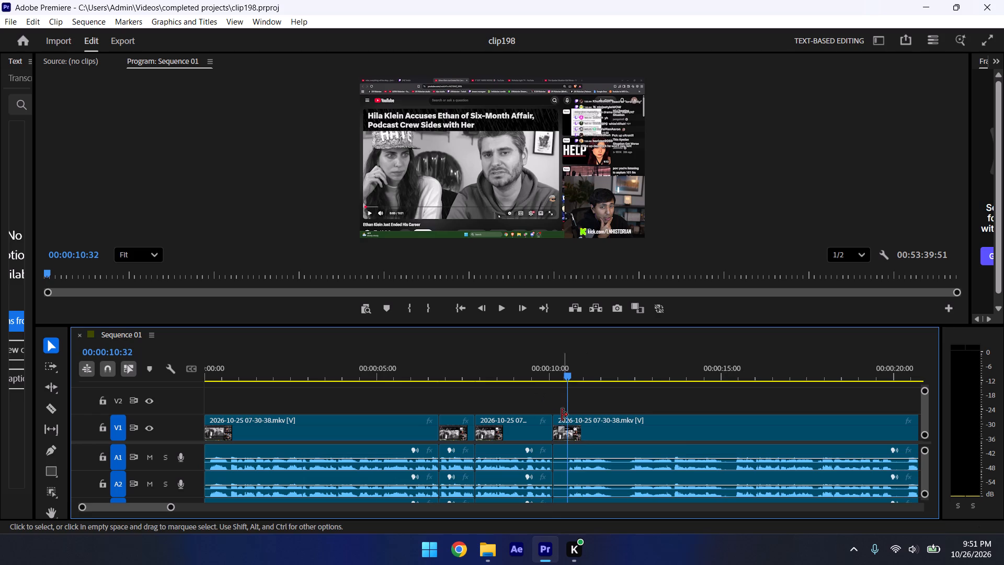
drag(562, 415, 573, 420)
drag(589, 426, 580, 424)
Play across the 10-second cut, split the last clip at 00:00:11:25 and save the project.
click(537, 378)
click(557, 398)
key(space)
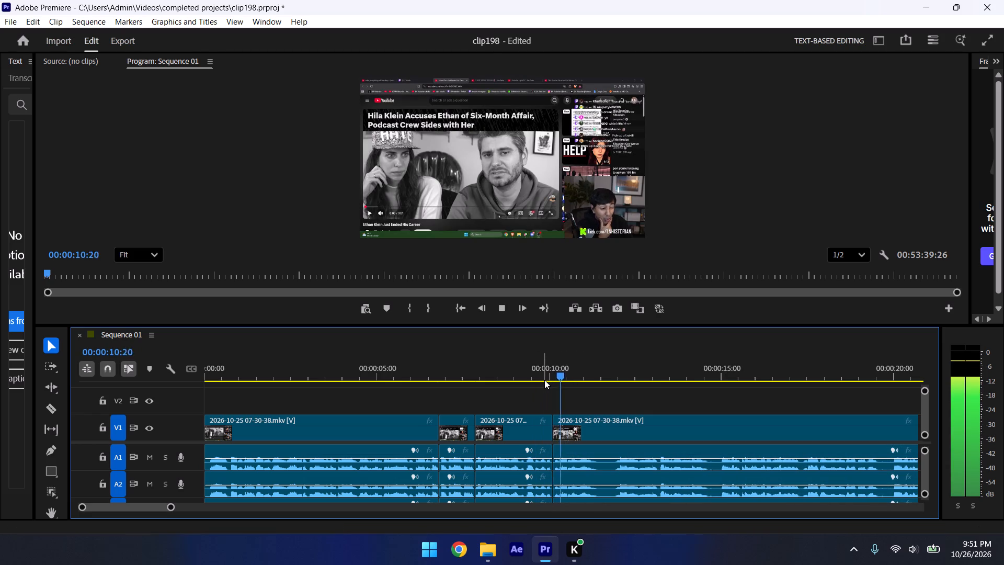
key(space)
key(ctrl+k)
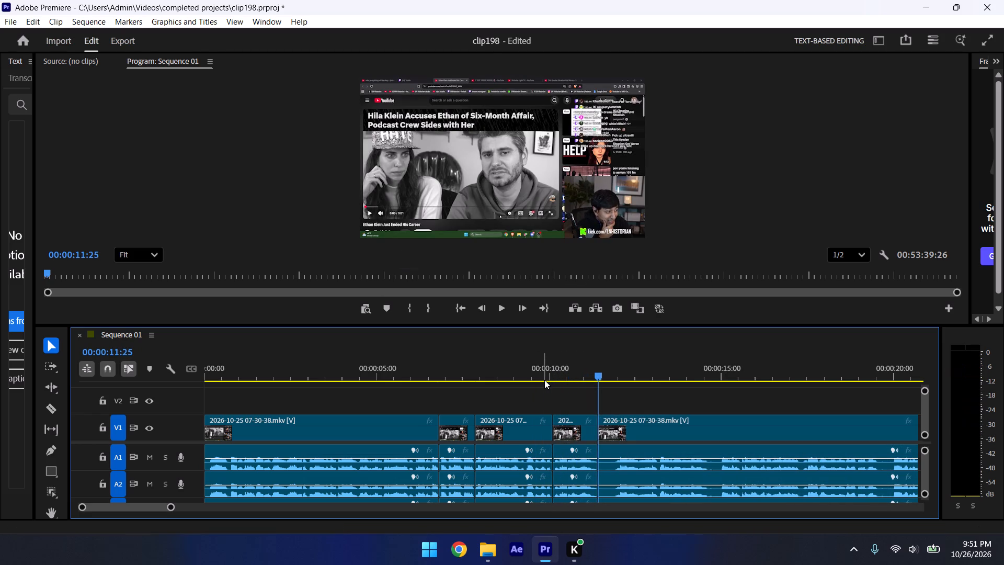
key(ctrl+s)
Trim about 25 frames off the start of the footage after the 00:00:11:25 cut and close the gap.
key(space)
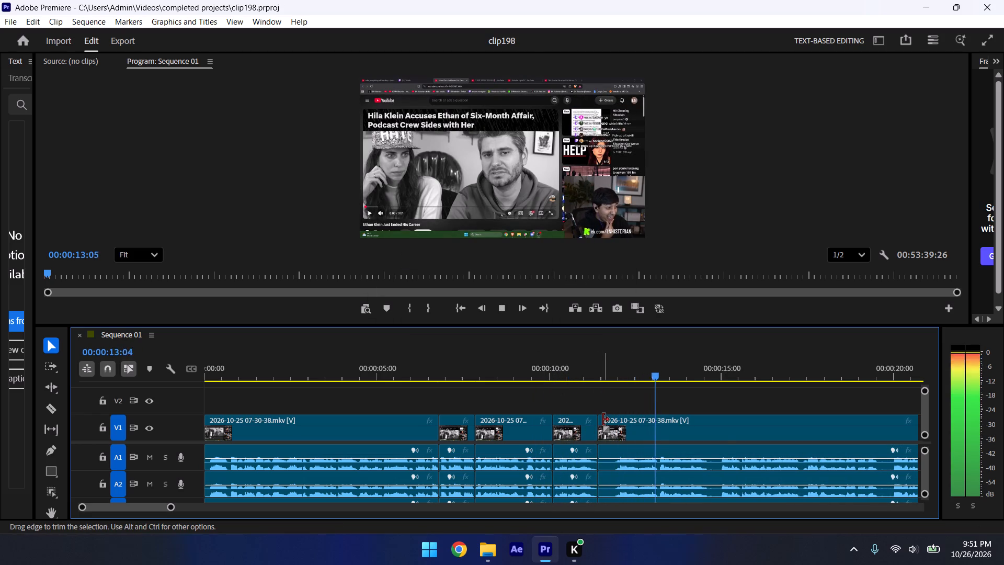
key(space)
drag(603, 420, 618, 426)
drag(650, 422, 645, 422)
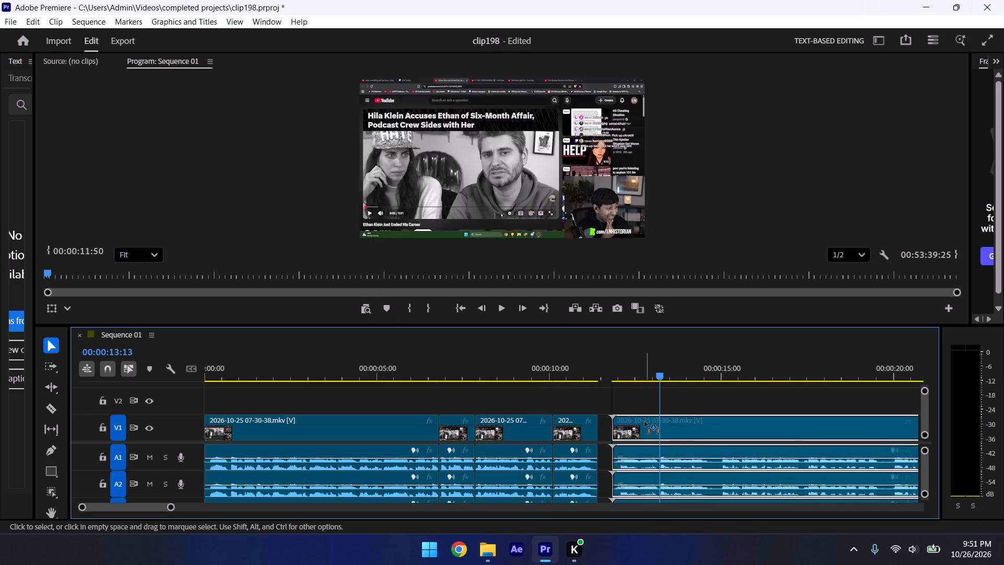
drag(645, 422, 643, 422)
Play through the 00:00:11:25 cut, split the last clip at 00:00:14:13 and save the project.
click(574, 368)
click(606, 400)
key(space)
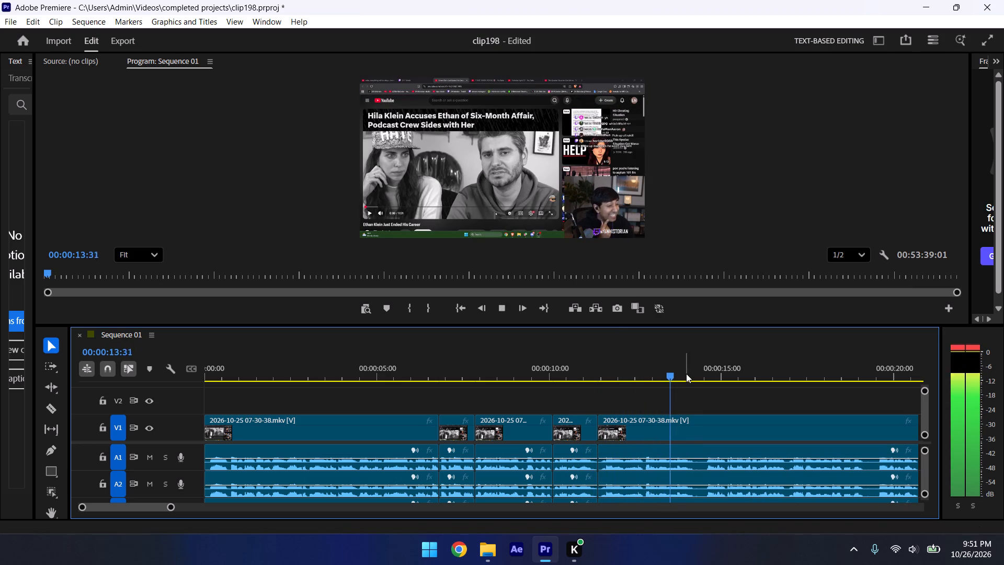
key(space)
key(ctrl+k)
key(ctrl+s)
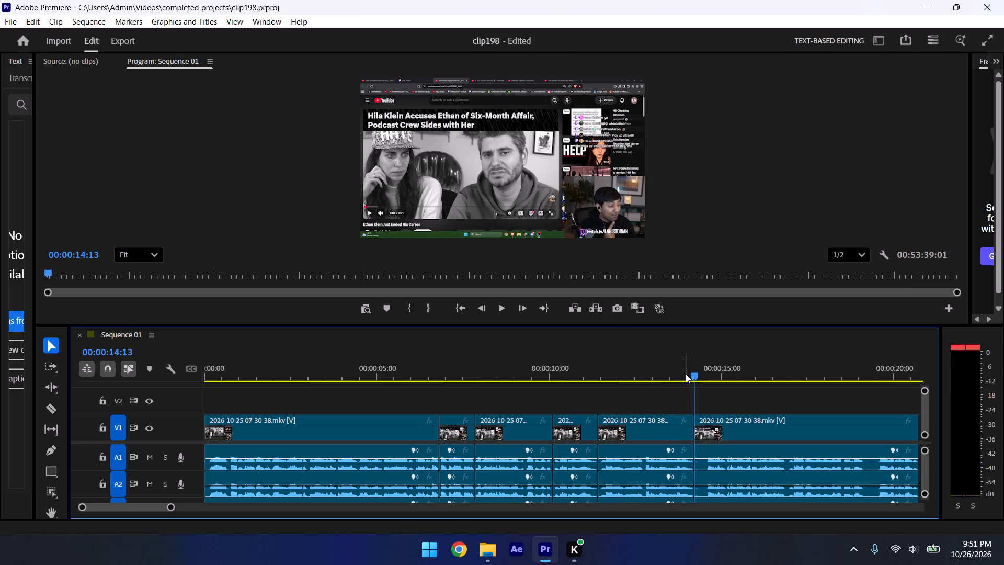
Trim 20 frames off the start of the footage after the 00:00:14:13 cut and close the gap.
key(space)
key(space)
drag(700, 416, 708, 419)
drag(726, 424, 718, 423)
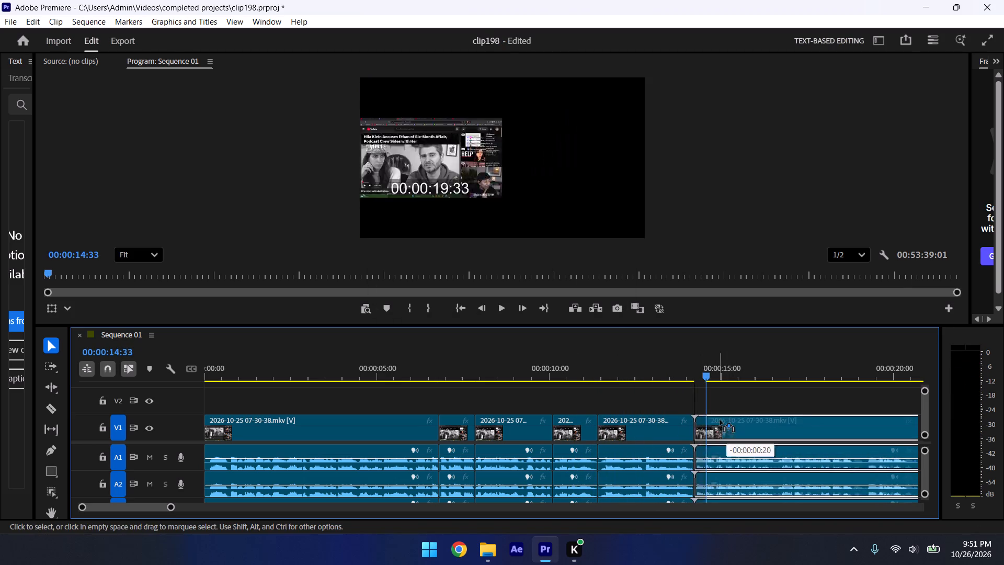
Play on from the 00:00:14:13 cut, split the last clip at about 00:00:18:50 and save the project.
click(693, 379)
click(713, 394)
key(space)
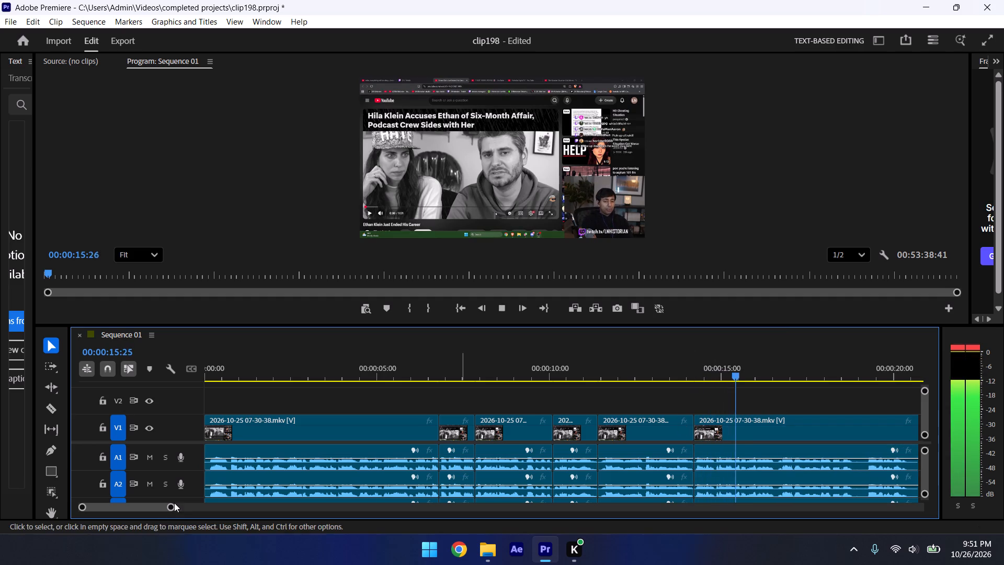
drag(172, 505, 193, 517)
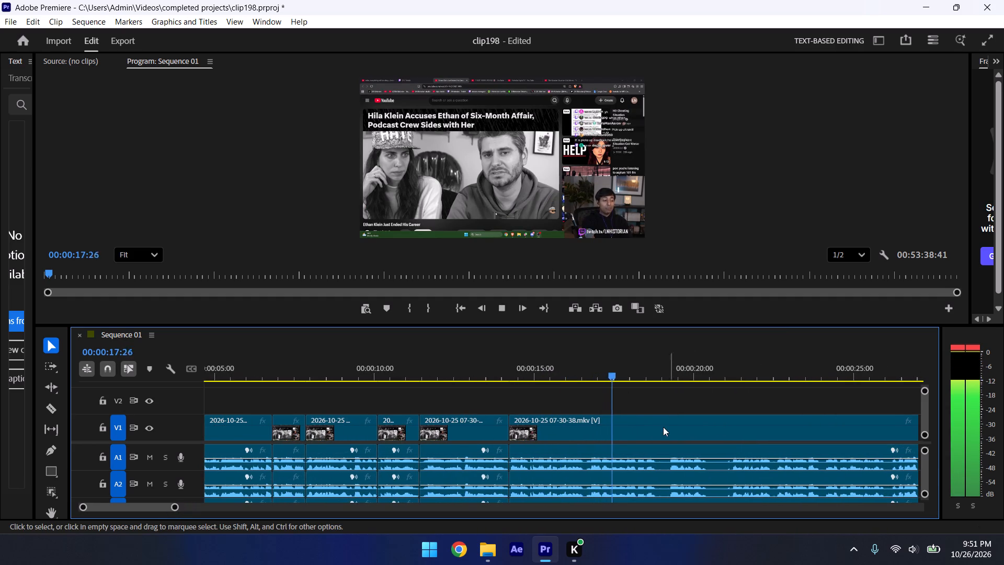
key(space)
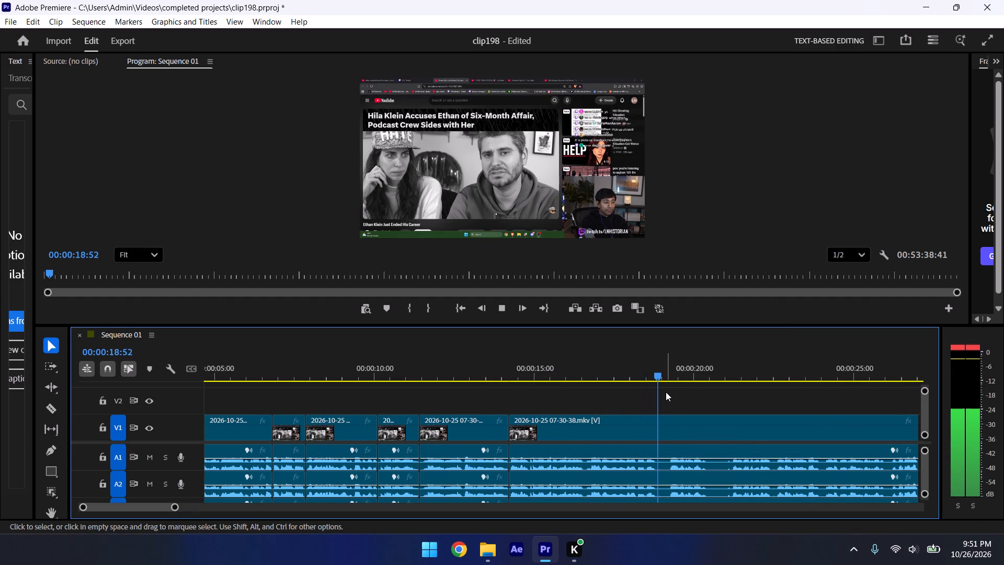
key(Left)
key(Left)
key(ctrl+k)
key(ctrl+s)
Trim about 20 frames off the start of the footage after the 00:00:18:50 cut and close the gap.
key(space)
key(space)
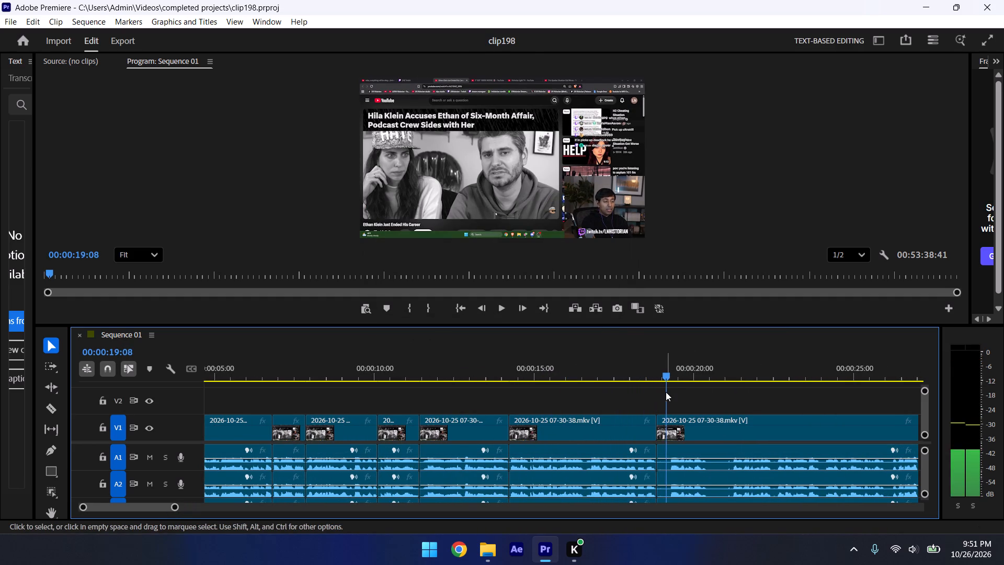
key(space)
key(space)
drag(663, 416, 672, 420)
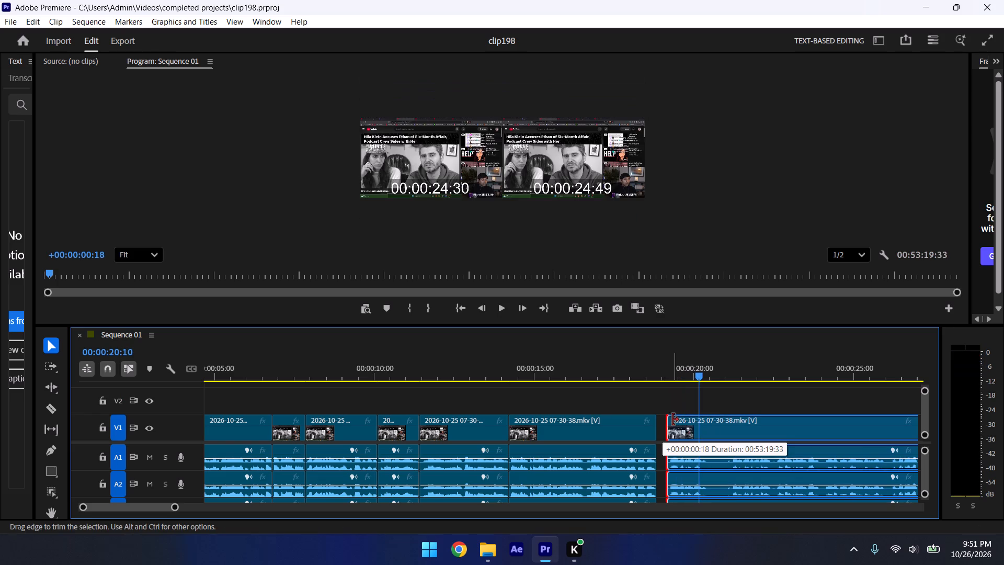
drag(672, 420, 673, 421)
drag(692, 428, 687, 426)
drag(710, 416, 702, 415)
Play across the cut near 19 seconds, split the last clip at about 00:00:20:01 and save the project.
click(645, 373)
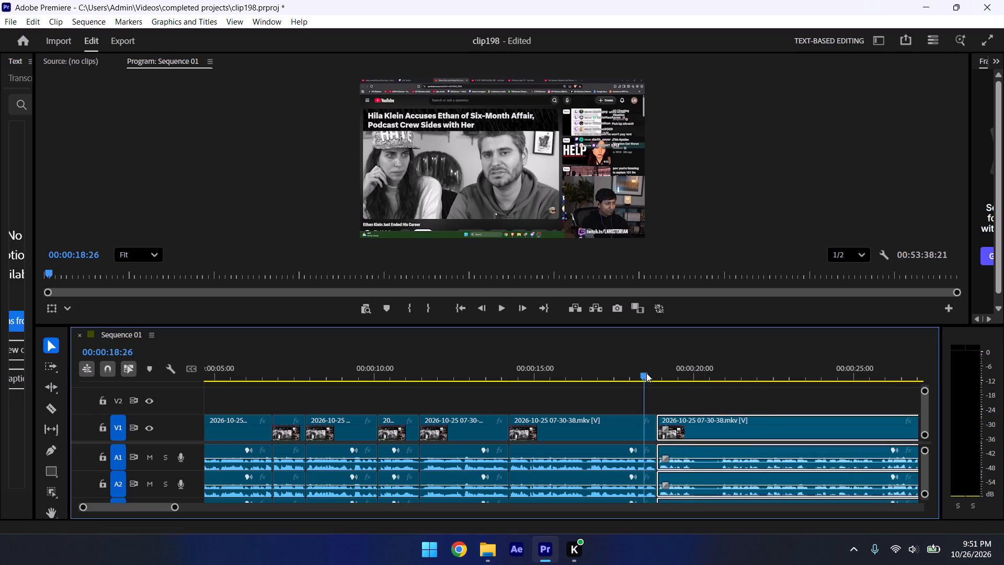
key(space)
click(669, 383)
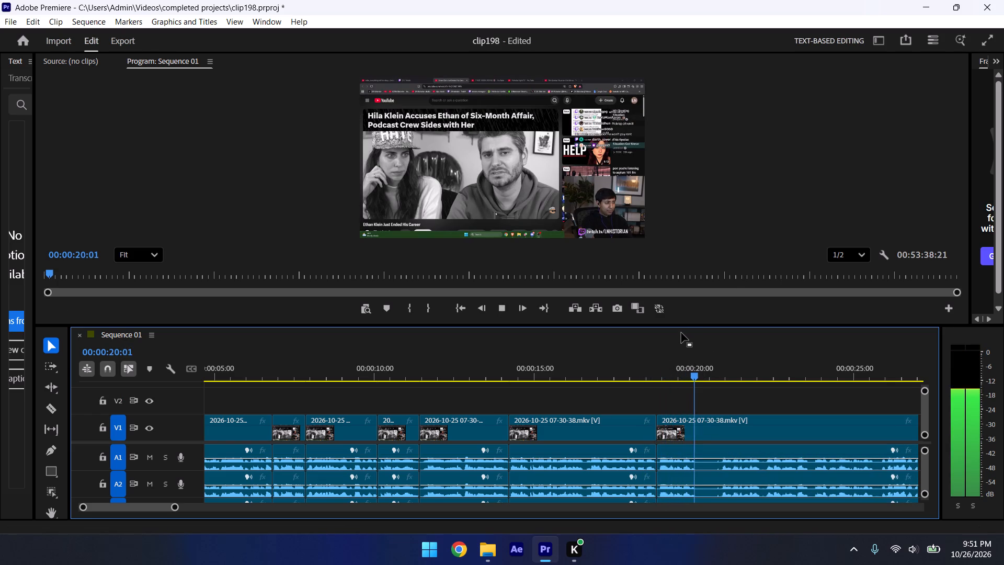
key(space)
key(ctrl+k)
key(ctrl+s)
Trim about 44 frames off the start of the footage after the 00:00:20:01 cut and close the gap.
key(space)
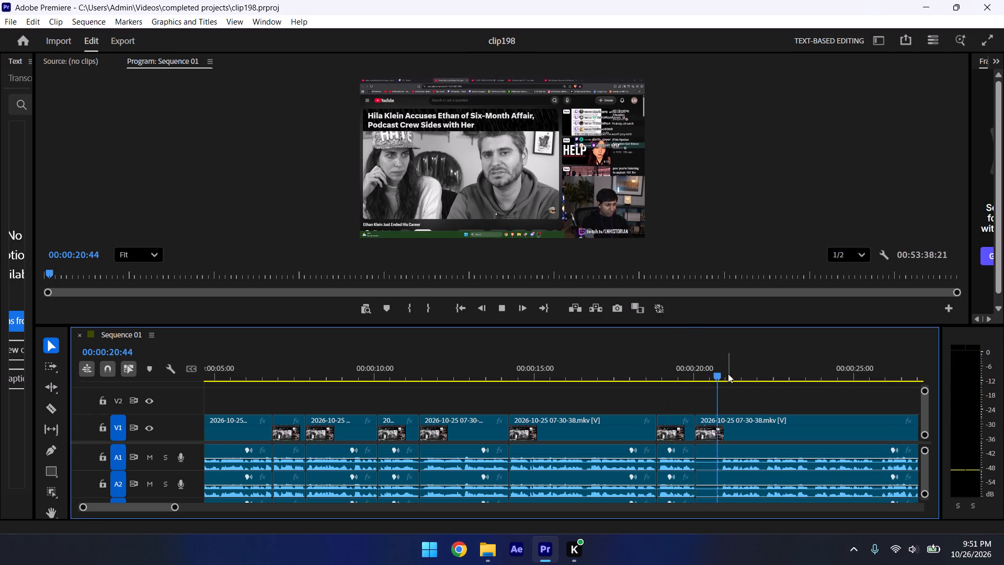
key(space)
key(space)
key(space)
drag(700, 417, 721, 426)
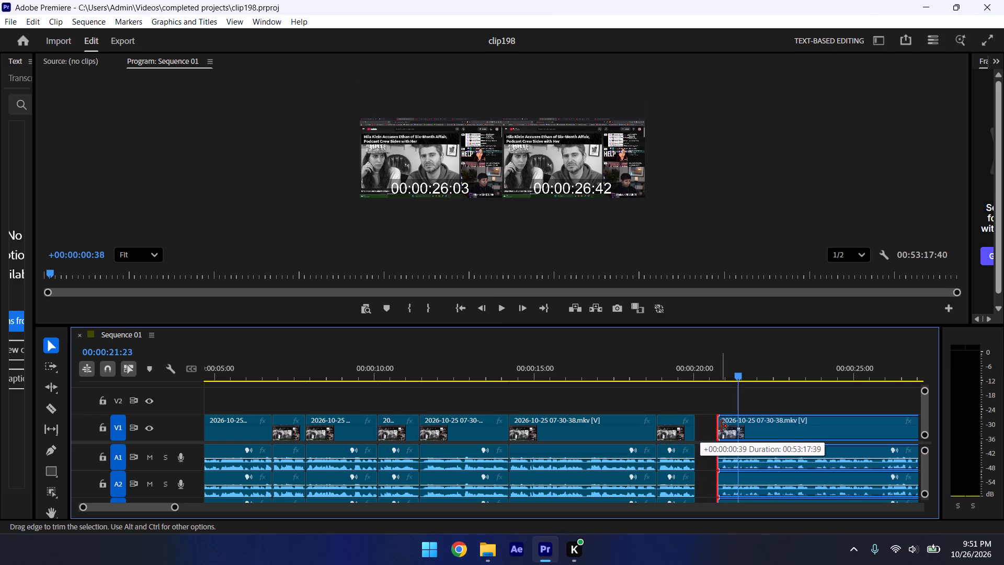
drag(721, 426, 724, 428)
drag(748, 427, 730, 428)
Play across the cut near 20 seconds, split the last clip at 00:00:24:54 and save the project.
click(685, 374)
click(712, 411)
key(space)
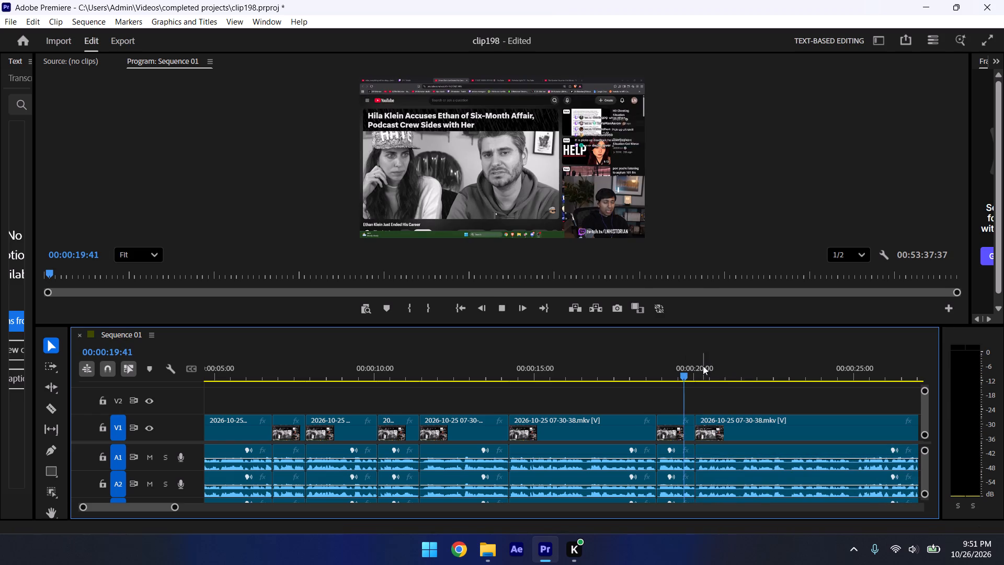
key(ctrl+s)
key(space)
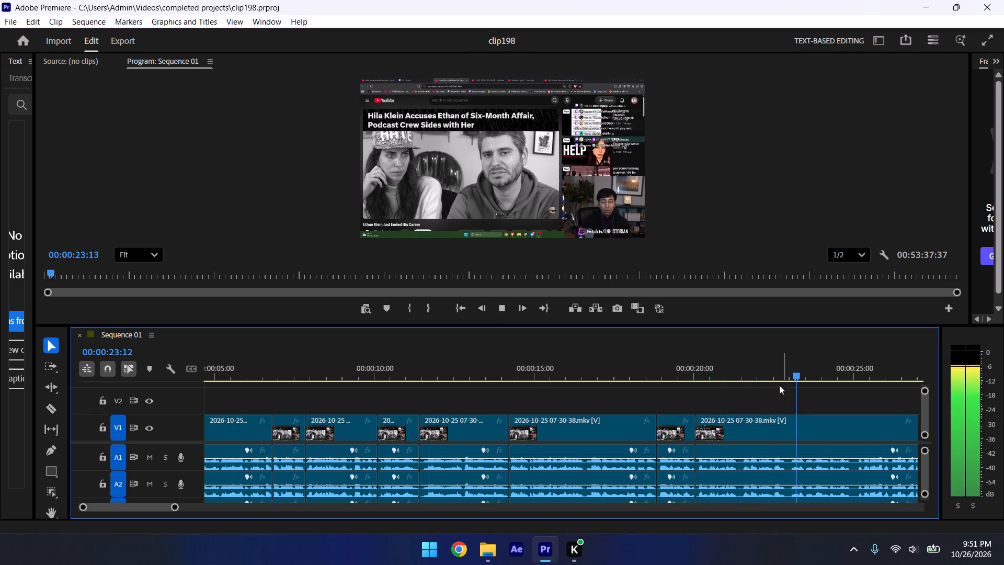
key(space)
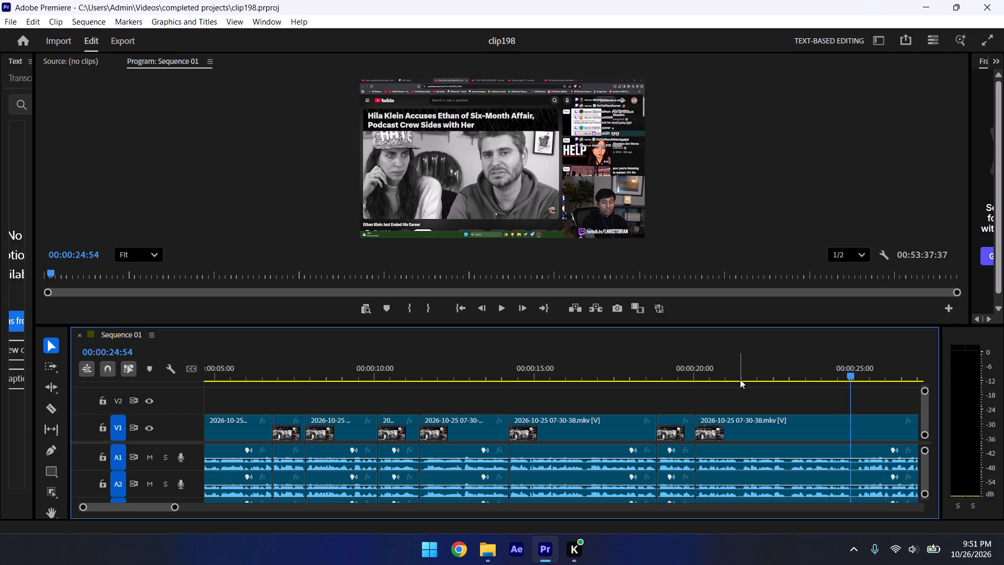
key(ctrl+k)
key(ctrl+s)
Trim about 12 frames off the start of the footage after the 00:00:24:54 cut and close the gap.
key(space)
key(space)
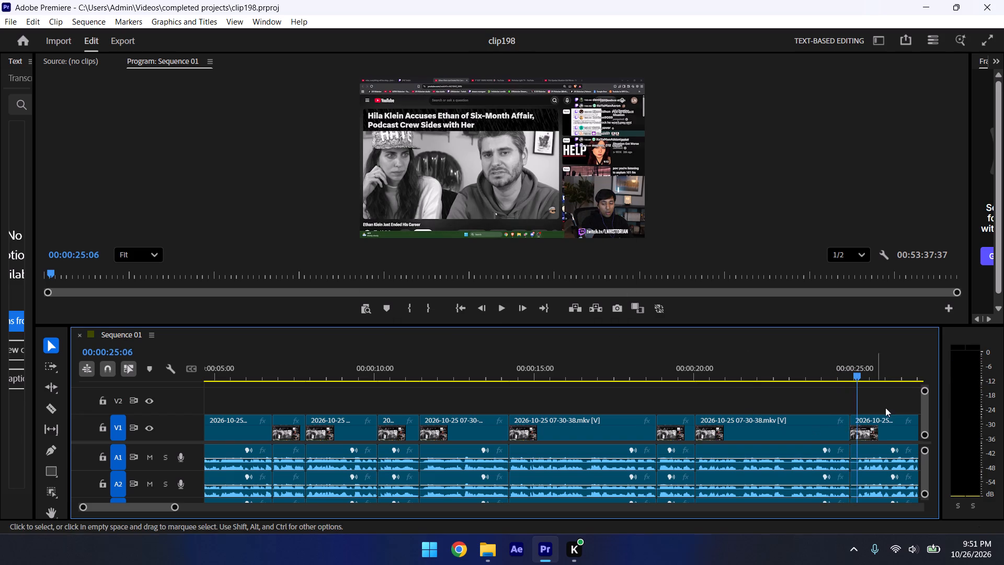
drag(854, 422, 859, 426)
click(864, 426)
click(881, 420)
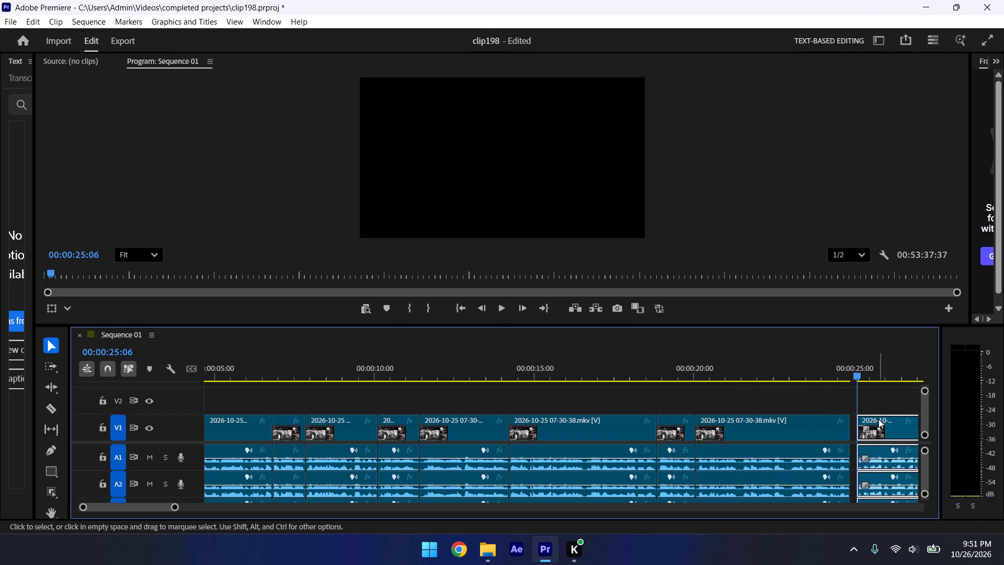
key(ctrl+z)
click(884, 418)
click(882, 418)
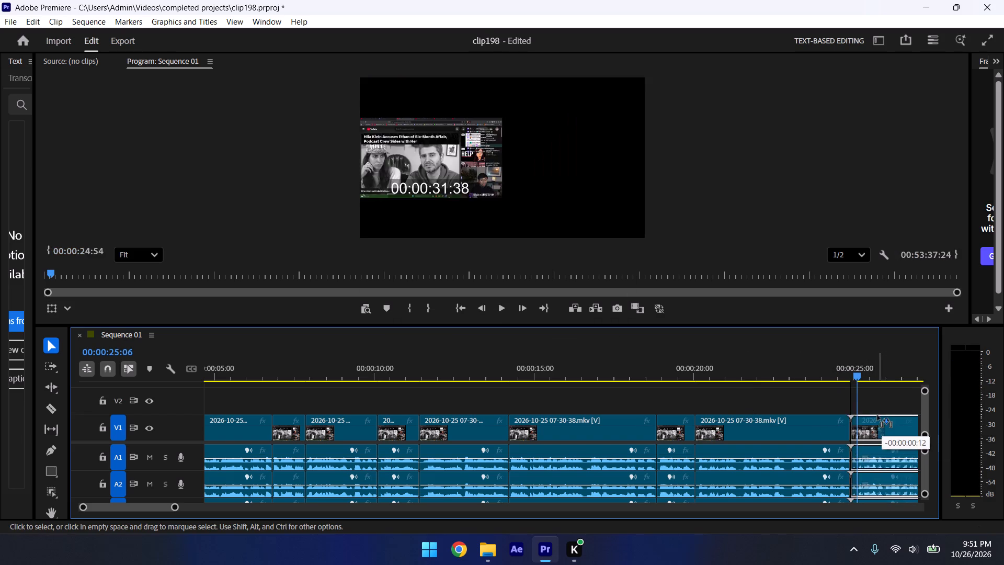
click(834, 400)
Play from about 20 seconds, split the clip at 00:00:21:21 and save the project.
click(700, 368)
key(space)
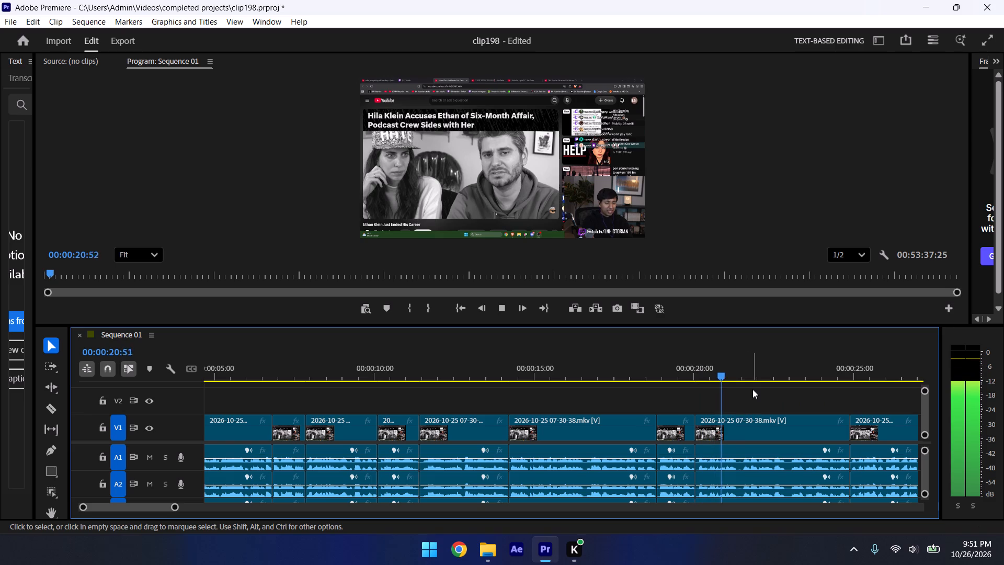
key(space)
key(Left)
key(Left)
key(Left)
key(Left)
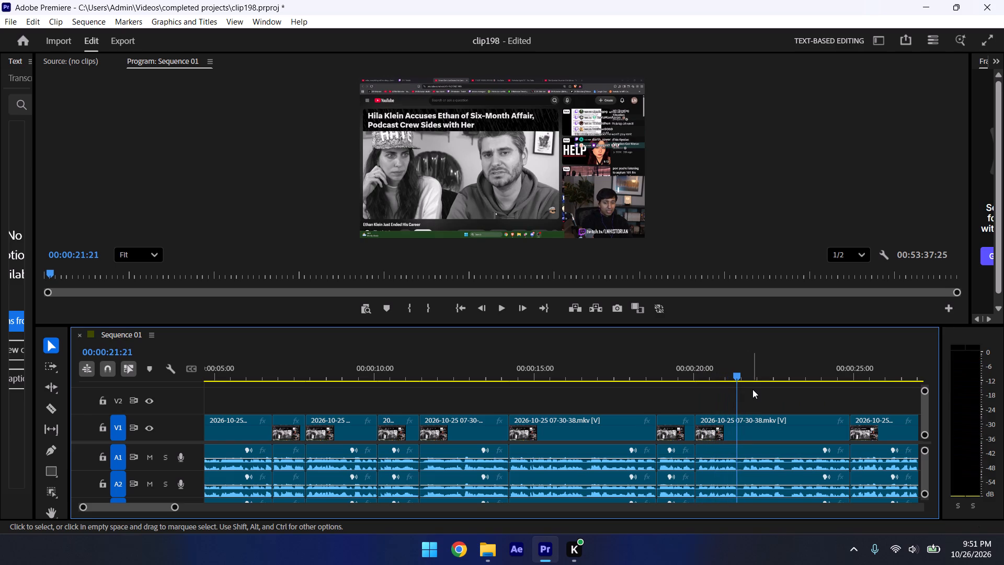
key(ctrl+k)
key(ctrl+s)
Trim about 9 frames off the start of the clip after the 00:00:21:21 cut and close the gap before it.
key(space)
key(space)
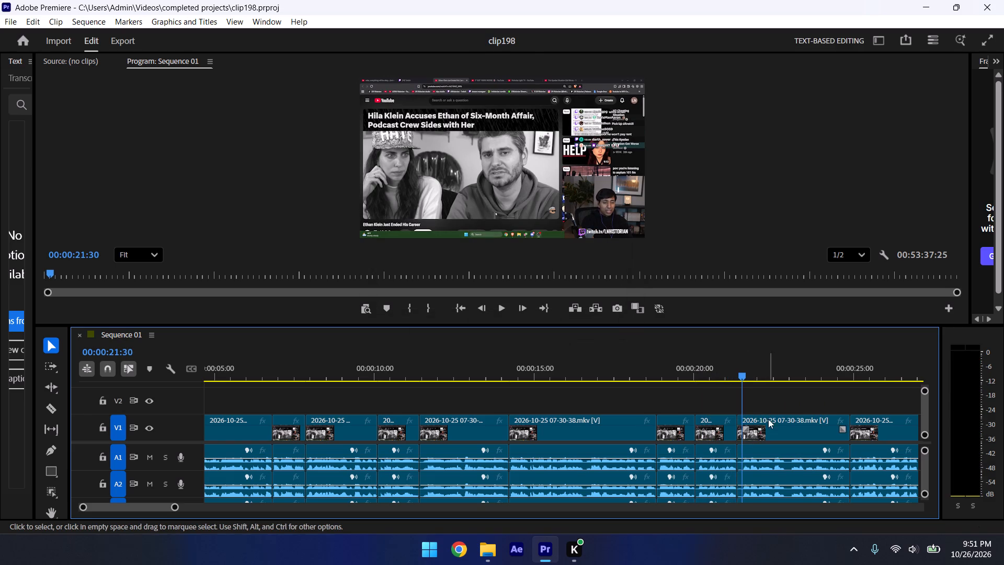
drag(176, 508, 151, 506)
drag(543, 414, 568, 424)
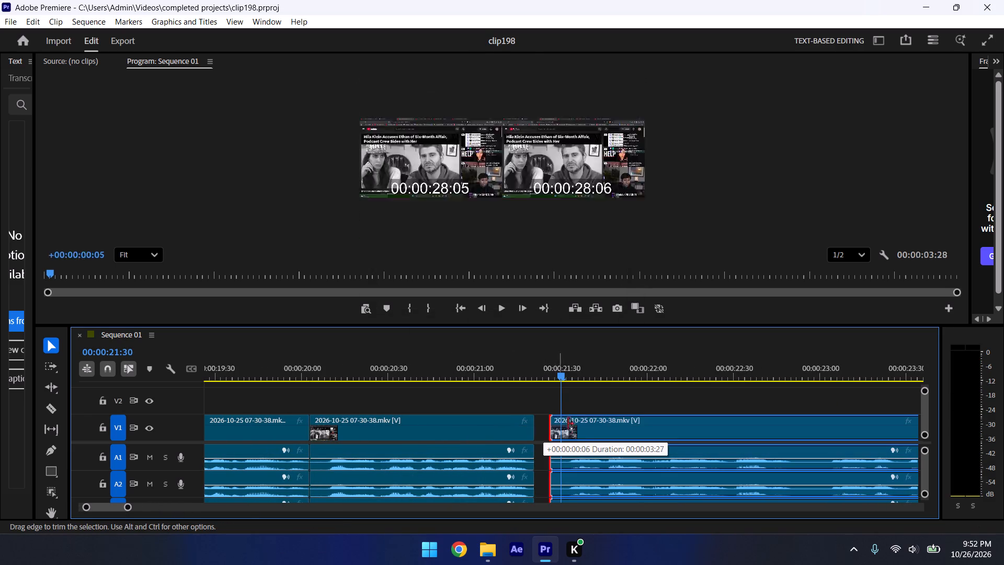
drag(568, 424, 569, 424)
drag(594, 427, 574, 430)
Close the small gap before the long last clip, play up to that cut and save the project.
key(space)
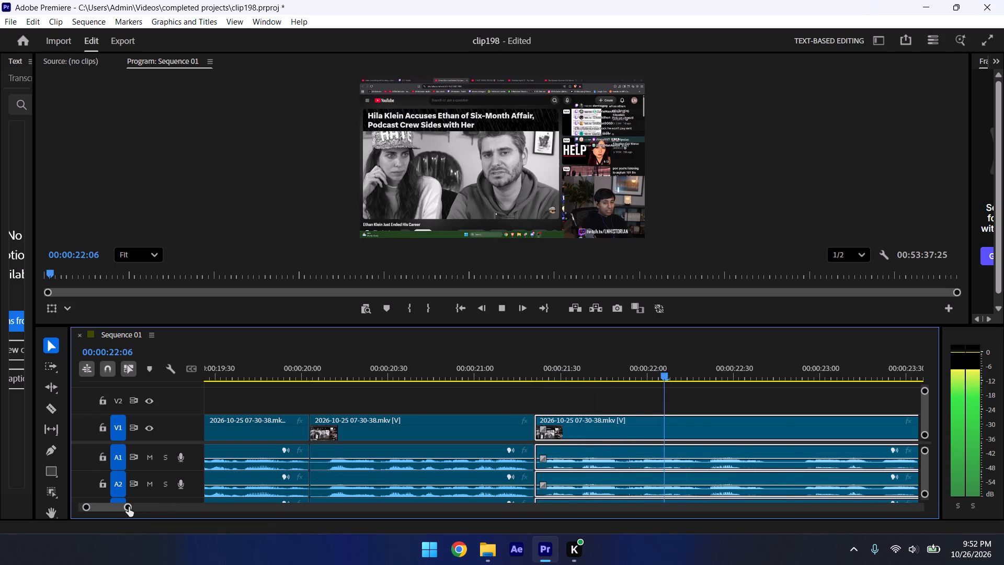
drag(129, 507, 162, 522)
key(space)
drag(728, 422, 720, 423)
click(705, 393)
key(space)
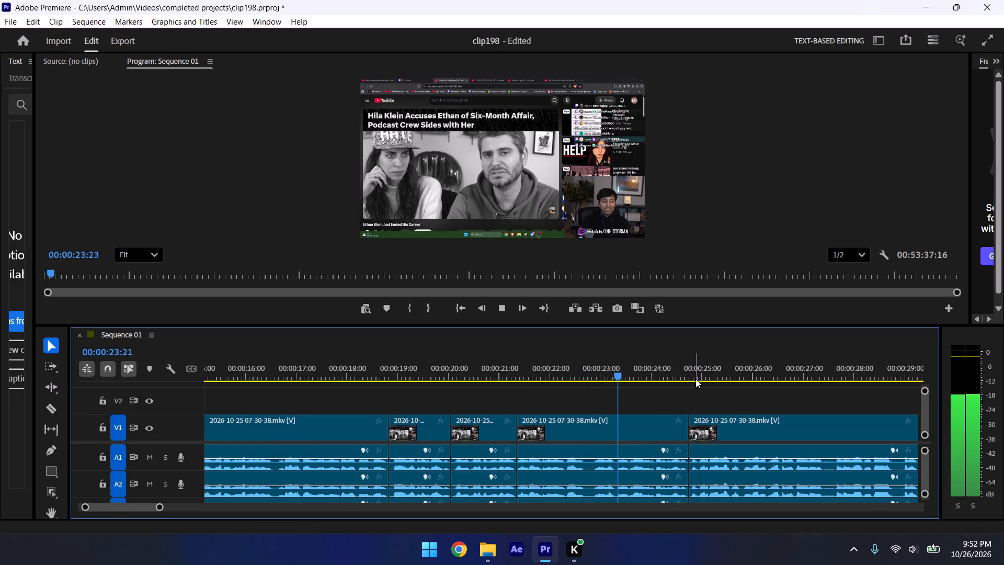
key(ctrl+s)
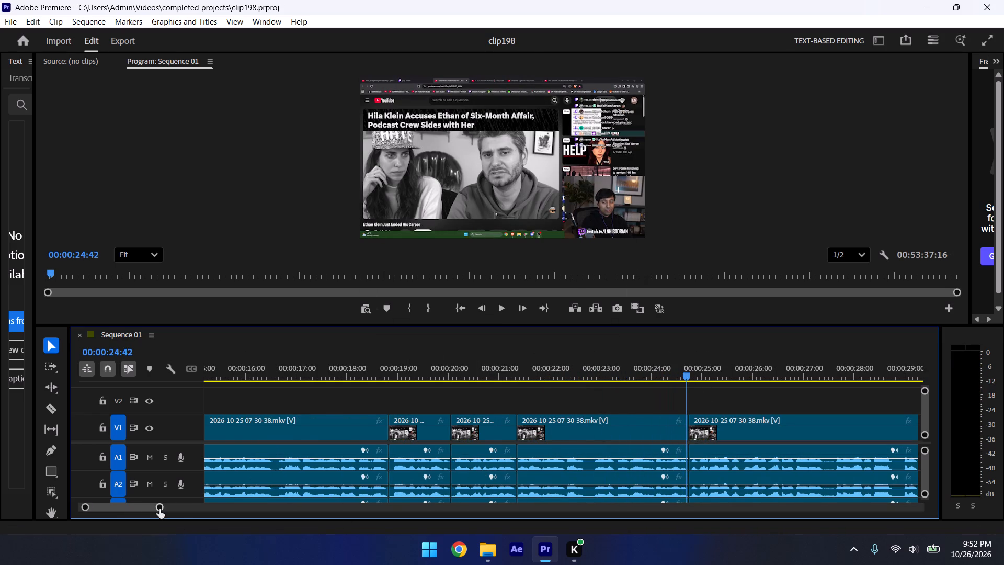
Play back the edited section from about 15 seconds up to the long last clip to review the cuts.
drag(159, 509, 187, 517)
click(398, 380)
key(space)
click(472, 386)
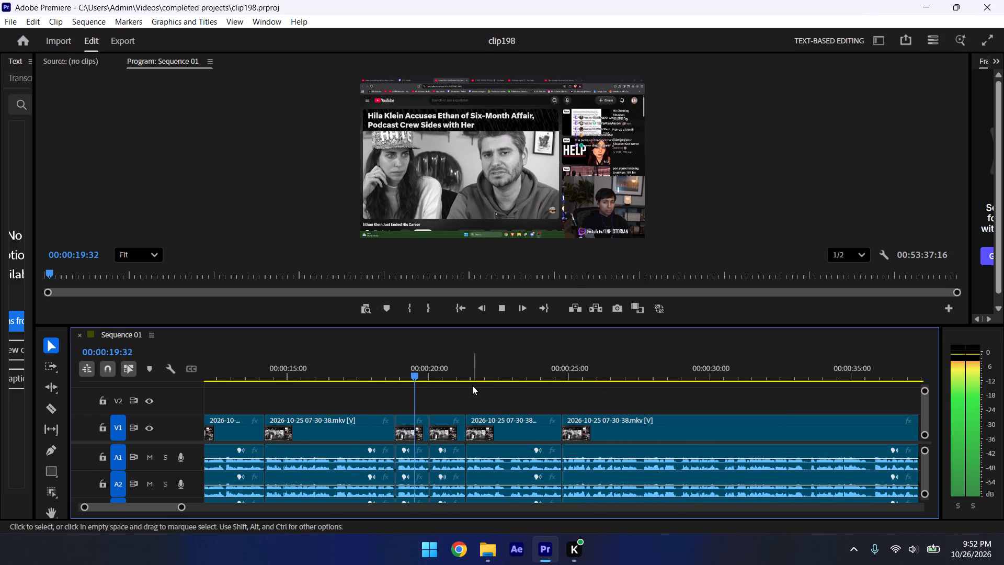
click(308, 368)
key(space)
drag(185, 509, 249, 546)
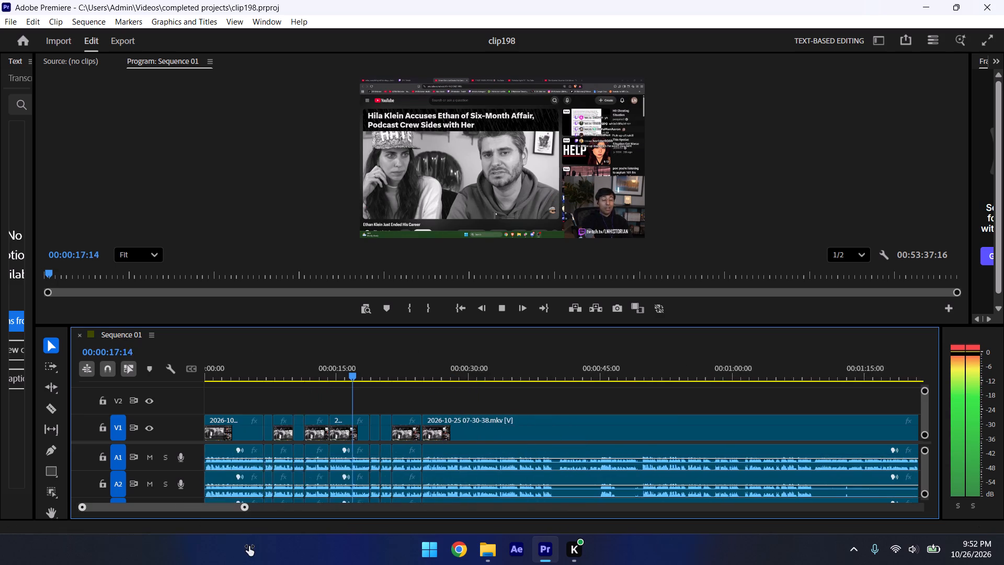
drag(249, 546, 211, 519)
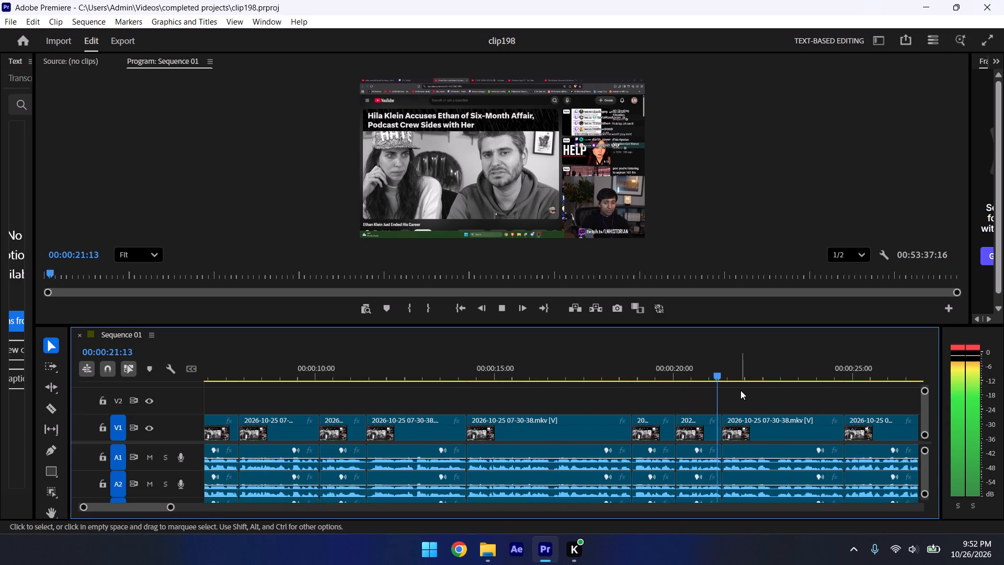
drag(173, 511, 306, 527)
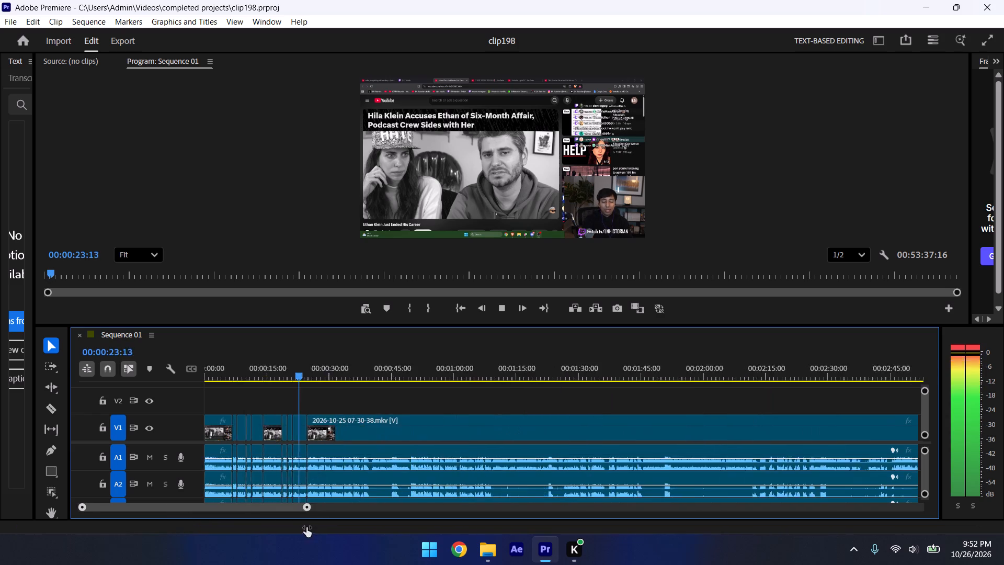
drag(306, 527, 267, 506)
Delete the clip between the 00:00:21:21 cut and the start of the long last clip.
click(472, 424)
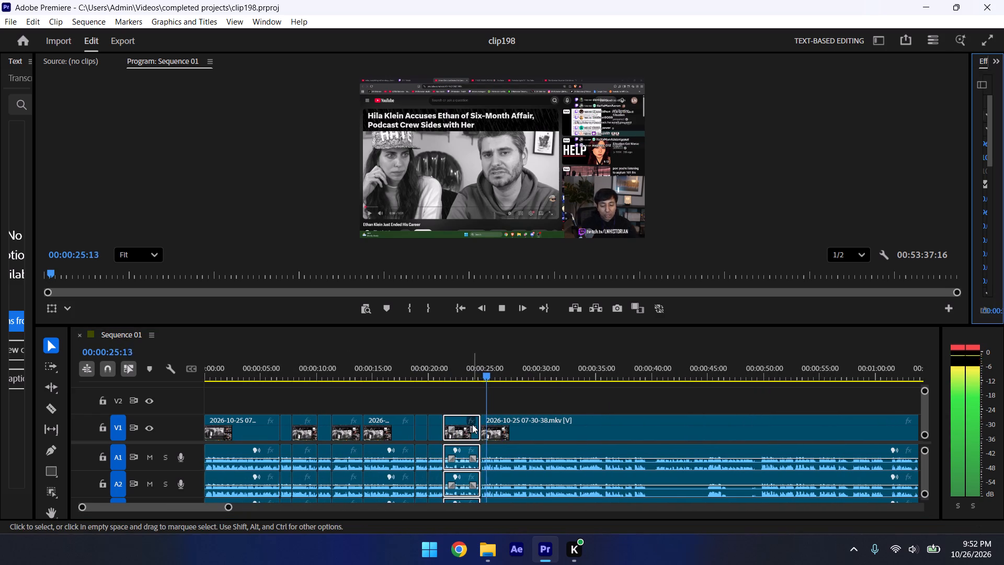
key(Delete)
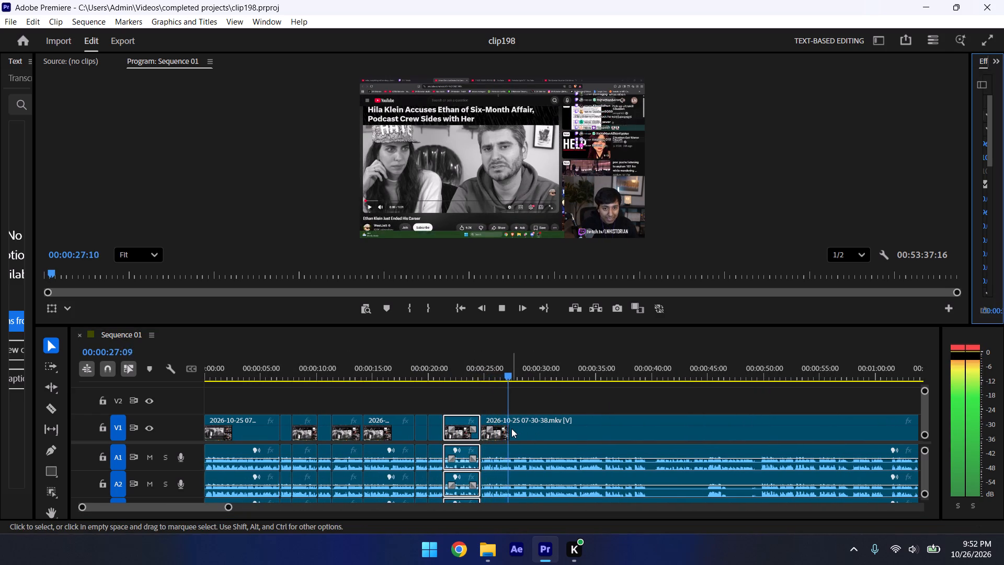
key(Delete)
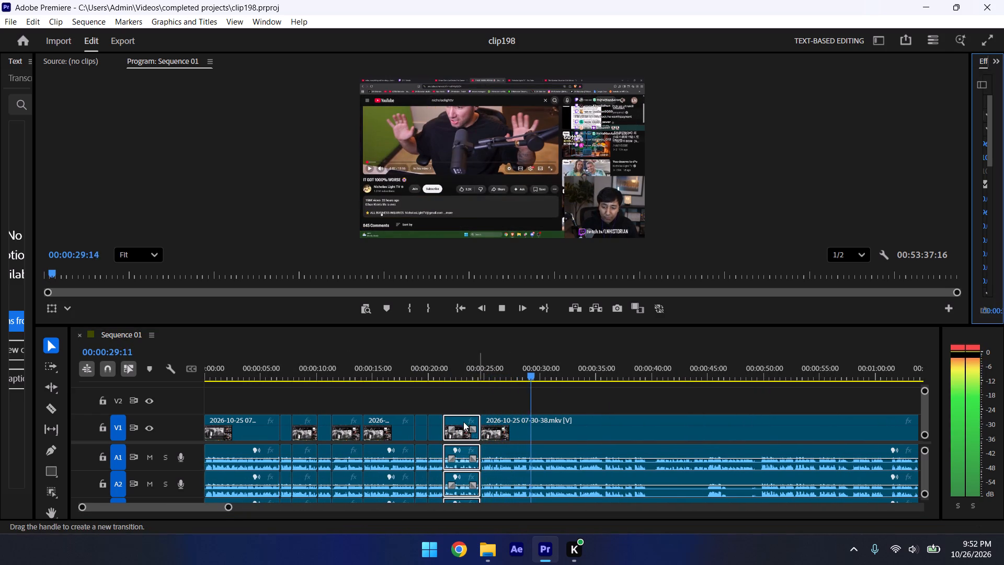
click(460, 418)
key(Delete)
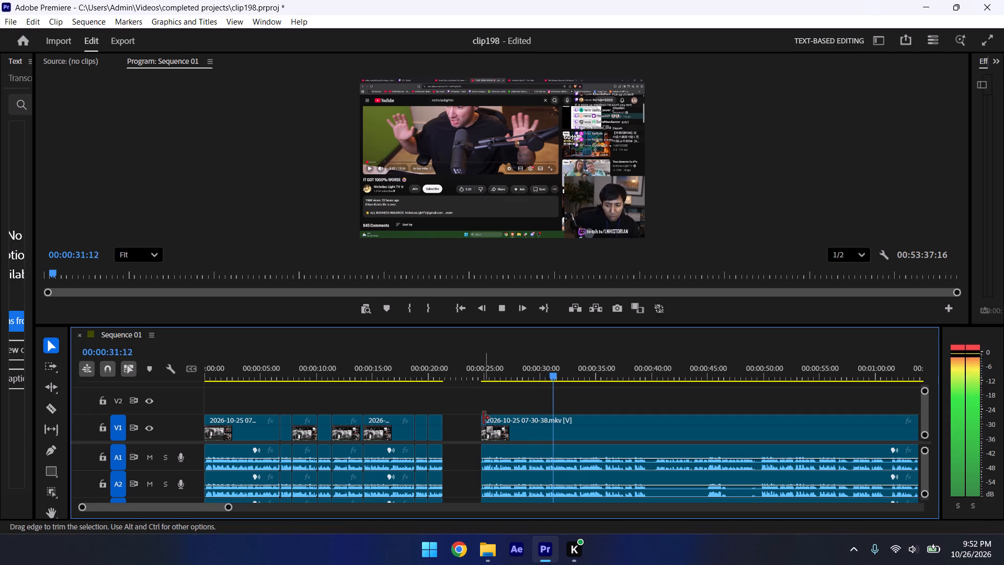
Trim about 15 seconds off the start of the long last clip, to about 00:00:40, and save the project.
drag(483, 417, 546, 512)
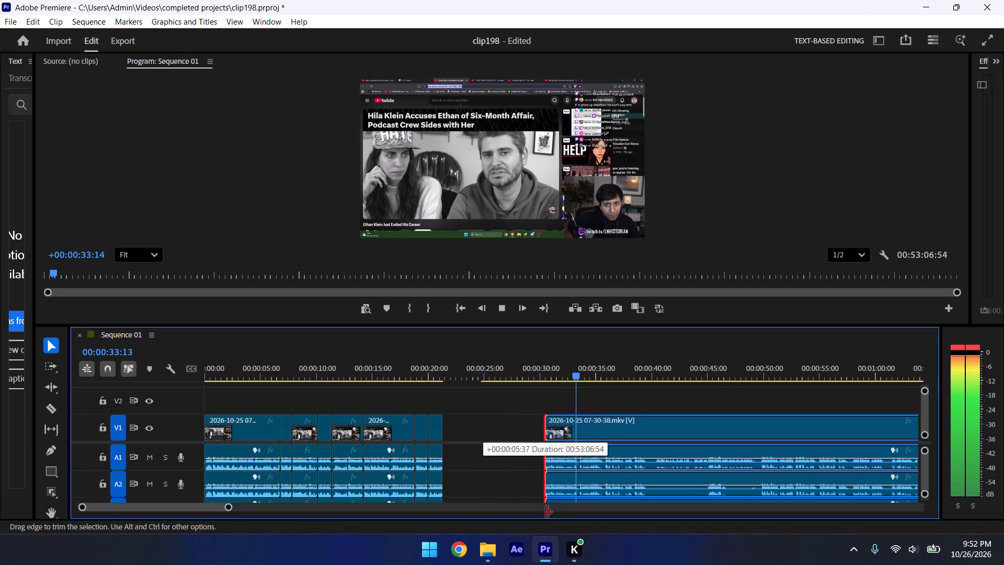
drag(546, 512, 579, 526)
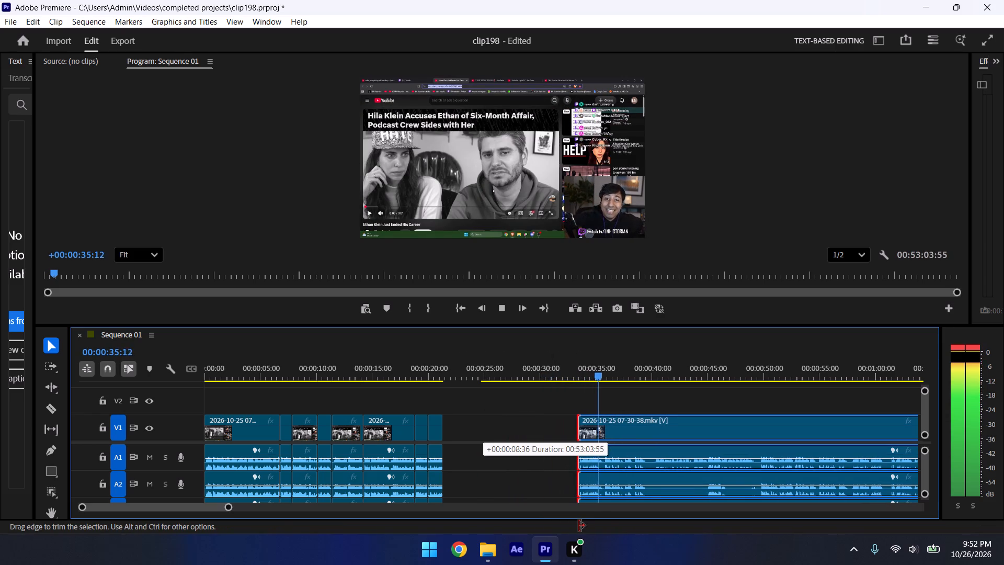
drag(579, 526, 604, 542)
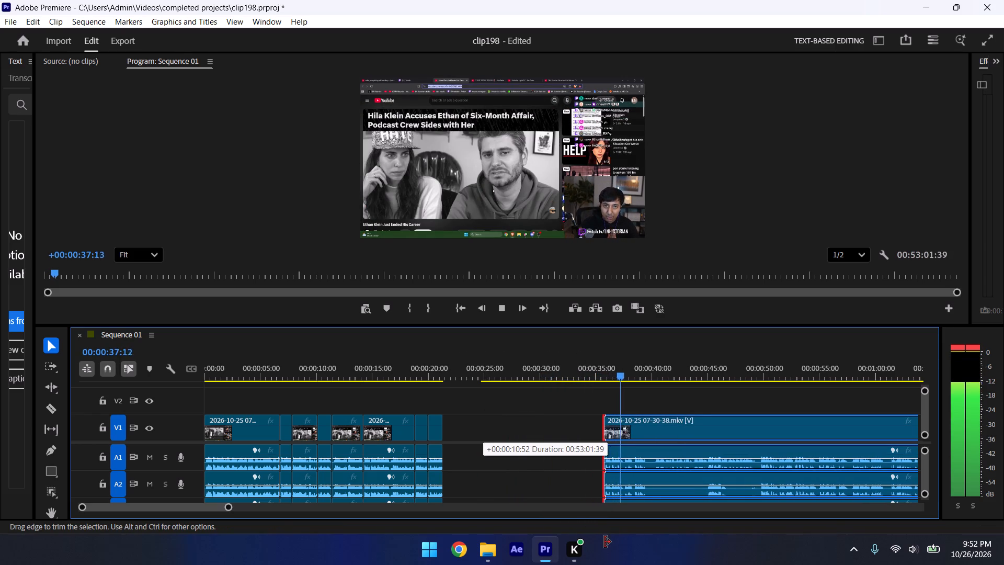
drag(604, 542, 643, 564)
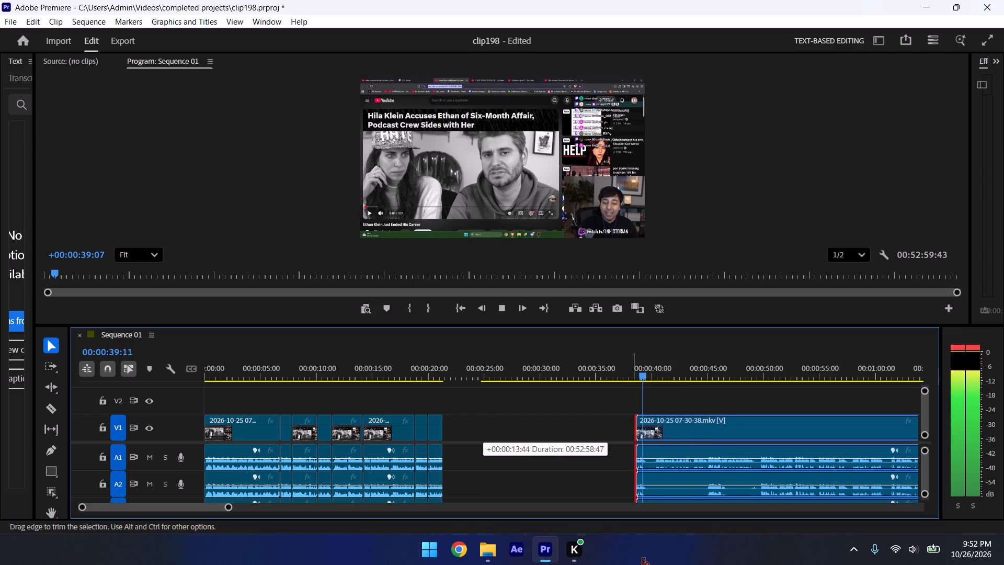
drag(643, 564, 656, 558)
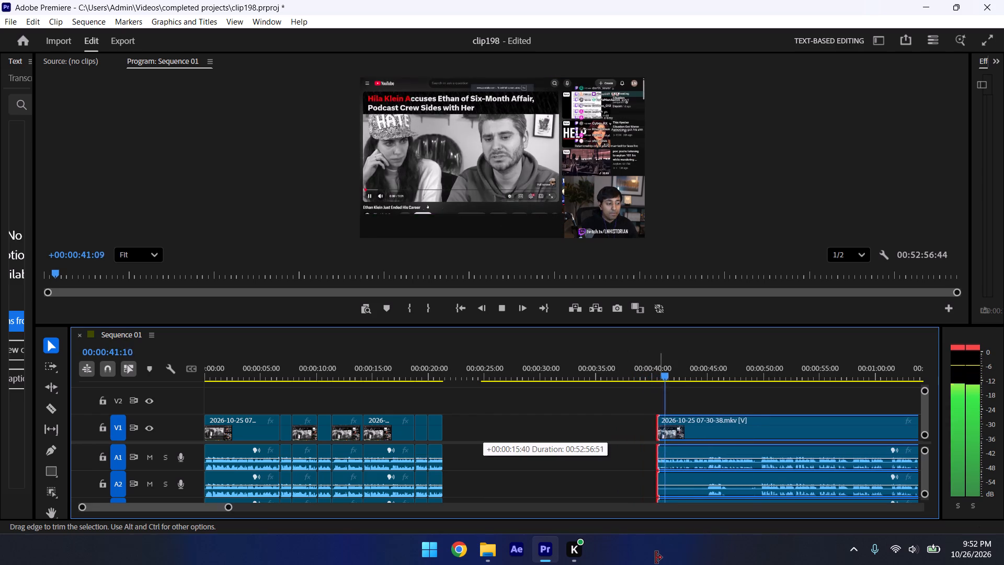
drag(656, 558, 657, 555)
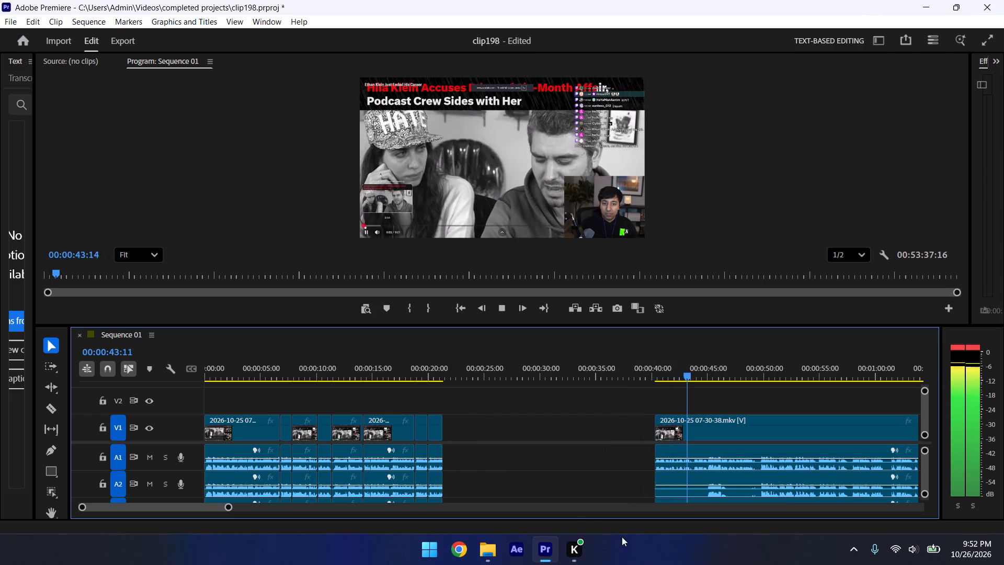
key(ctrl+s)
Play through the early cuts from about 7 seconds and delete the three clips between 00:00:14:13 and 00:00:21:21.
click(279, 375)
key(space)
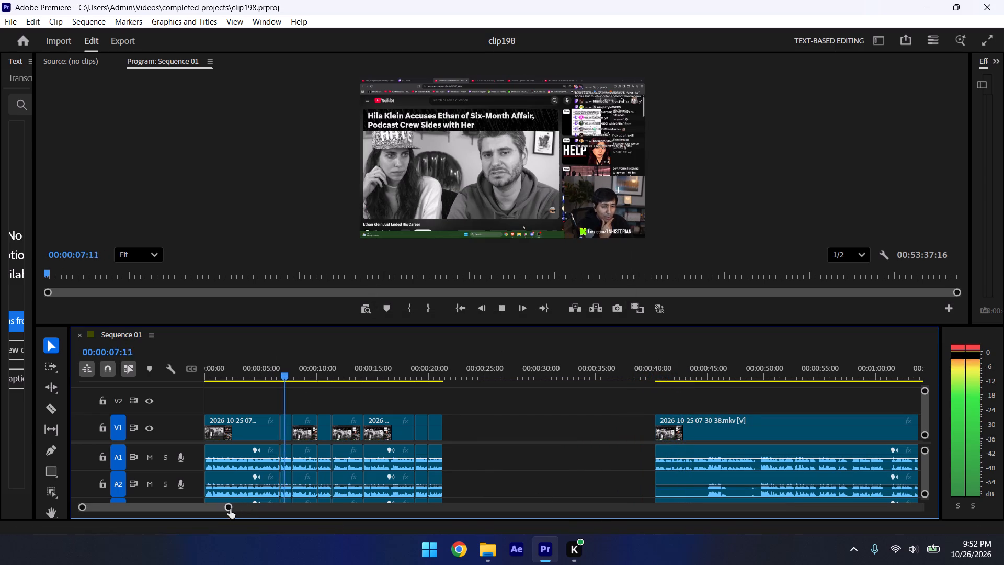
drag(226, 512, 325, 528)
drag(231, 508, 351, 528)
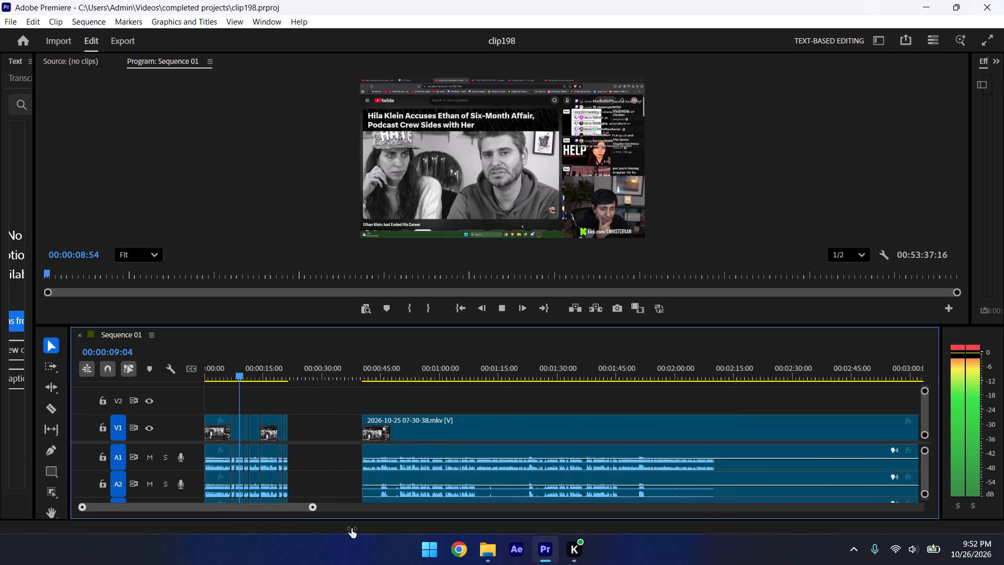
drag(351, 528, 293, 518)
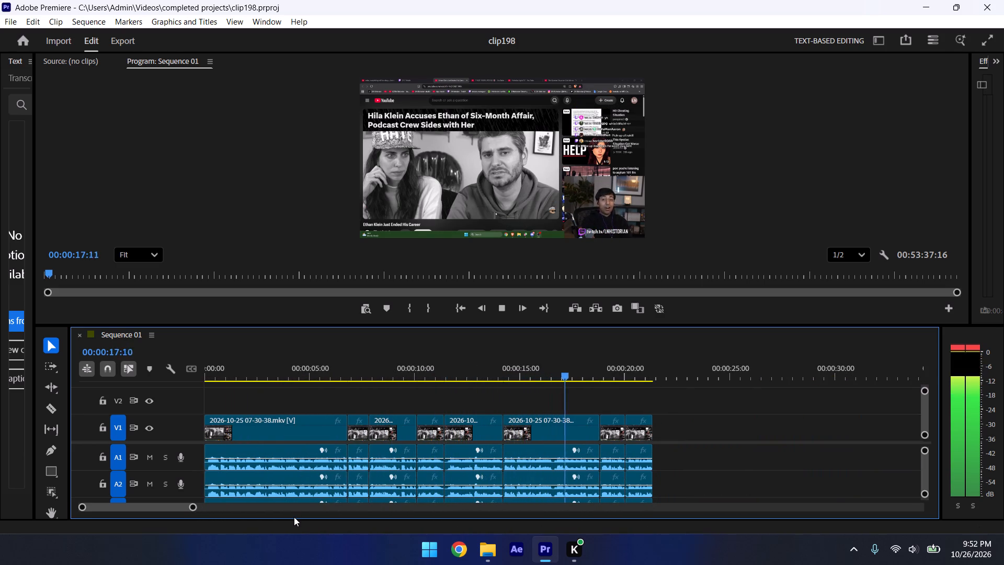
drag(555, 394, 667, 436)
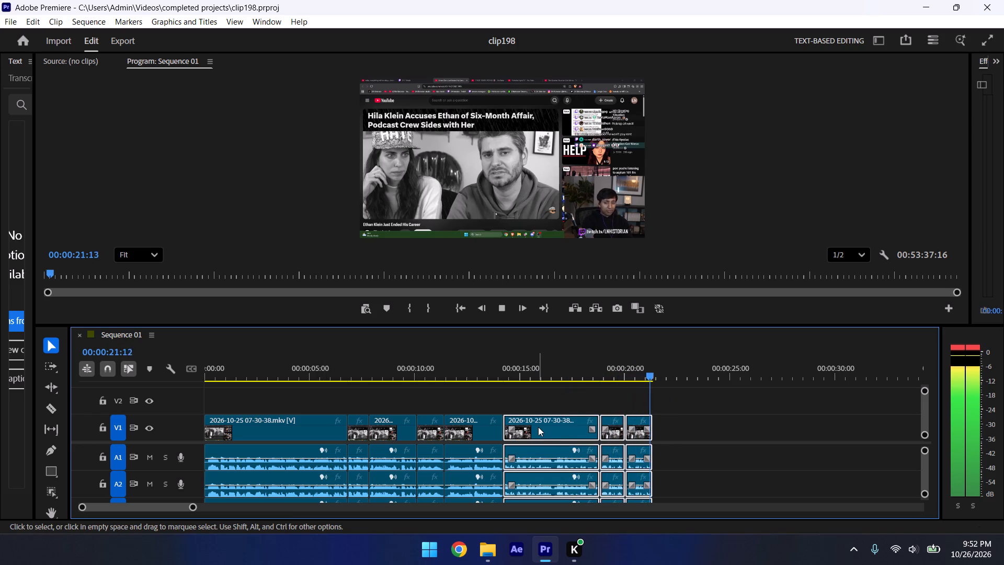
key(Delete)
Check the footage near 11 seconds, at 00:00:44:23 and from about 49 seconds, and save the project.
click(439, 363)
key(space)
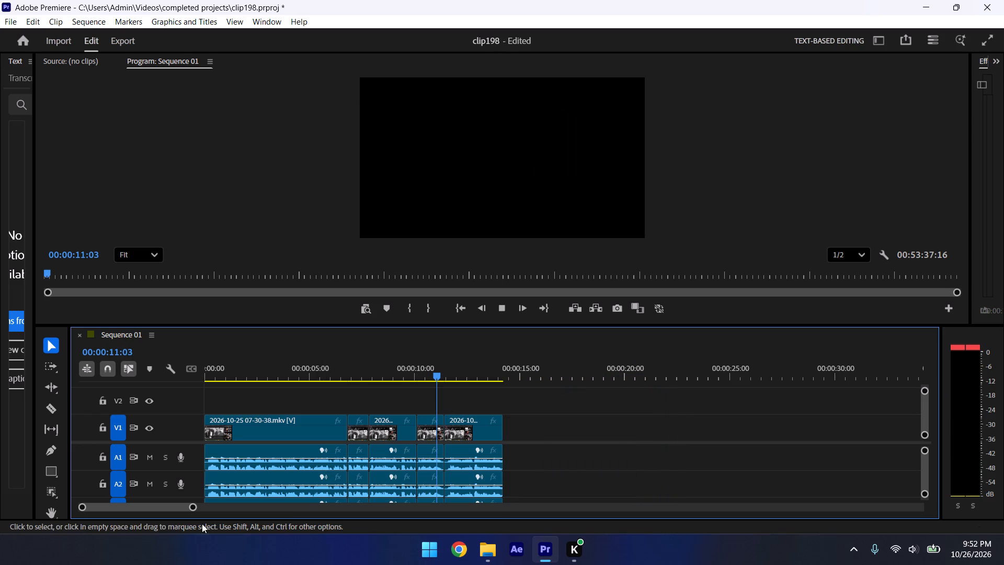
drag(194, 508, 291, 546)
key(space)
click(452, 357)
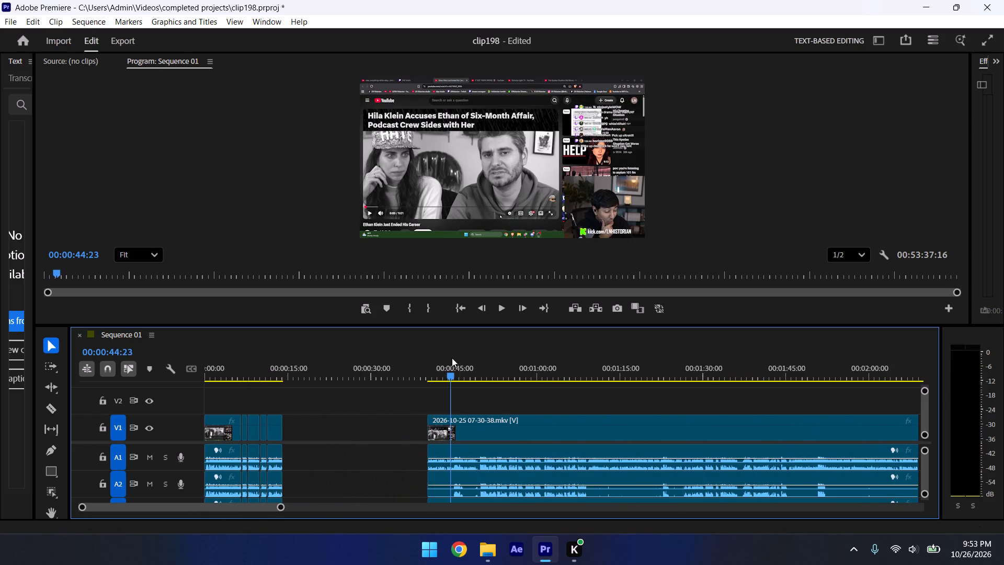
key(space)
click(478, 364)
key(space)
key(ctrl+s)
Play the footage near 00:00:50 and from 00:00:45, trim the long last clip's start to about 00:00:44, and save the project.
drag(282, 509, 266, 512)
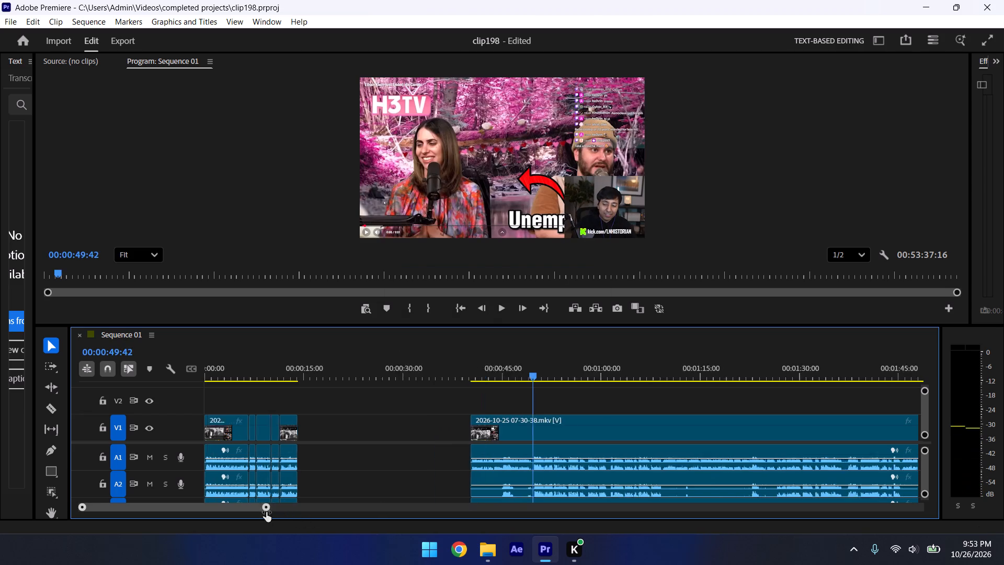
drag(266, 512, 227, 510)
key(space)
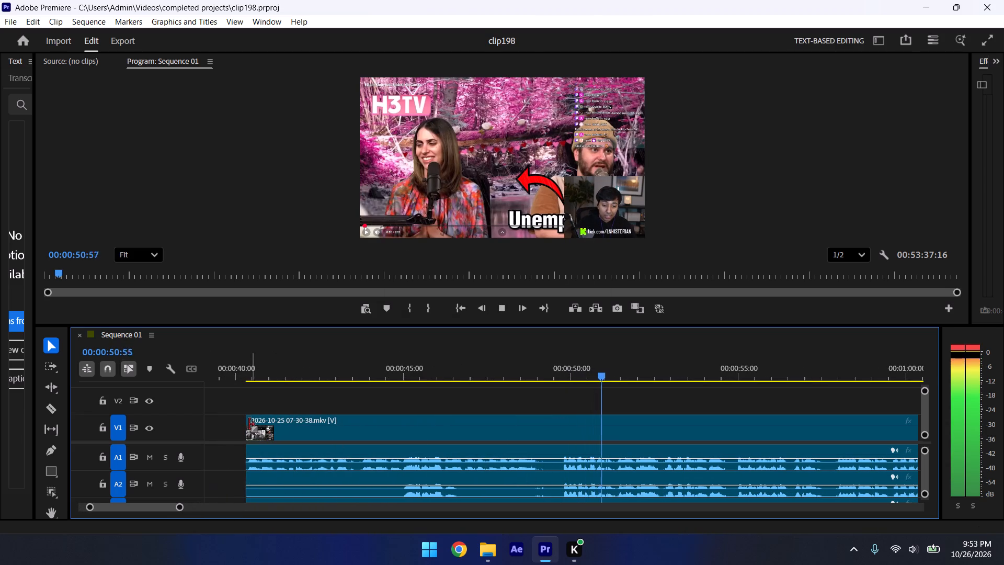
click(452, 389)
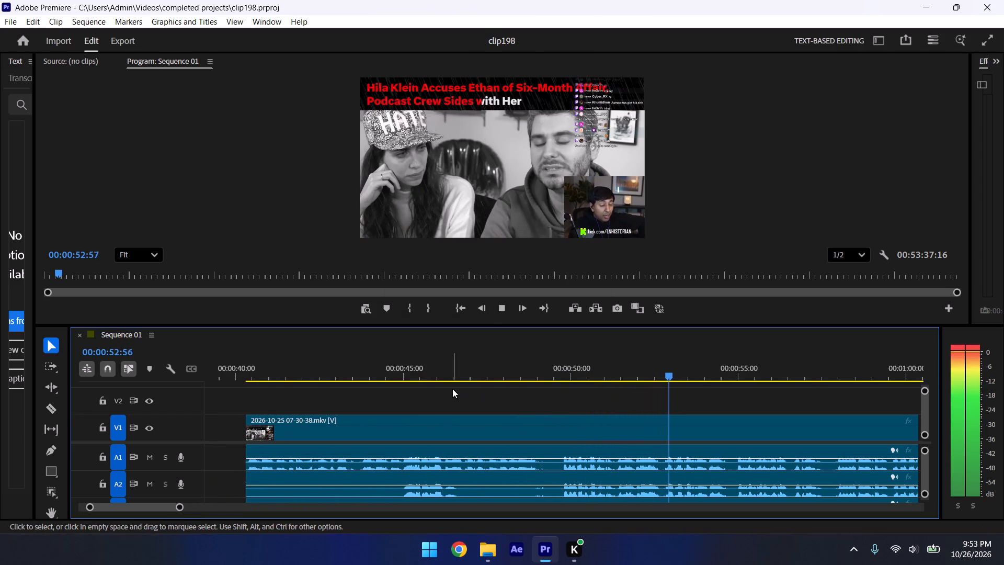
click(405, 372)
key(space)
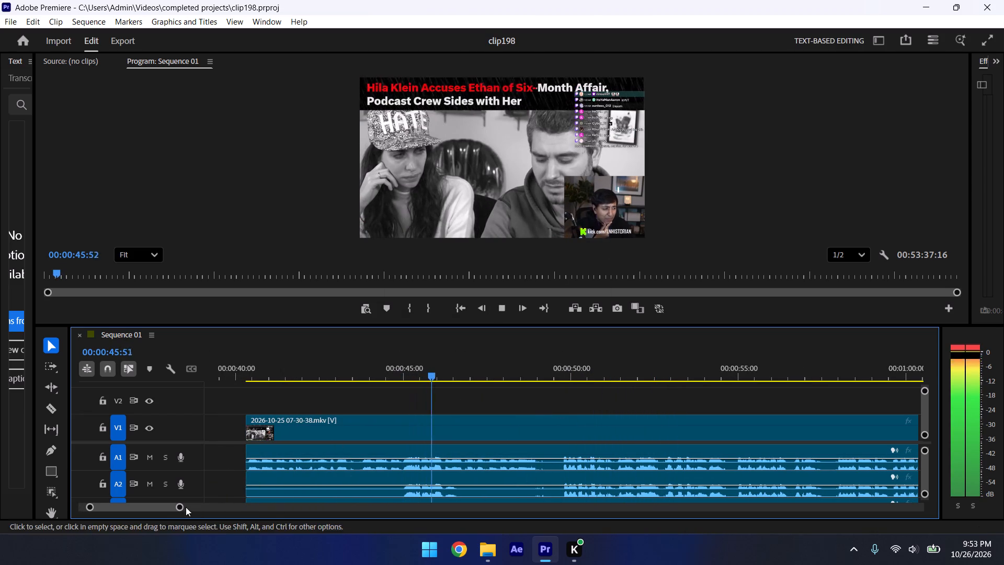
drag(182, 508, 202, 521)
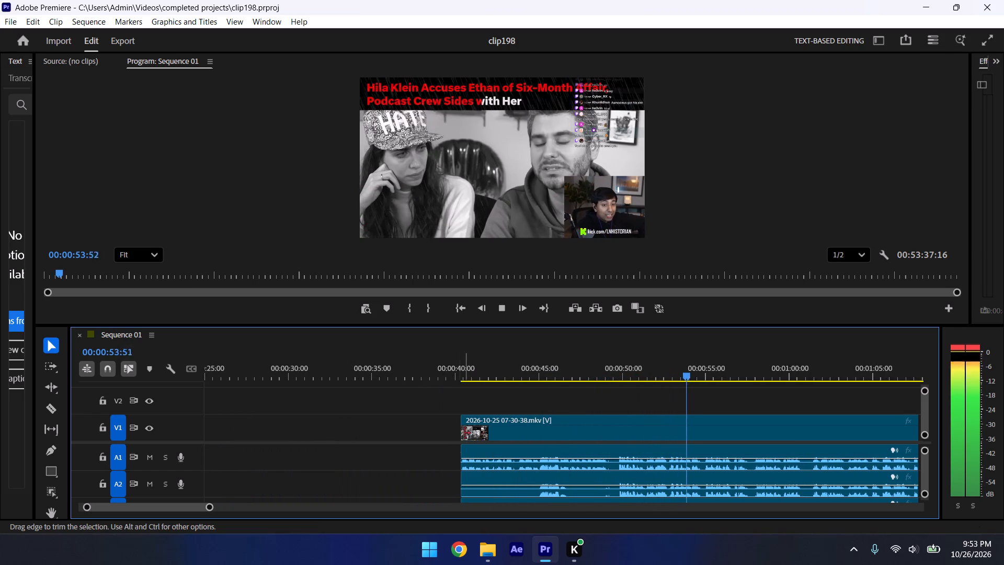
drag(461, 424, 517, 440)
key(ctrl+s)
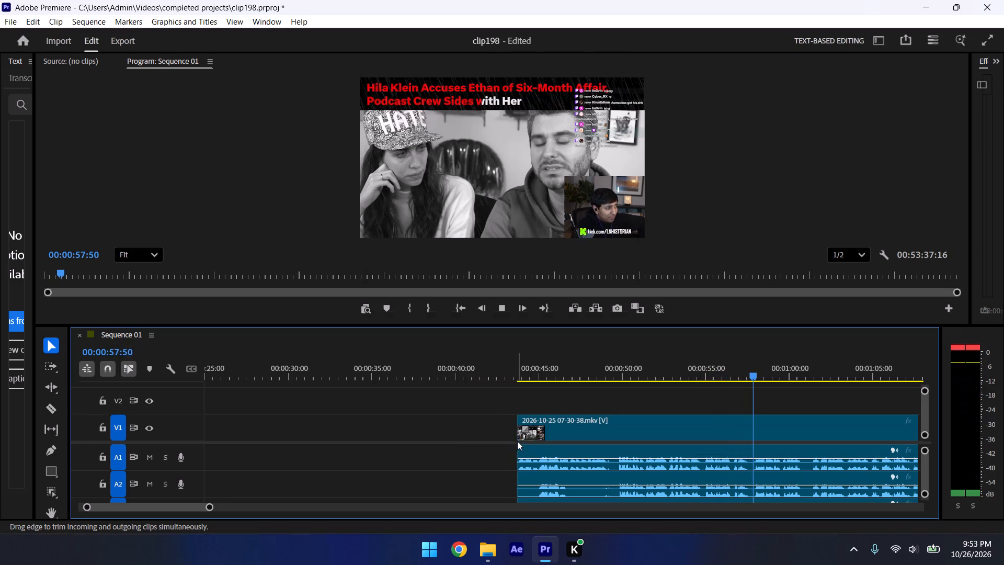
Keep playing the recording, trim the start of the long last clip to about 00:00:49, and save the project.
key(space)
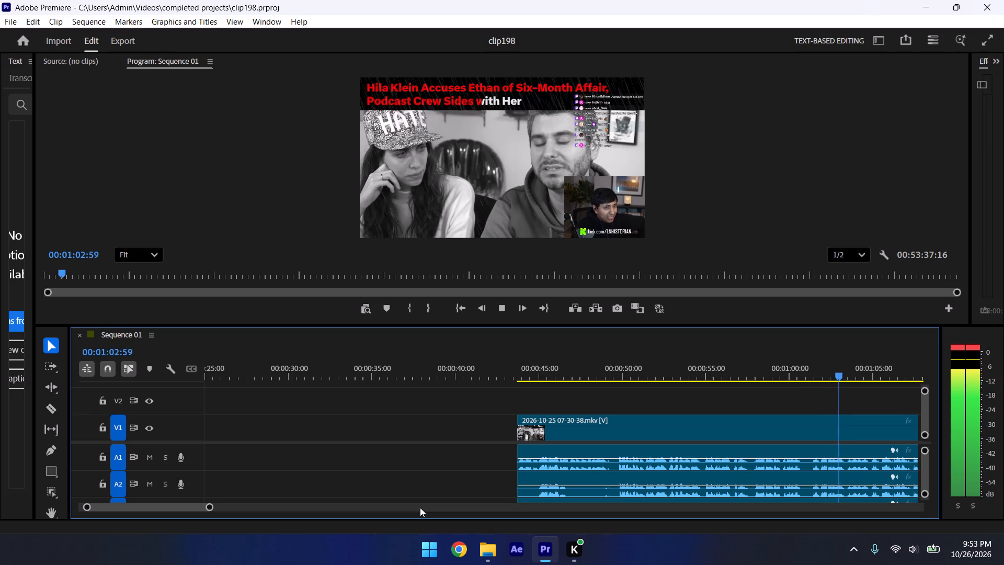
drag(210, 510, 227, 520)
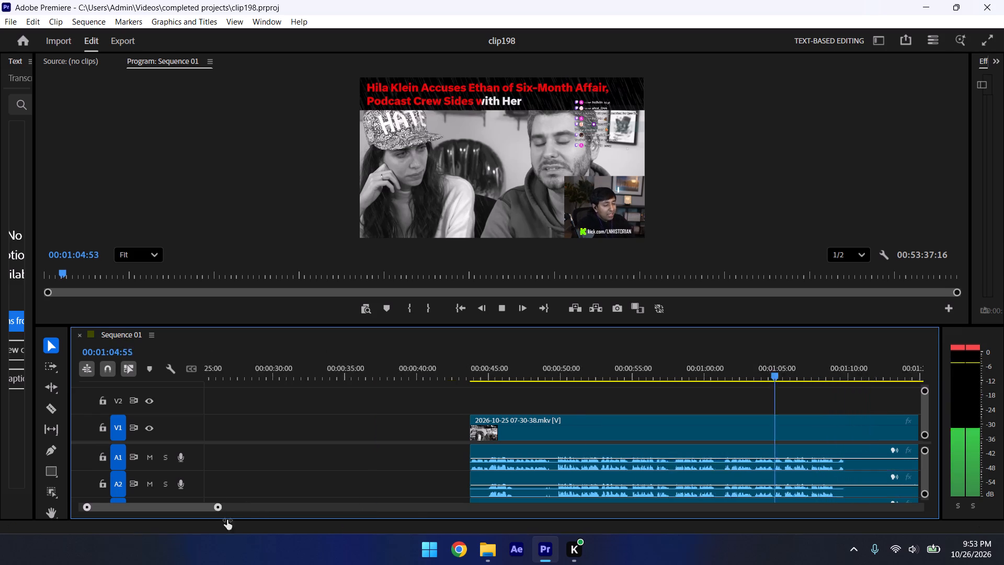
drag(227, 520, 253, 534)
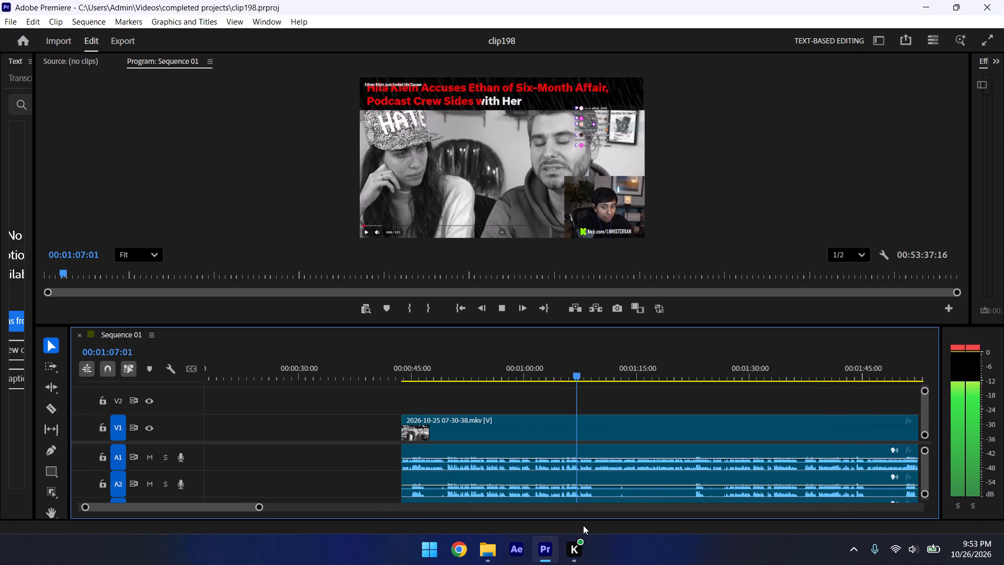
drag(406, 420, 449, 429)
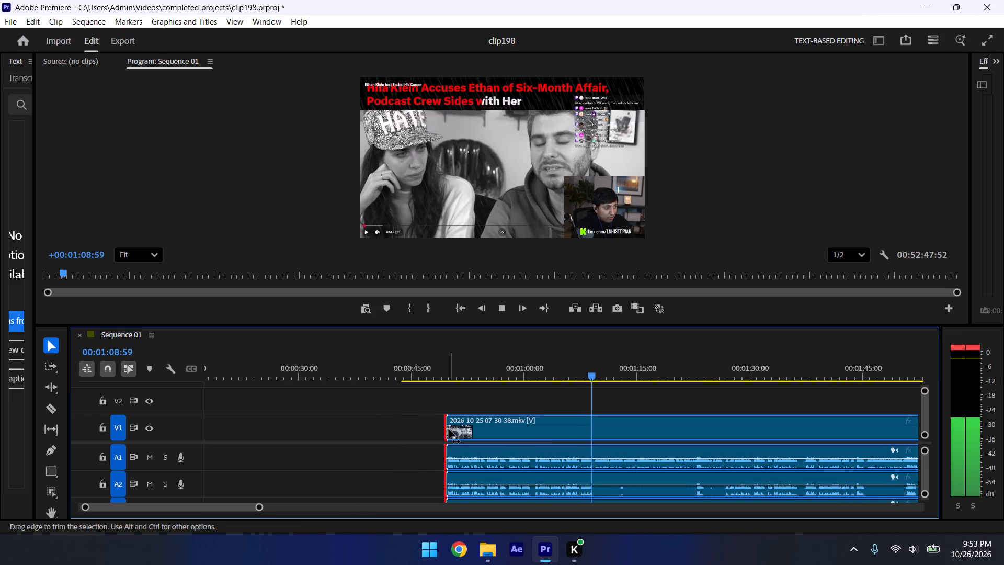
key(ctrl+s)
Trim the start of the long last clip in two passes during playback, to about 00:01:09 and to about 00:01:22.
key(space)
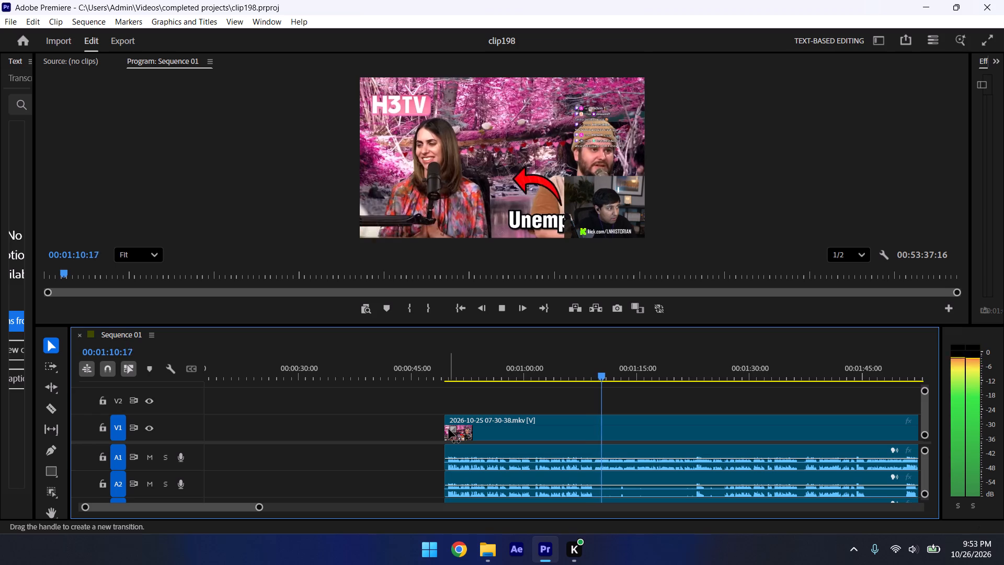
drag(443, 424, 592, 527)
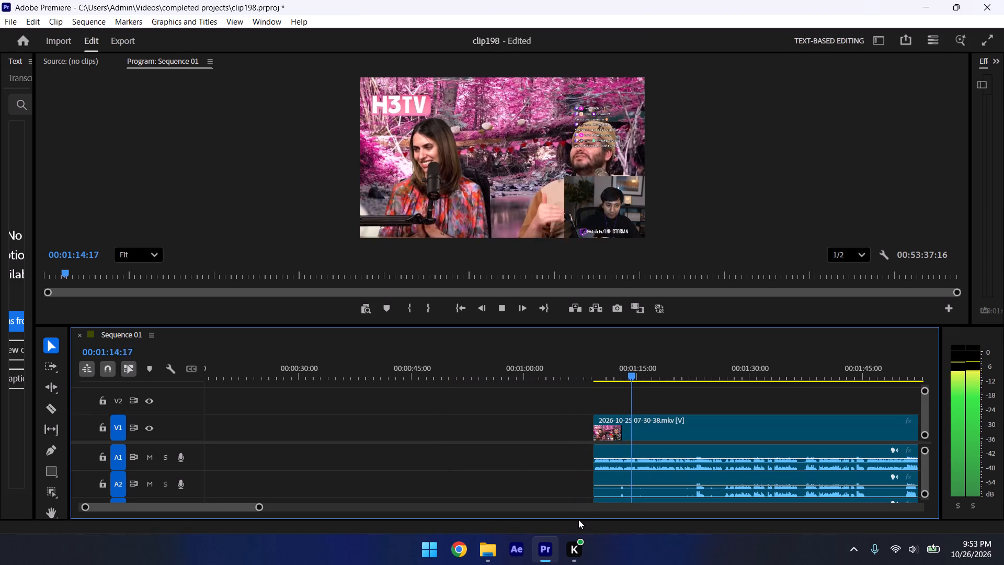
drag(260, 506, 308, 532)
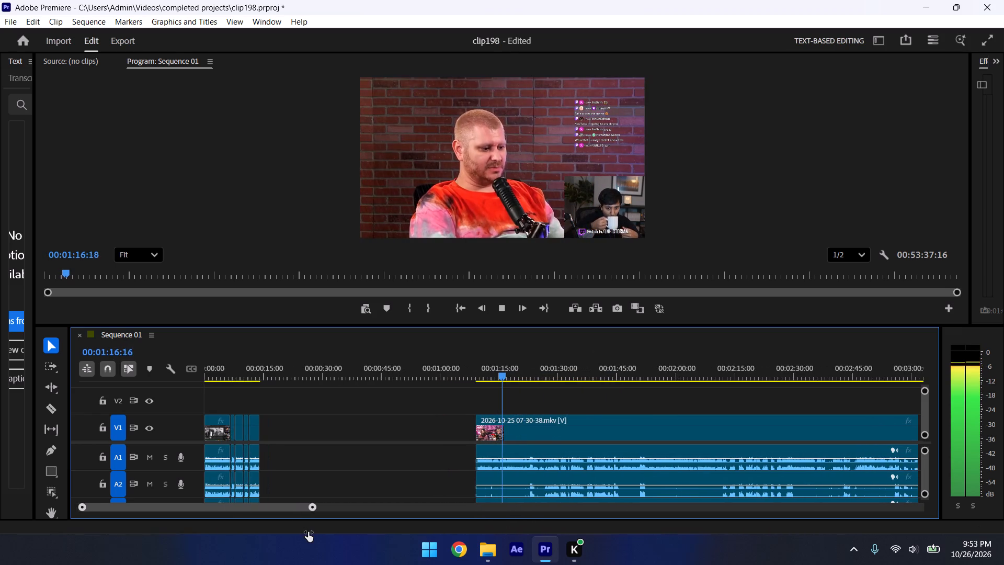
drag(308, 532, 282, 522)
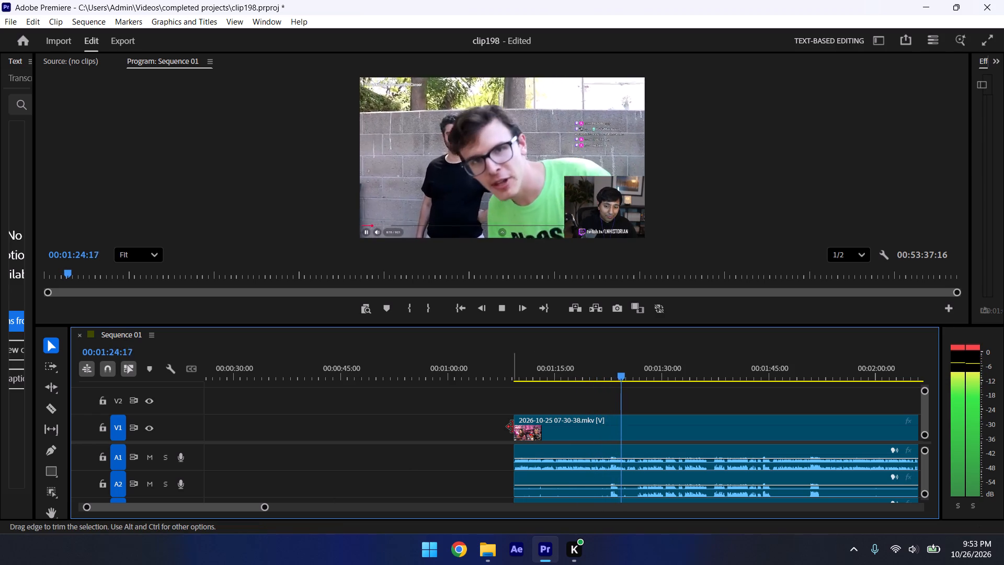
drag(512, 427, 604, 491)
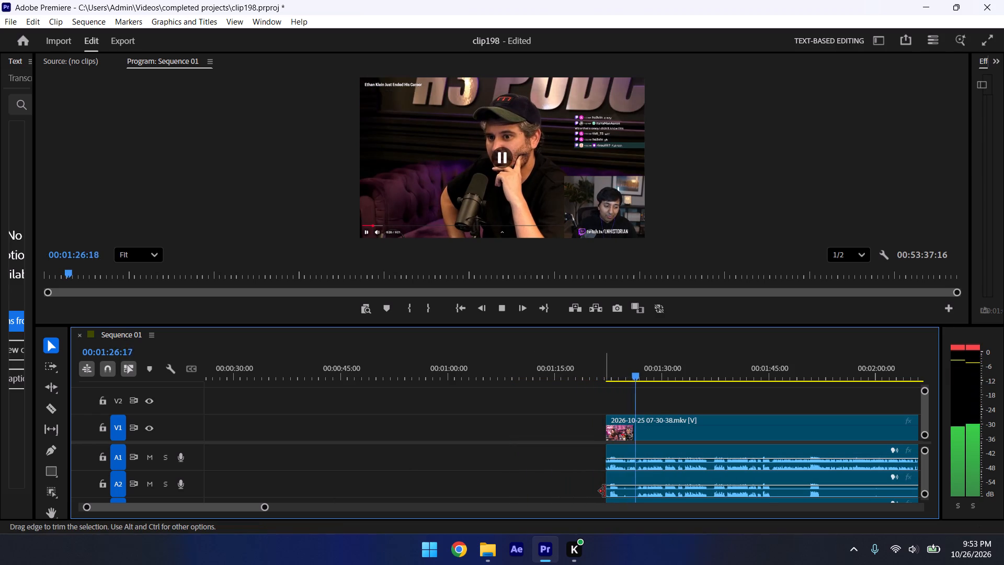
Review the long last clip's footage and waveform from about 00:01:26 onward to find where to trim its start.
drag(267, 504, 464, 538)
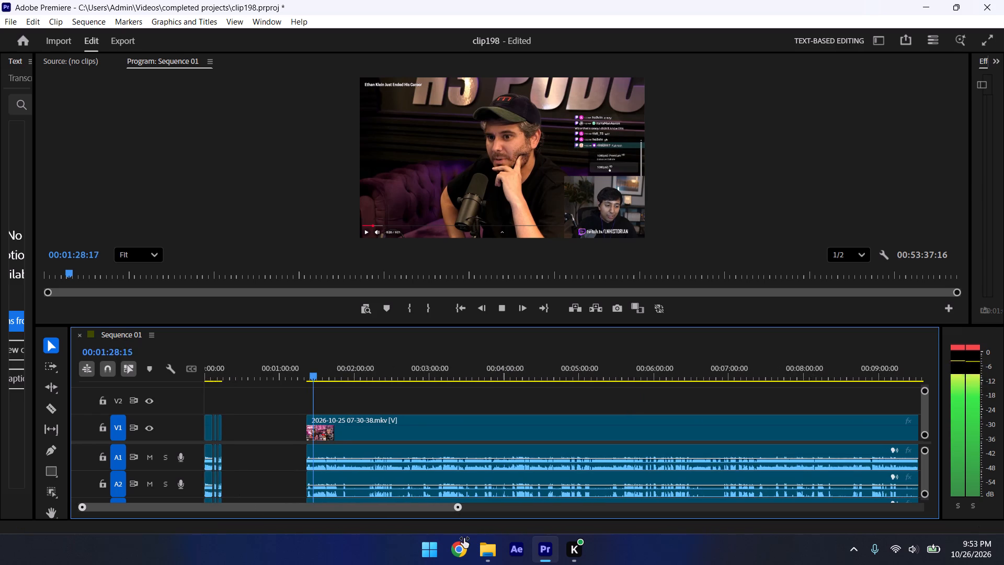
drag(464, 538, 420, 541)
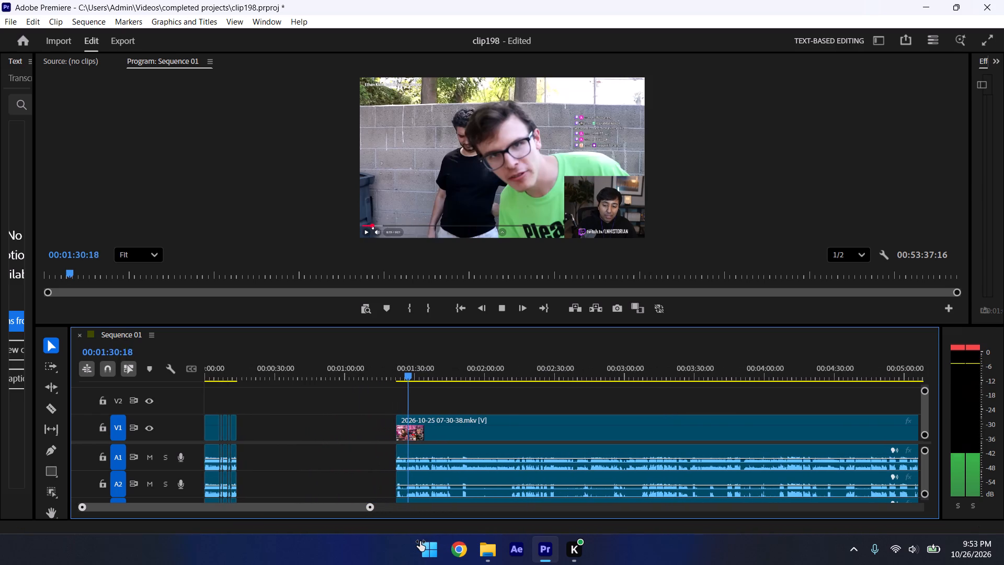
drag(420, 541, 407, 541)
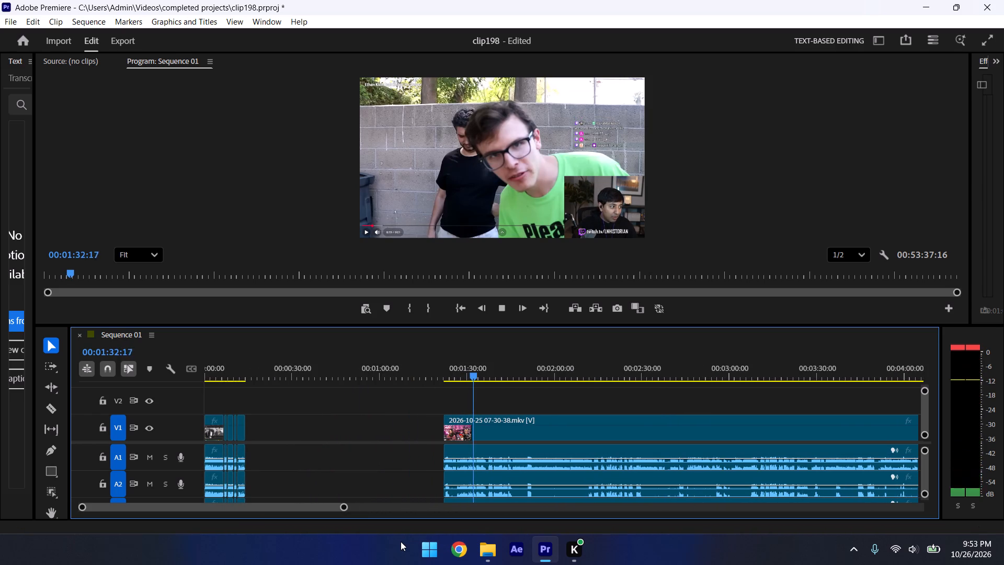
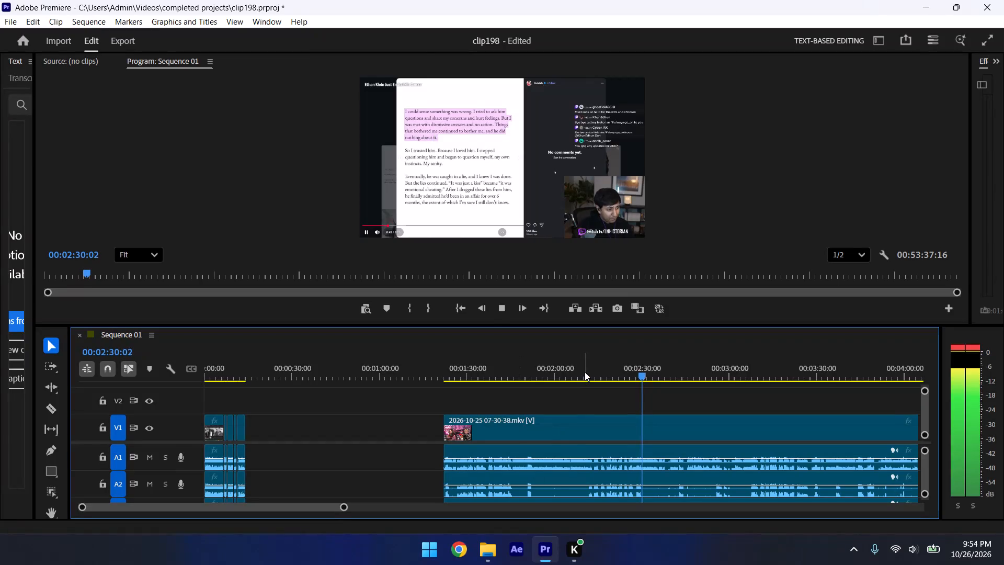
Play the long last clip from about 00:02:10, 00:02:40 and 00:02:45, examining the footage and waveform for where usable content starts.
click(585, 372)
key(space)
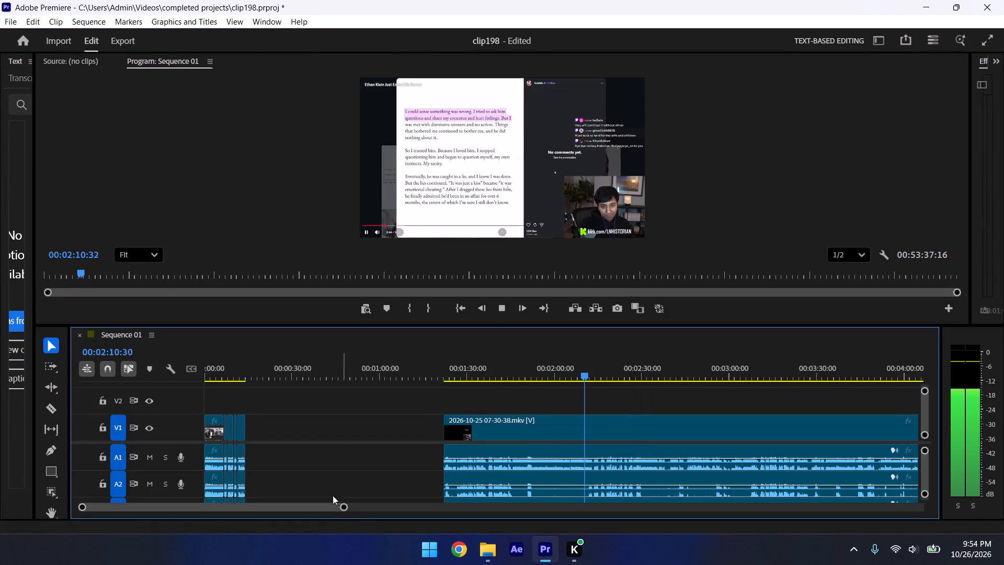
drag(345, 506, 306, 496)
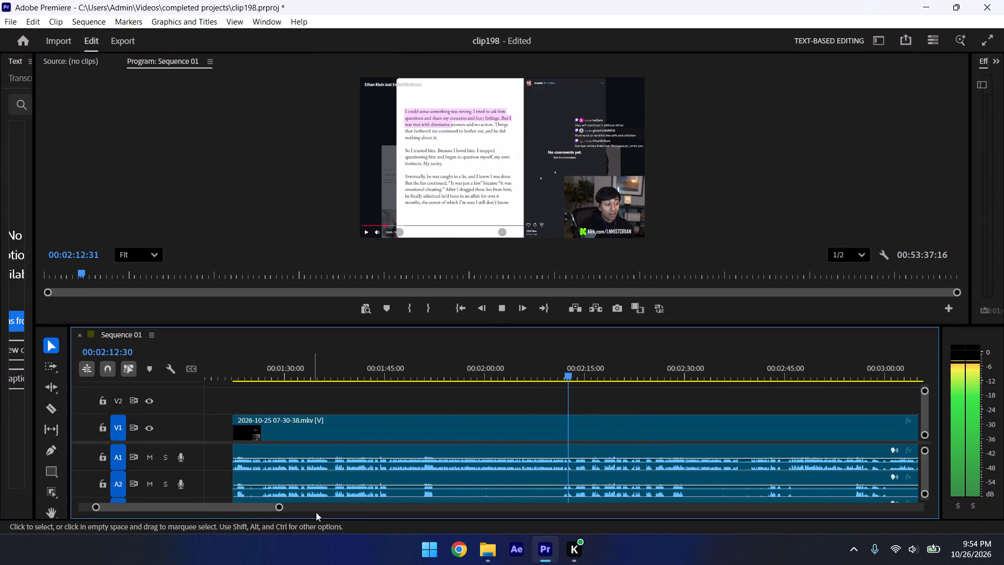
drag(282, 507, 300, 519)
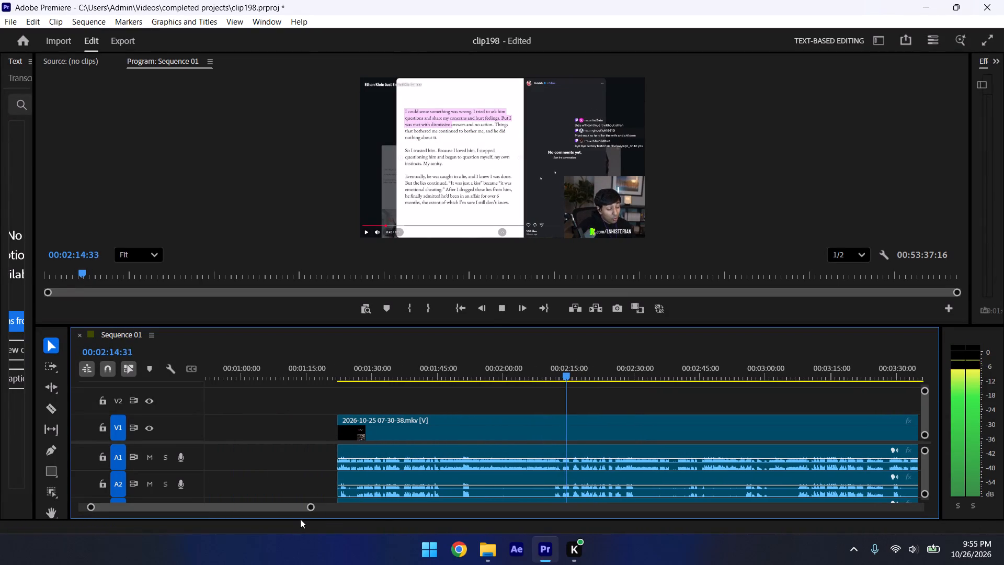
drag(308, 507, 325, 520)
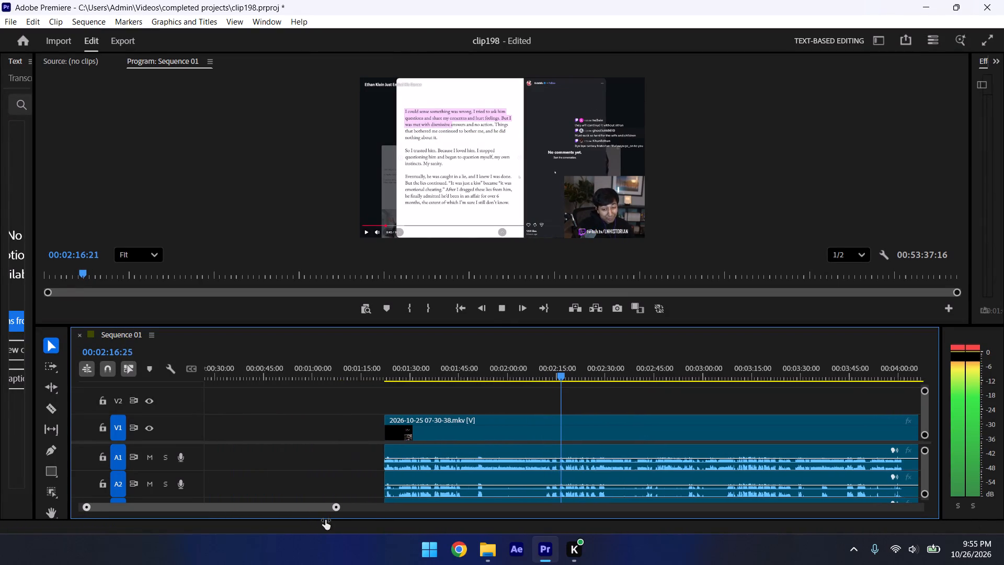
drag(325, 520, 316, 513)
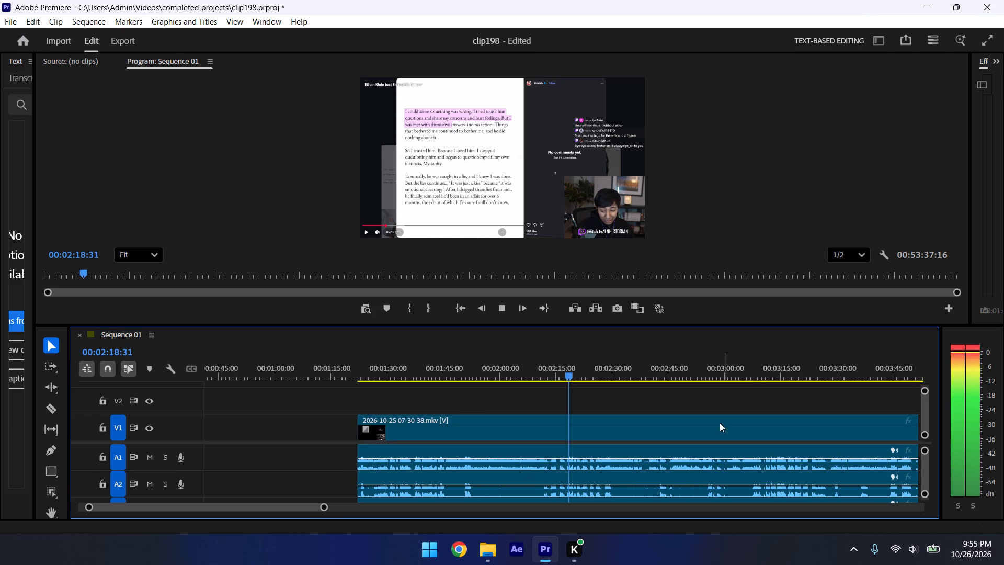
click(652, 374)
key(space)
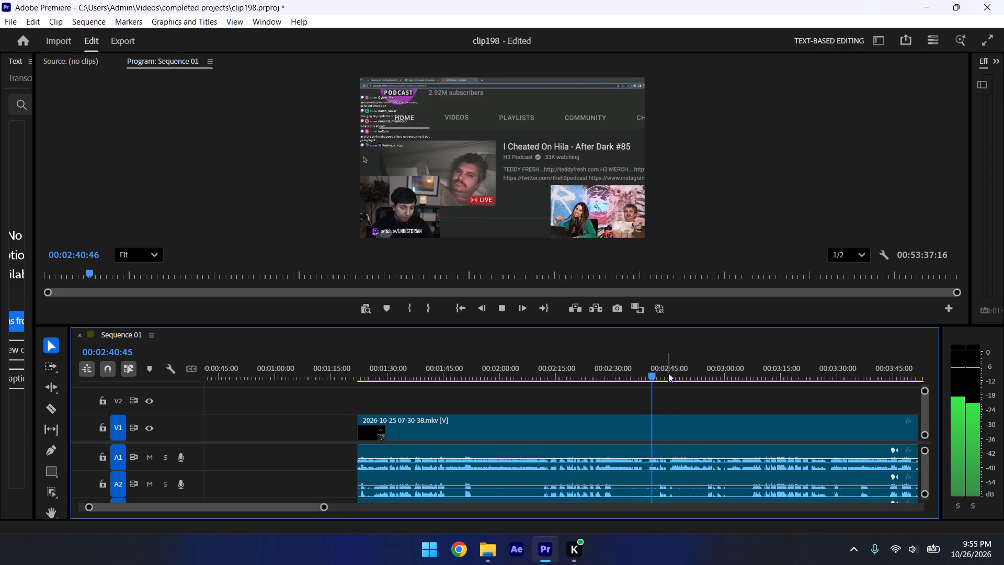
click(668, 373)
key(space)
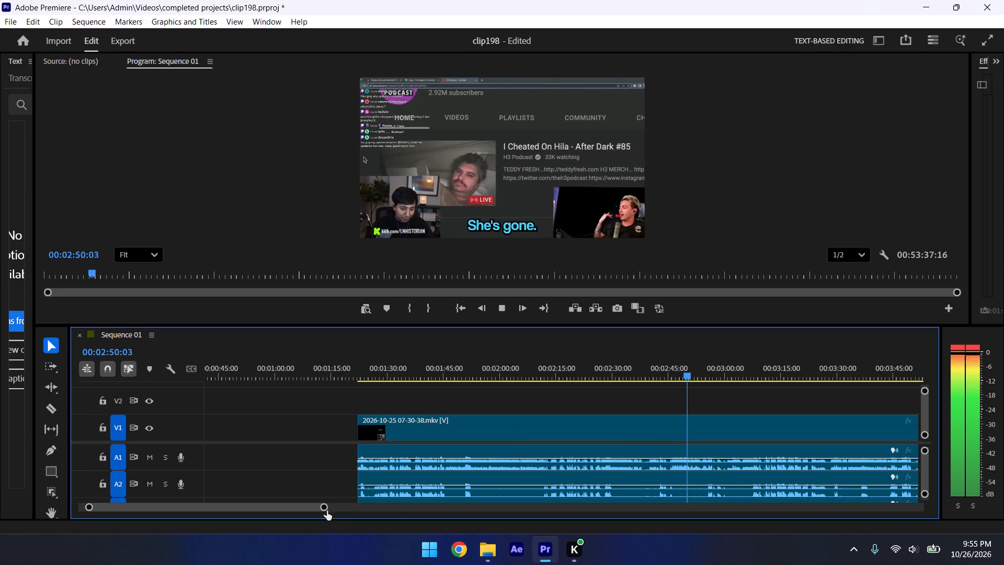
drag(324, 510, 367, 524)
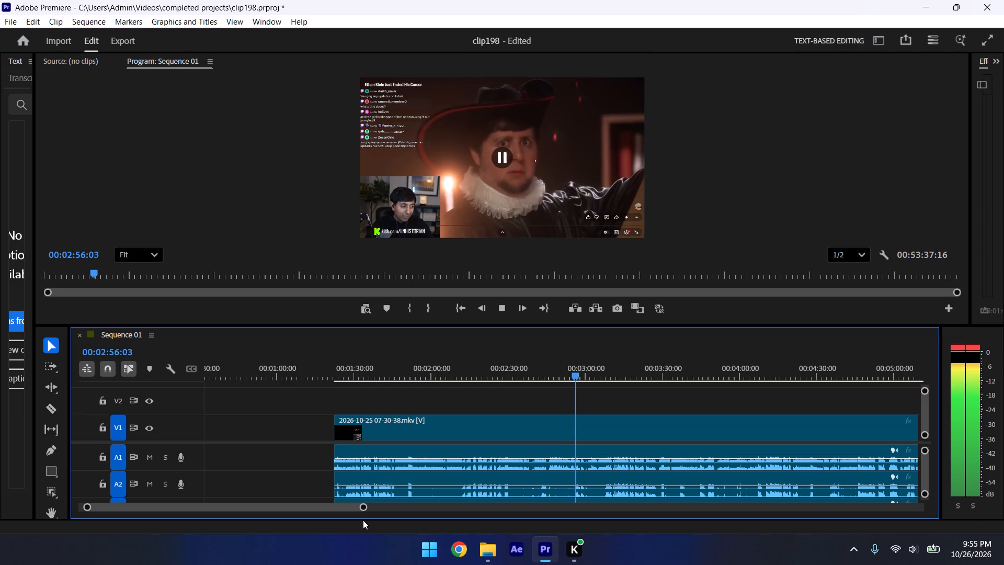
drag(361, 510, 378, 521)
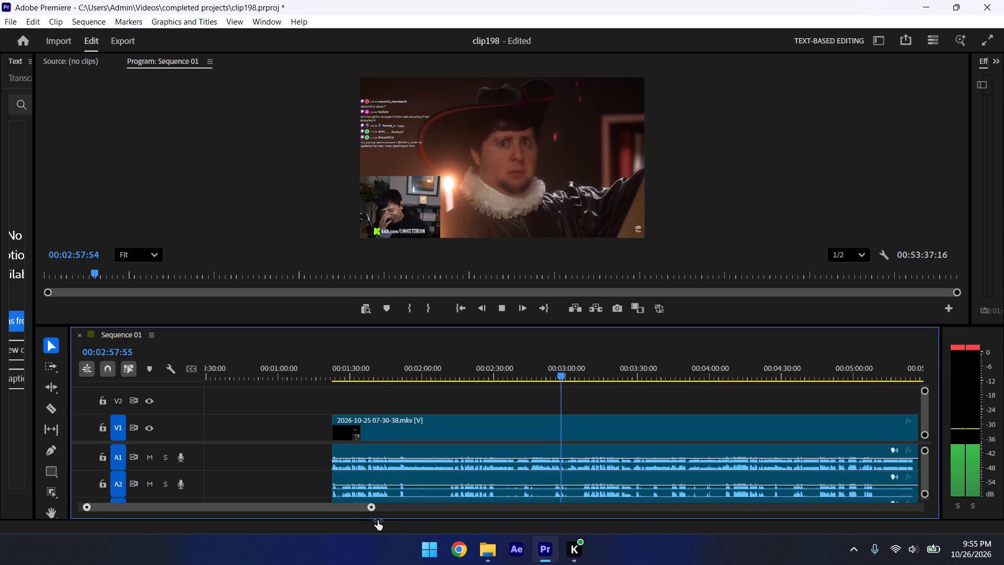
drag(378, 521, 385, 528)
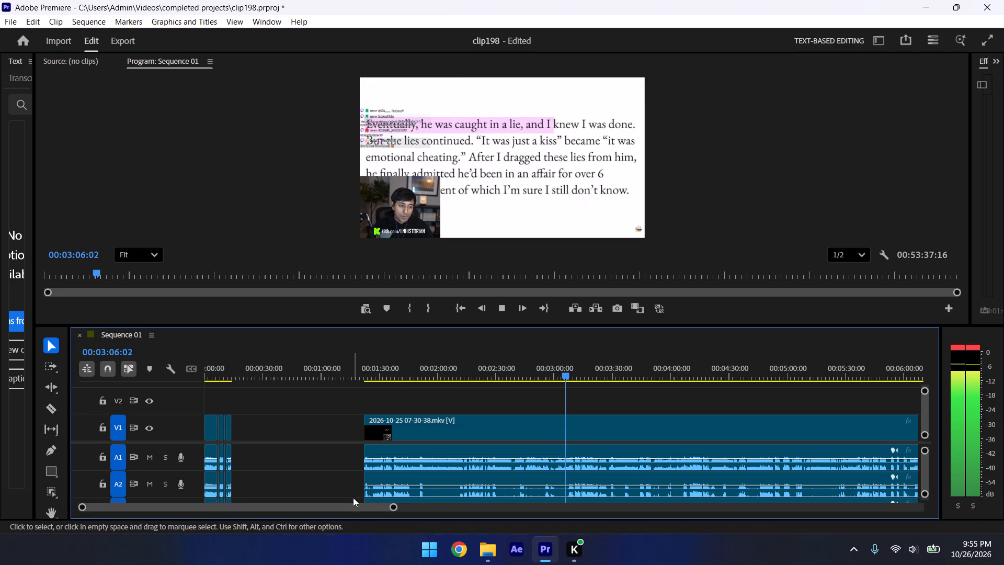
Replay the long last clip from about 00:02:42, and sample further sections up to about 00:04:05 to find the next trim point.
click(522, 371)
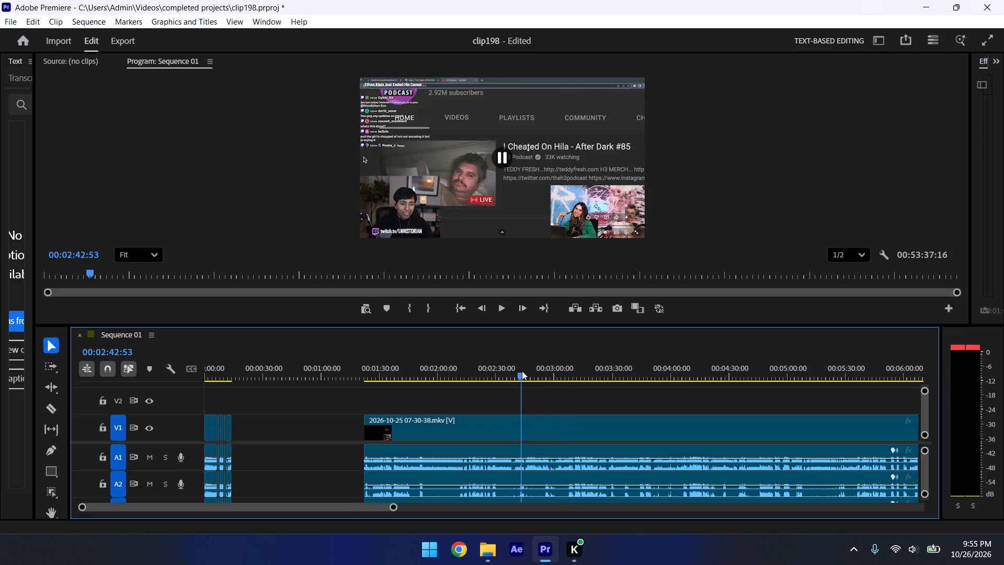
key(space)
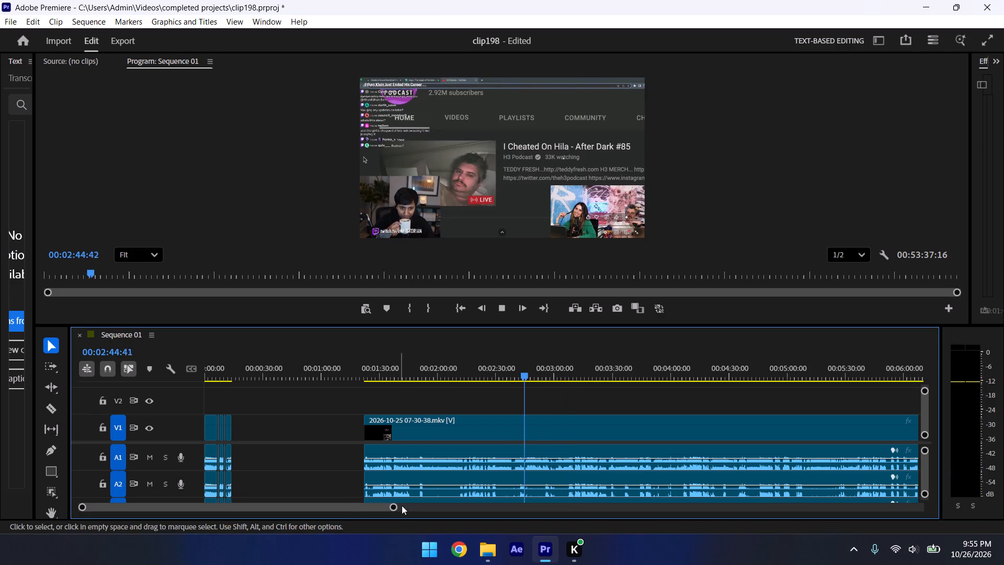
drag(394, 508, 365, 502)
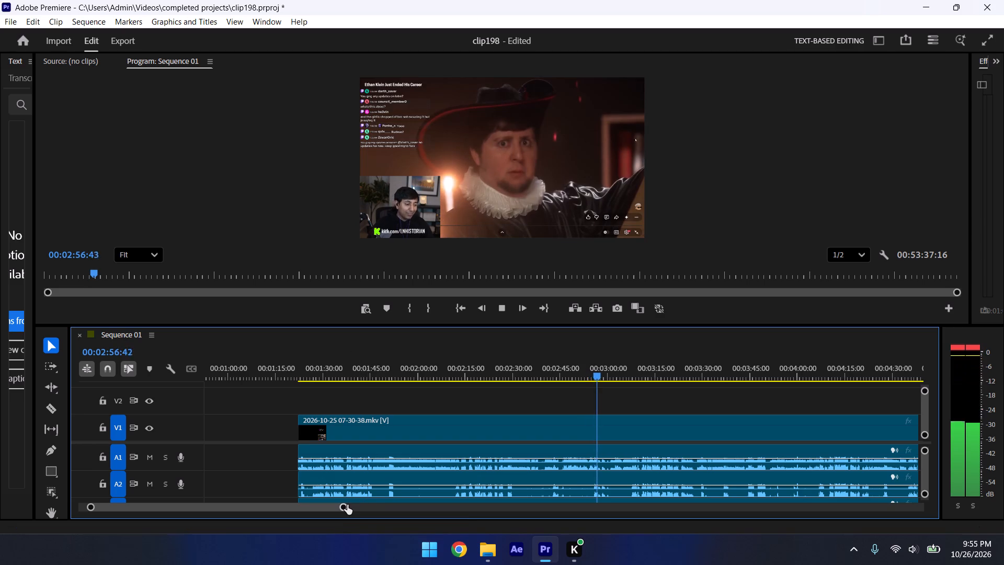
drag(347, 505, 363, 519)
click(589, 362)
click(586, 364)
key(space)
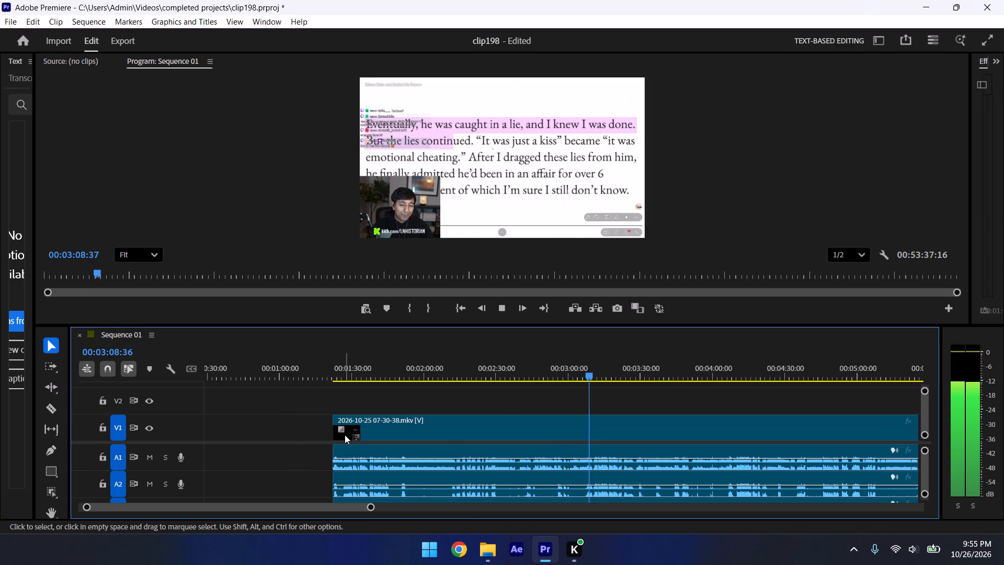
click(674, 368)
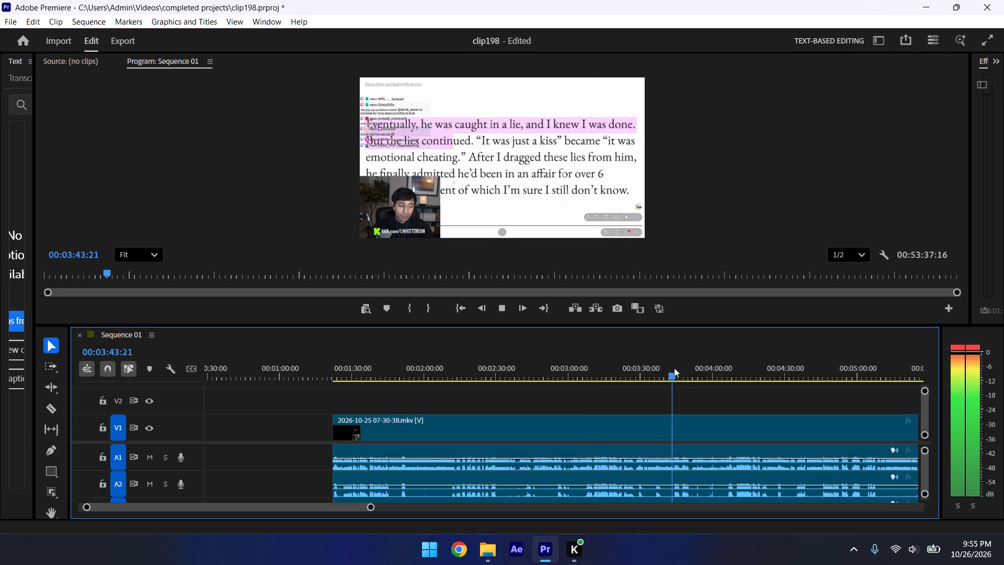
key(space)
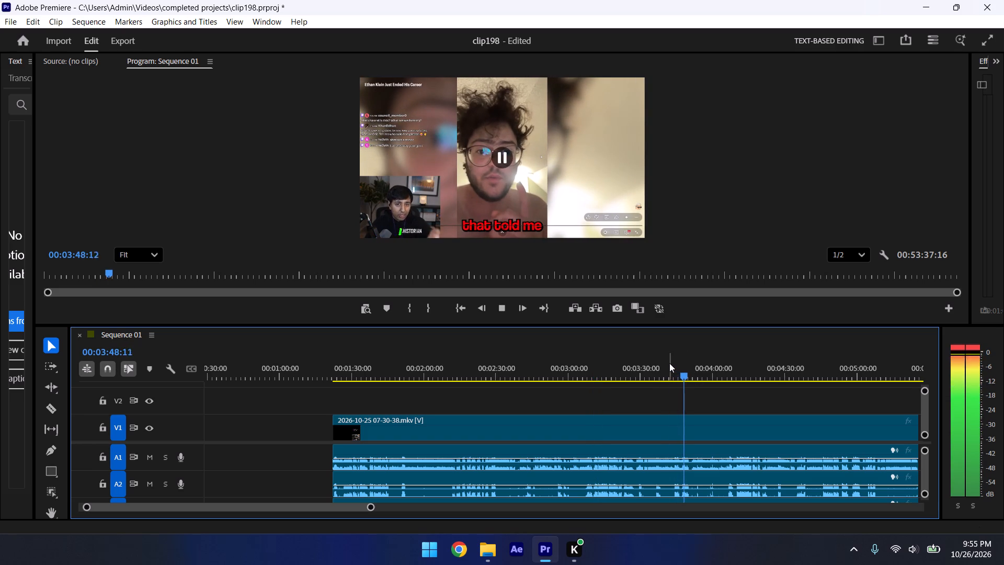
click(720, 374)
click(726, 368)
key(space)
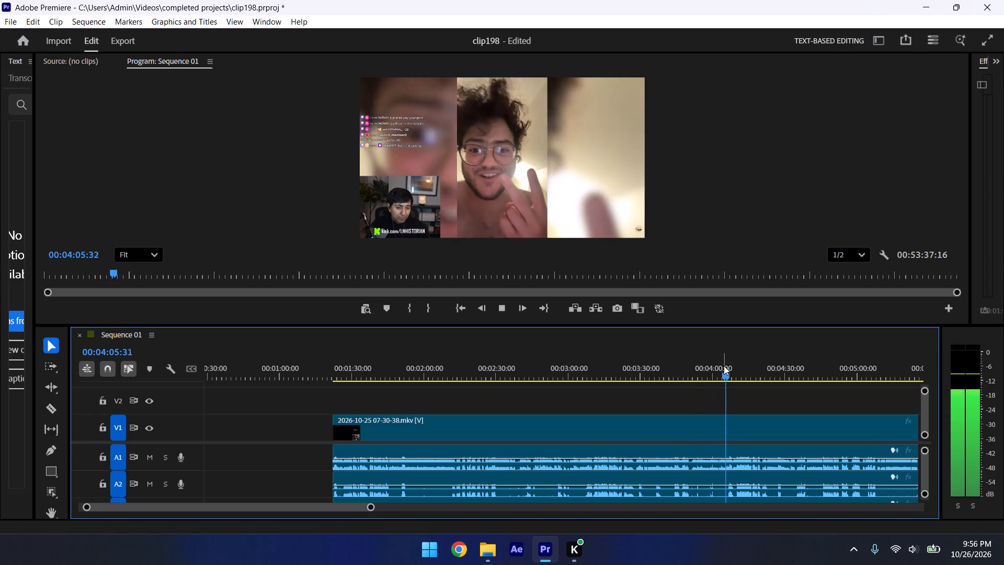
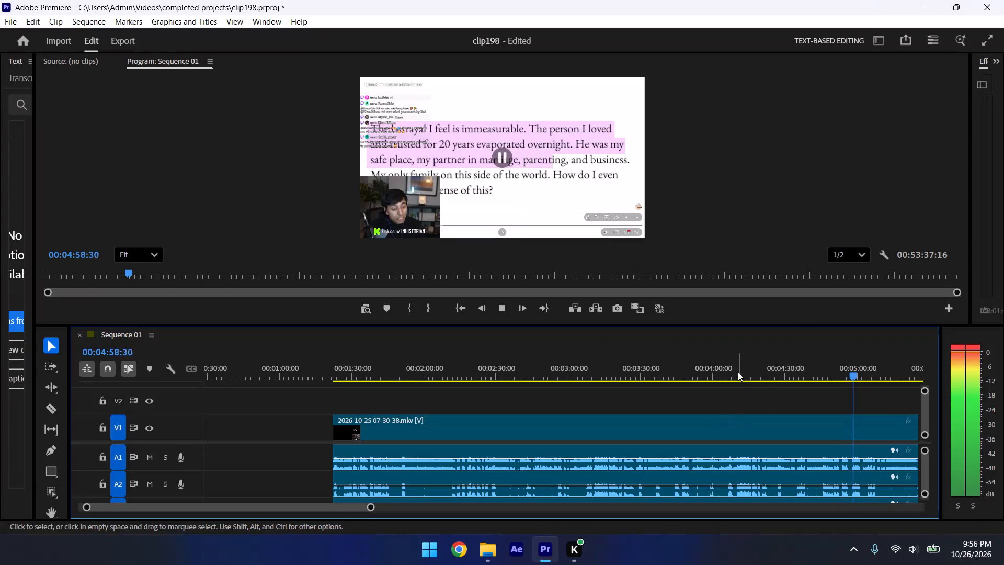
Play the long last clip around 00:04:06 and trim its start to about 00:04:00.
key(space)
key(space)
key(space)
key(space)
key(space)
key(space)
click(727, 375)
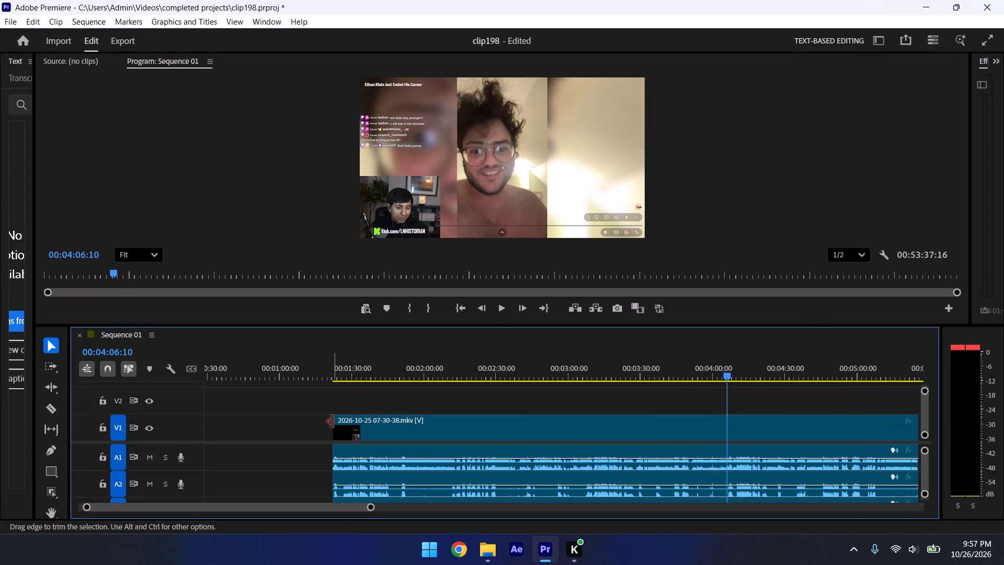
key(space)
drag(333, 422, 712, 506)
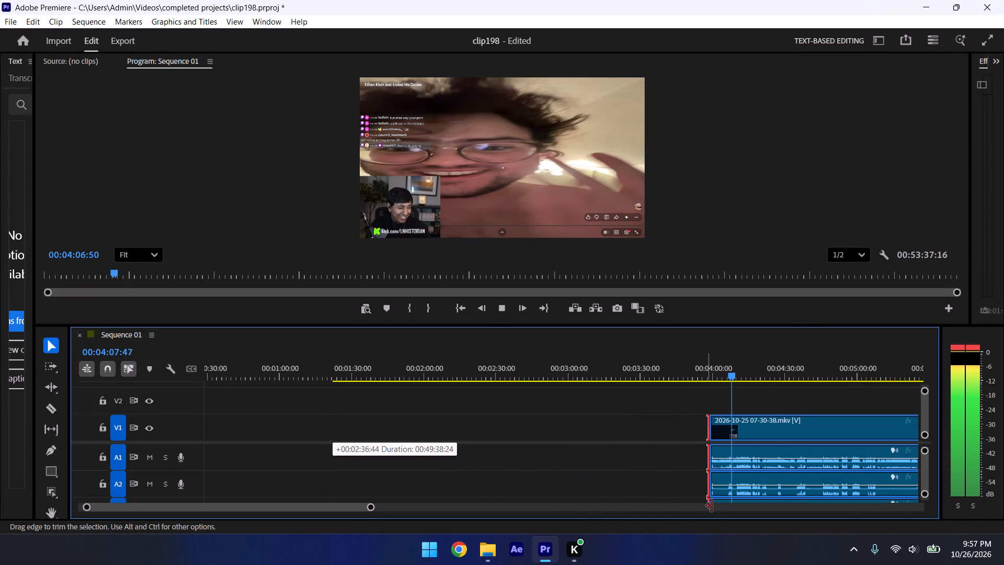
drag(712, 506, 713, 507)
Trim the long last clip's start further to about 00:04:09:40 and play from the new start.
drag(372, 509, 333, 490)
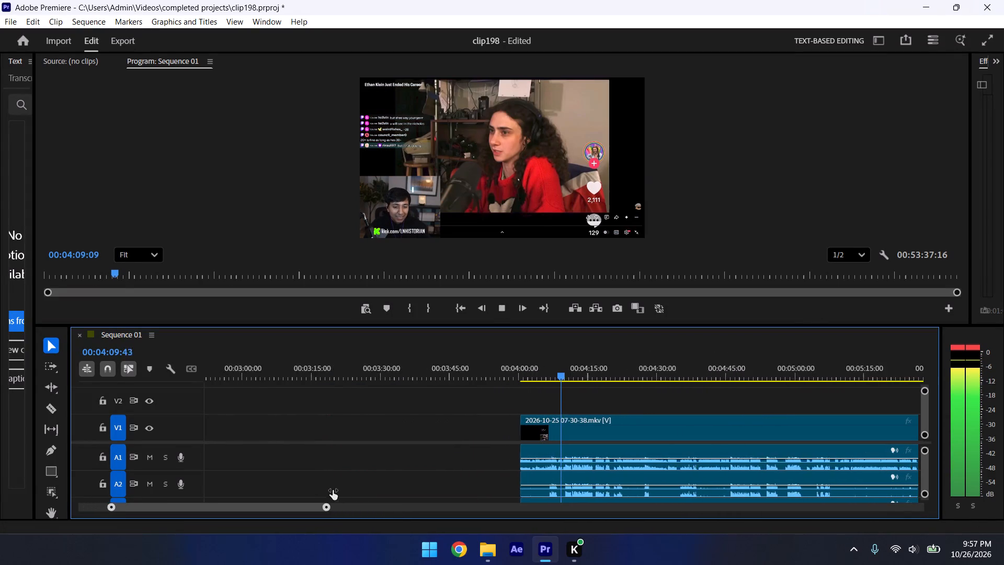
drag(333, 490, 321, 482)
drag(302, 508, 278, 493)
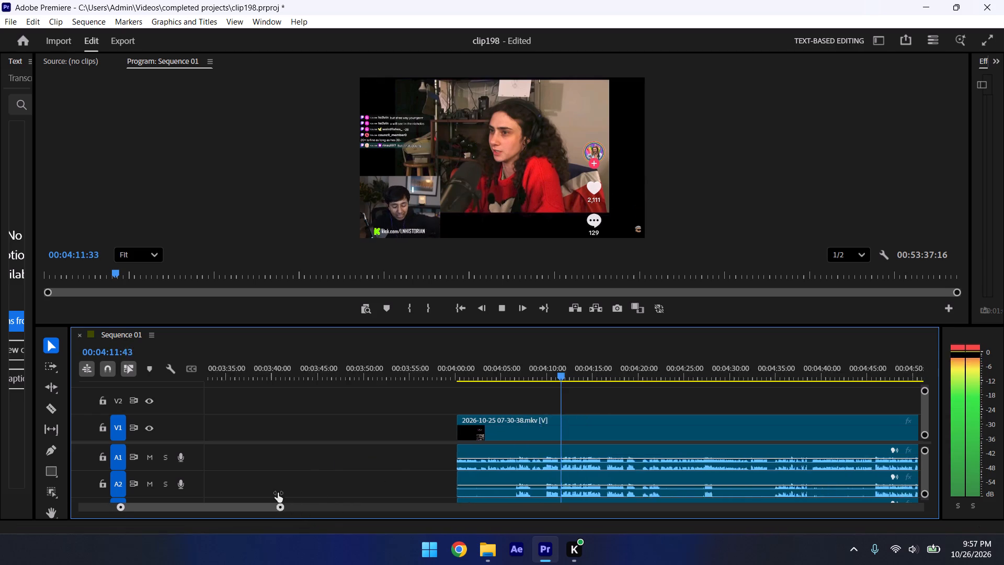
drag(278, 493, 269, 488)
drag(376, 422, 509, 414)
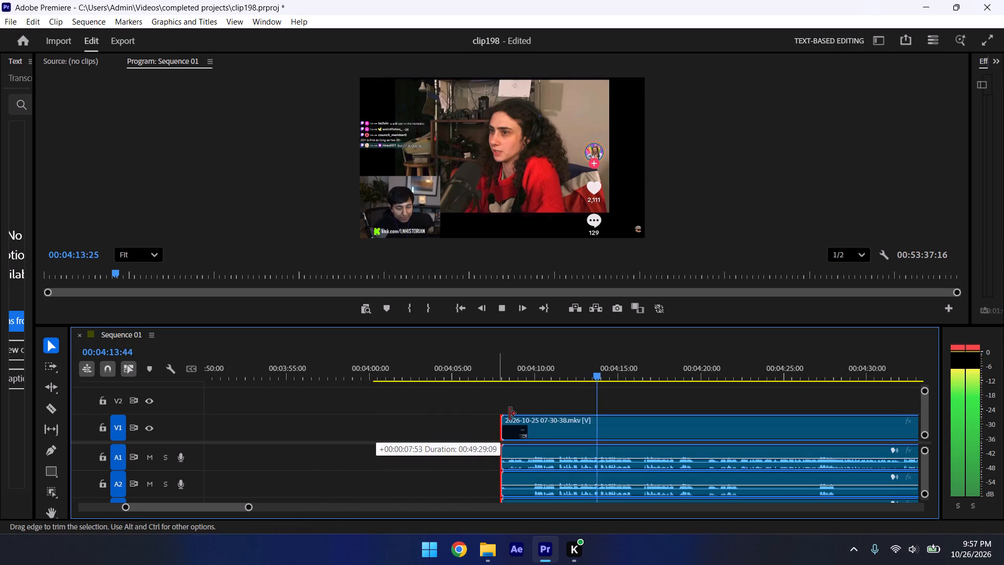
drag(509, 414, 534, 407)
click(531, 391)
click(528, 378)
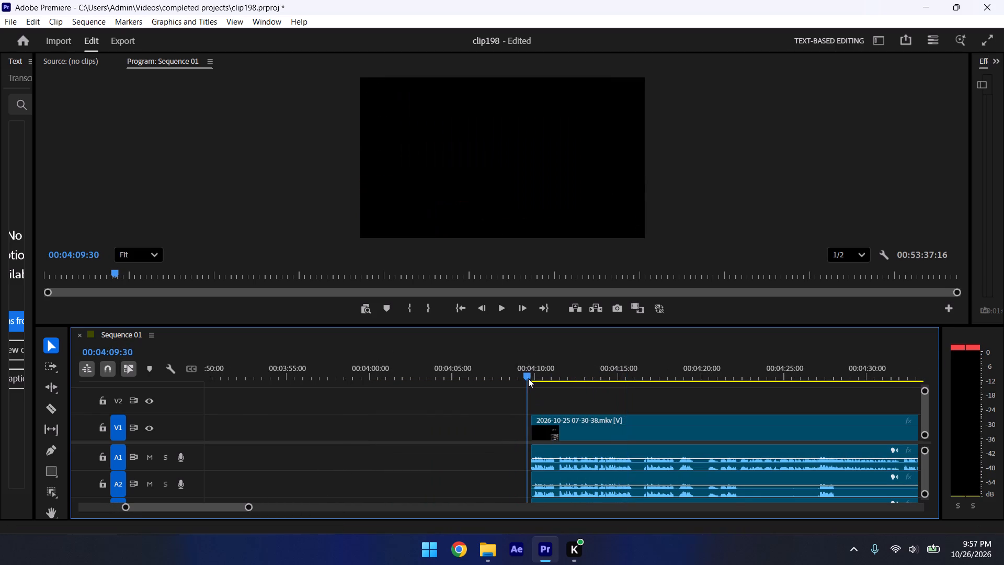
key(space)
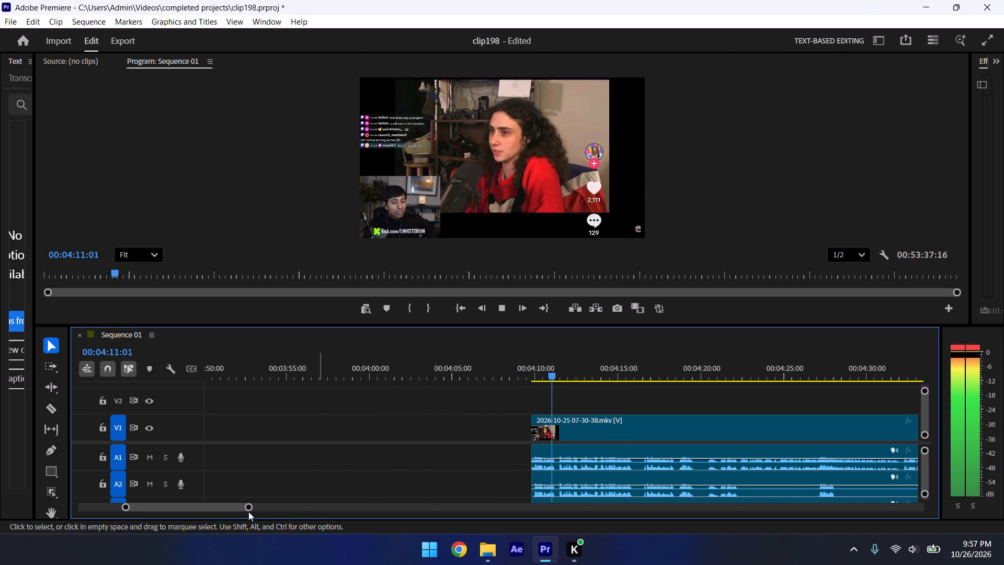
Refine the long last clip's start to about 00:04:11:50, cutting up to the next speech and playing back the result.
drag(248, 510, 212, 488)
key(space)
drag(379, 423, 387, 427)
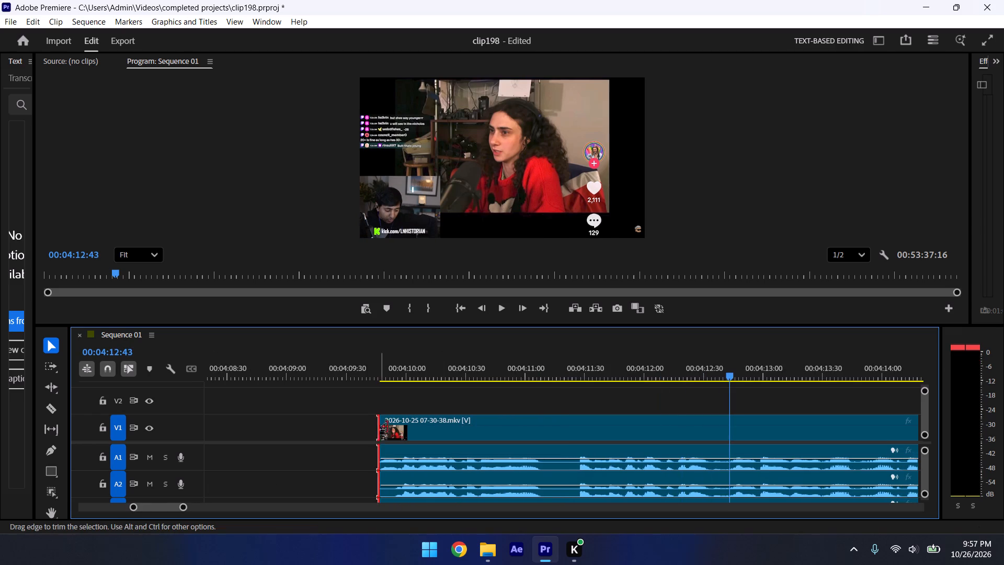
drag(387, 427, 597, 485)
click(588, 389)
click(581, 363)
key(space)
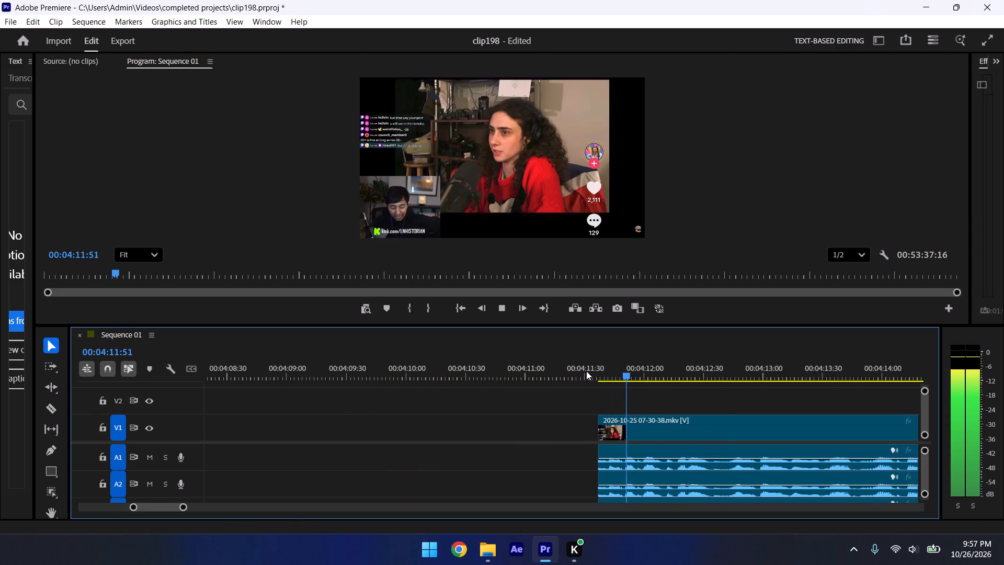
key(space)
drag(600, 414, 626, 430)
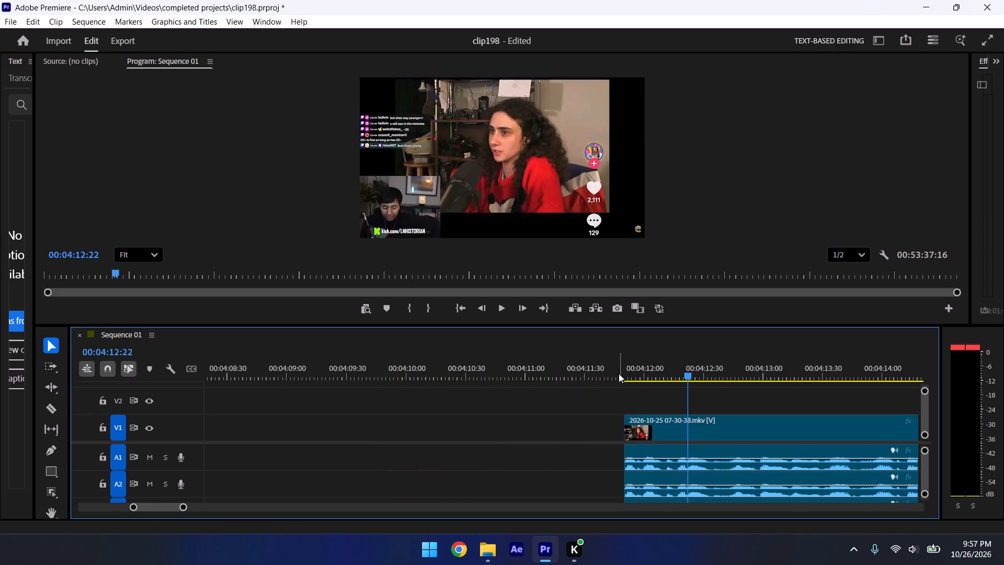
click(613, 362)
key(space)
Move the long last clip back against the preceding clips at about 00:00:14, closing the gap, and play the opening.
drag(182, 510, 307, 520)
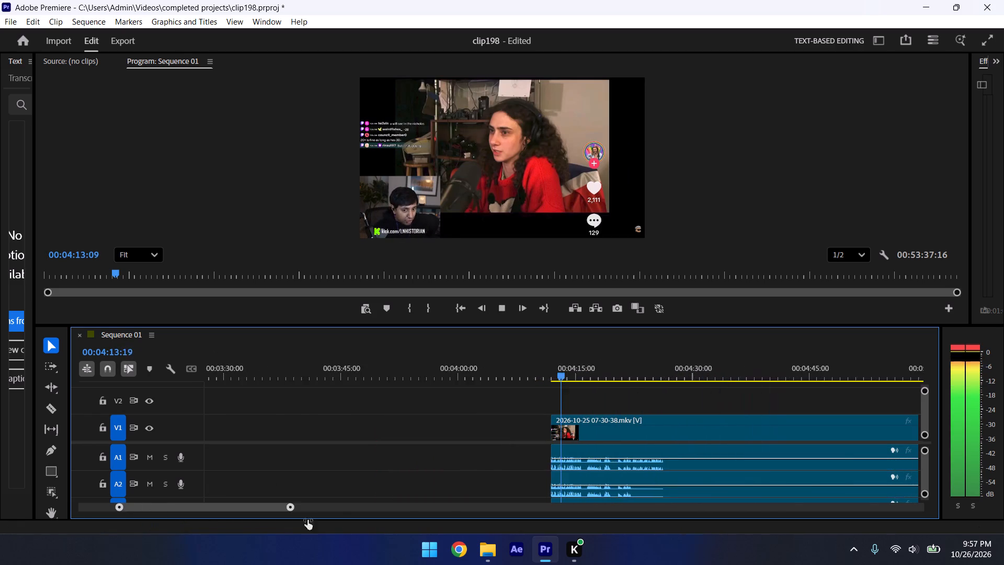
drag(307, 520, 439, 512)
key(space)
drag(480, 425, 340, 447)
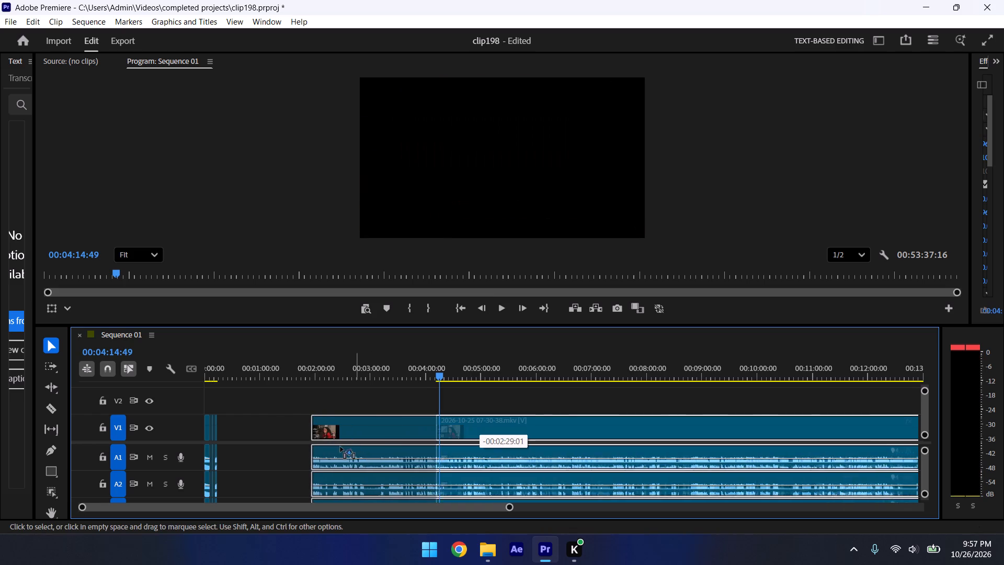
drag(340, 447, 267, 440)
click(211, 361)
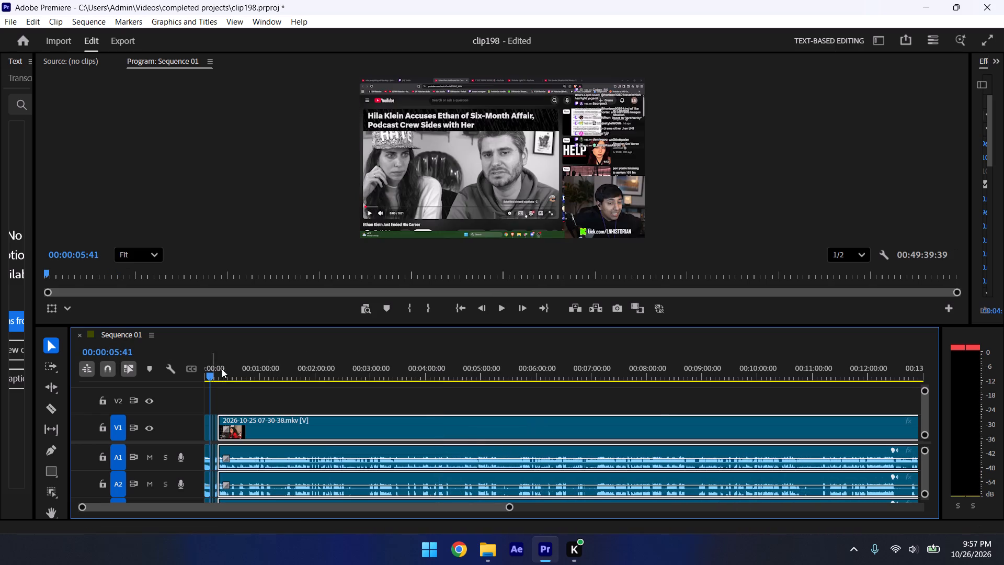
key(space)
drag(510, 510, 347, 525)
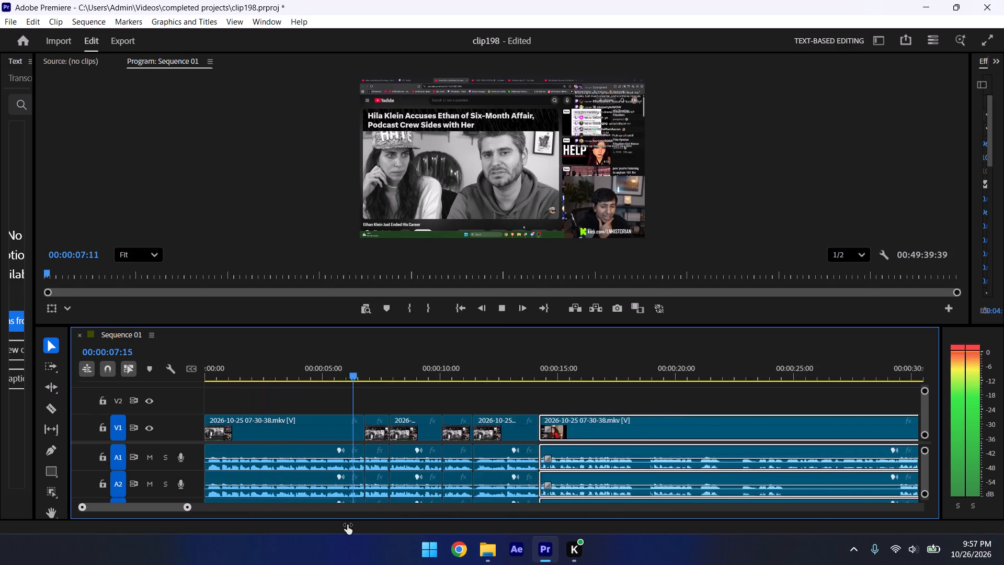
drag(347, 525, 345, 524)
Play across the join at about 00:00:14, split the last clip at 00:00:18:11 where the speech pauses, and save.
click(602, 372)
click(638, 397)
key(space)
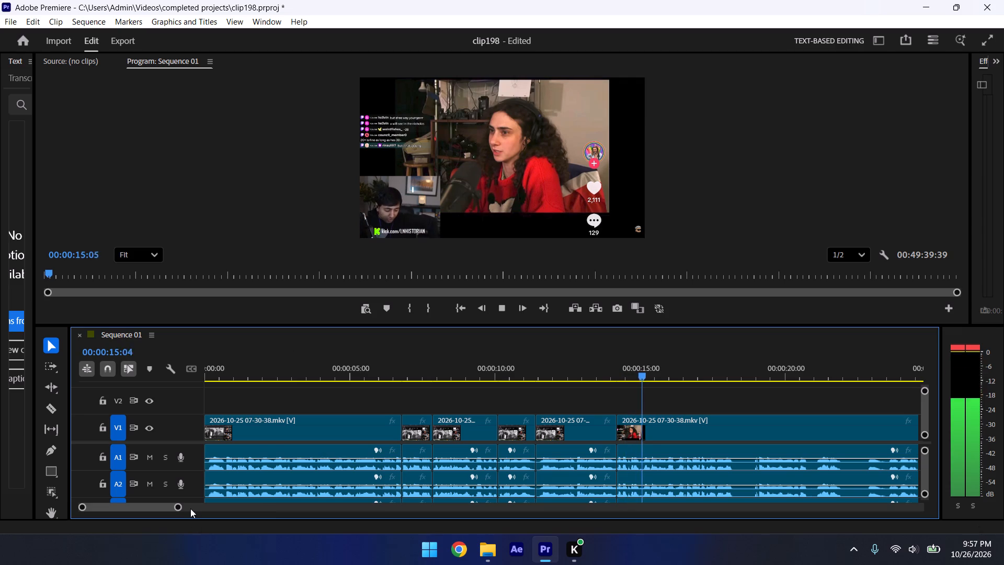
drag(177, 510, 161, 504)
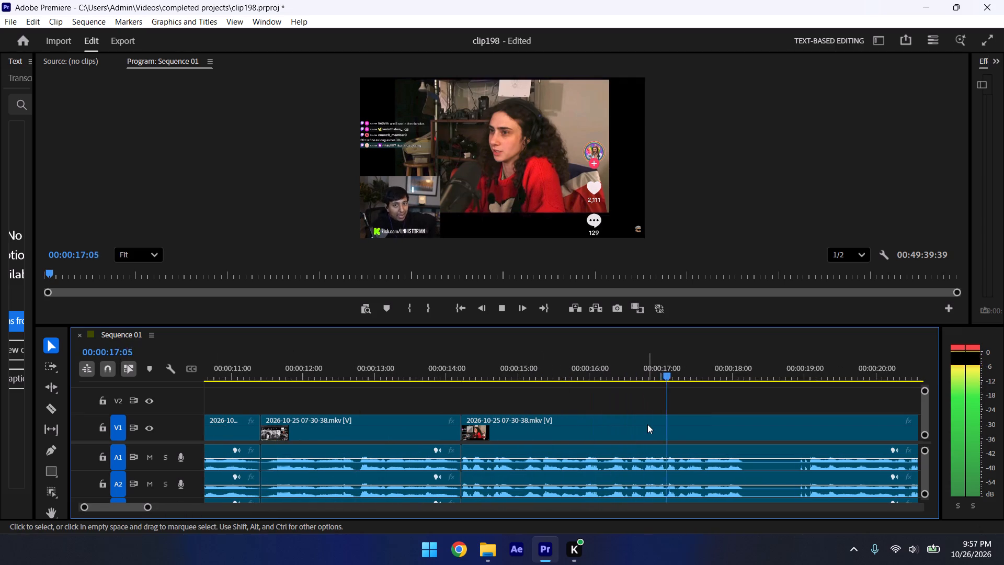
key(space)
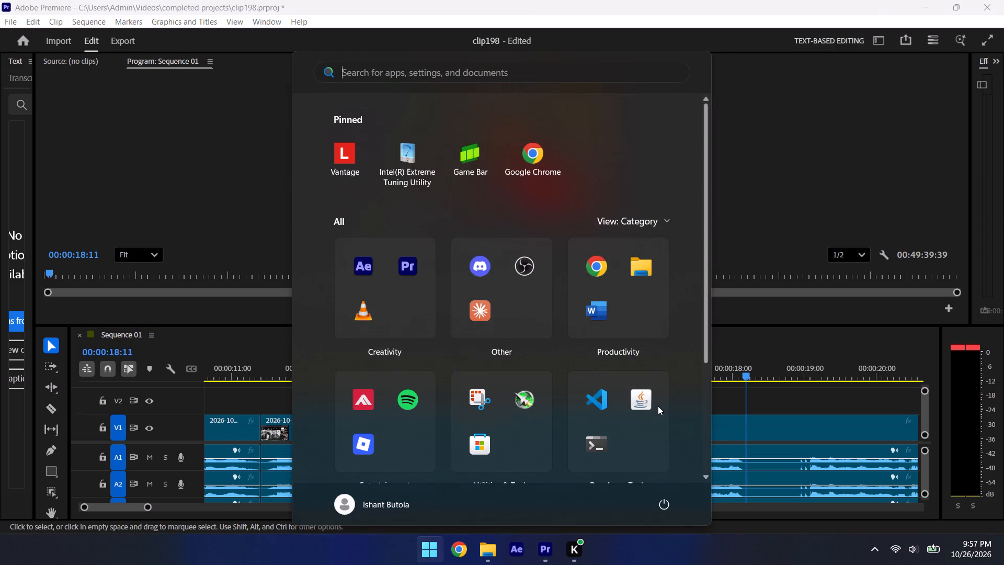
key(ctrl+k)
click(792, 433)
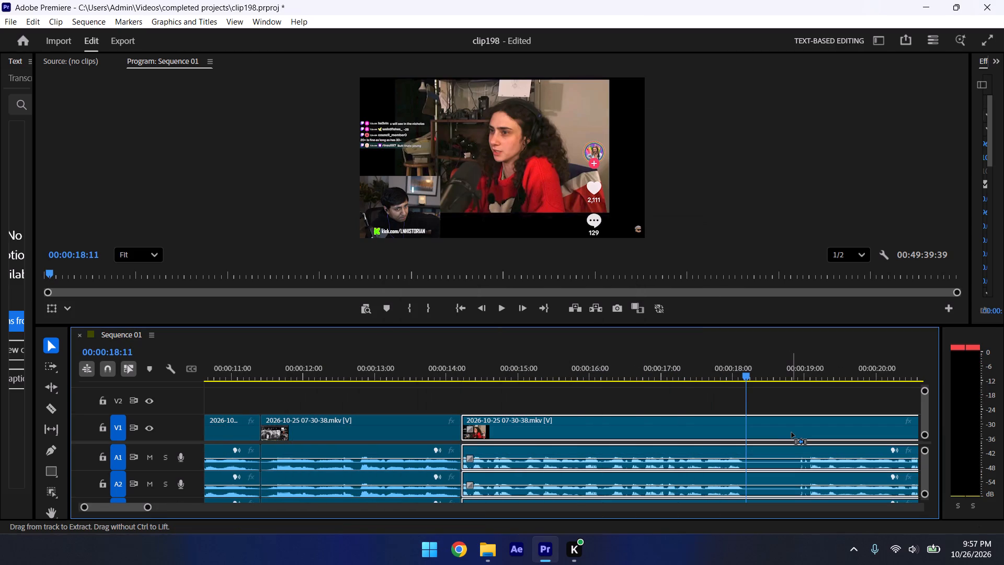
key(ctrl+k)
key(ctrl+s)
Trim the pause off the last clip's start to about 00:00:19:03 and move the clip back to close the gap at 00:00:18:11.
key(space)
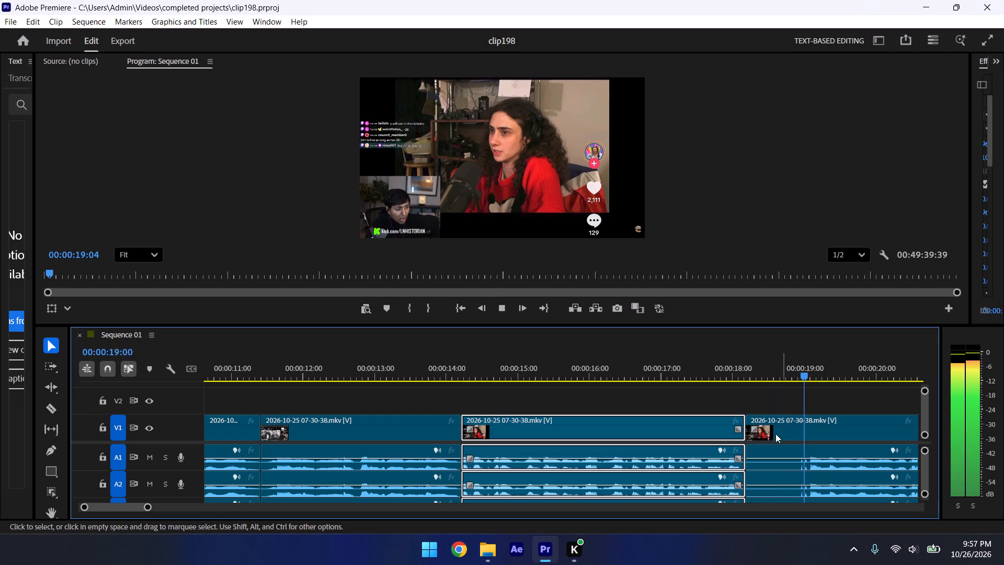
key(space)
drag(752, 418, 814, 483)
drag(841, 430, 782, 440)
Play across the join at 00:00:18:11, split the last clip at 00:00:19:56, and save.
click(725, 375)
key(space)
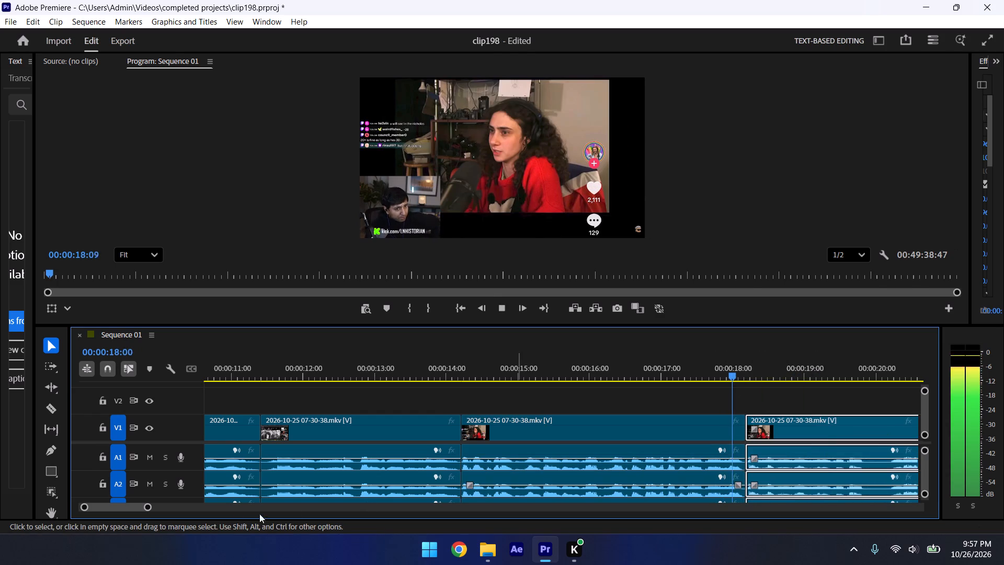
drag(147, 510, 174, 520)
key(space)
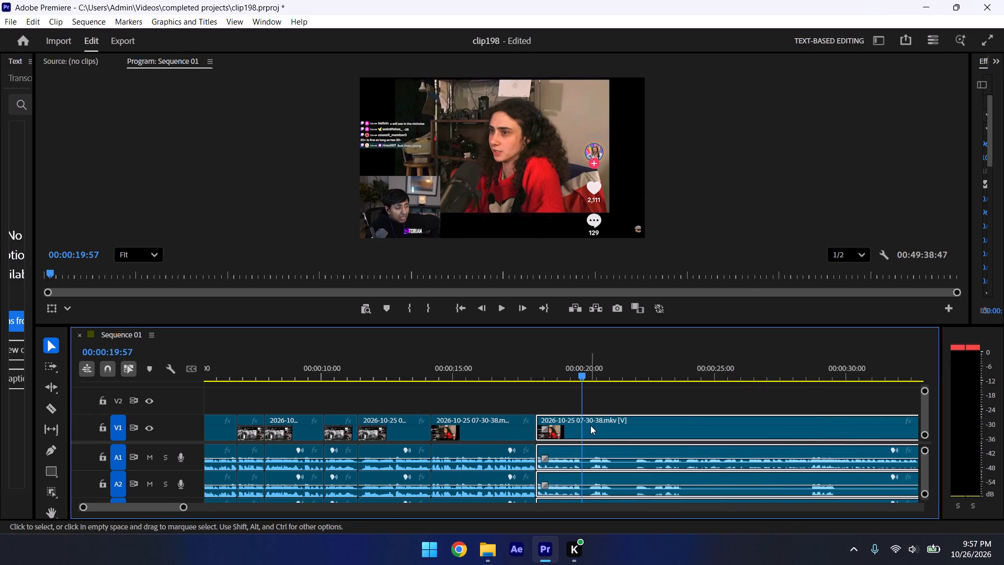
key(Left)
key(ctrl+k)
key(ctrl+s)
Trim the last clip's start to 00:00:20:10 and move the clip back to close the gap at 00:00:19:56.
key(space)
key(space)
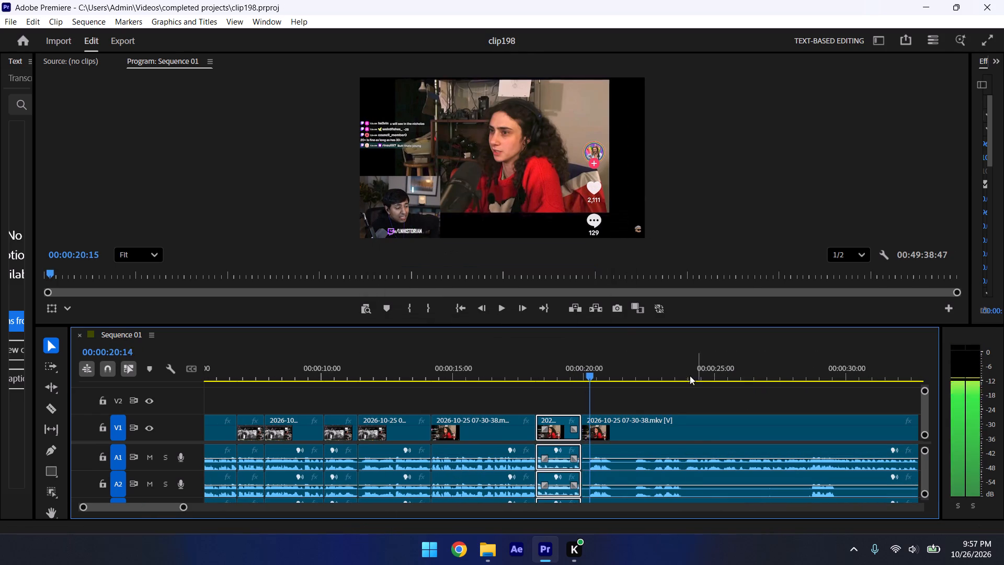
drag(183, 507, 162, 496)
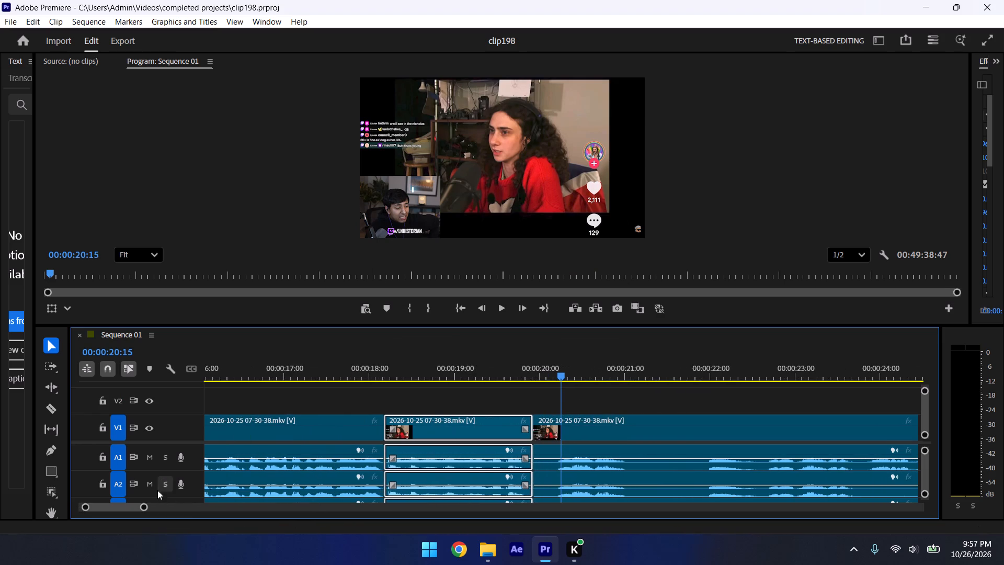
key(Left)
key(Left)
key(Left)
key(Left)
key(Left)
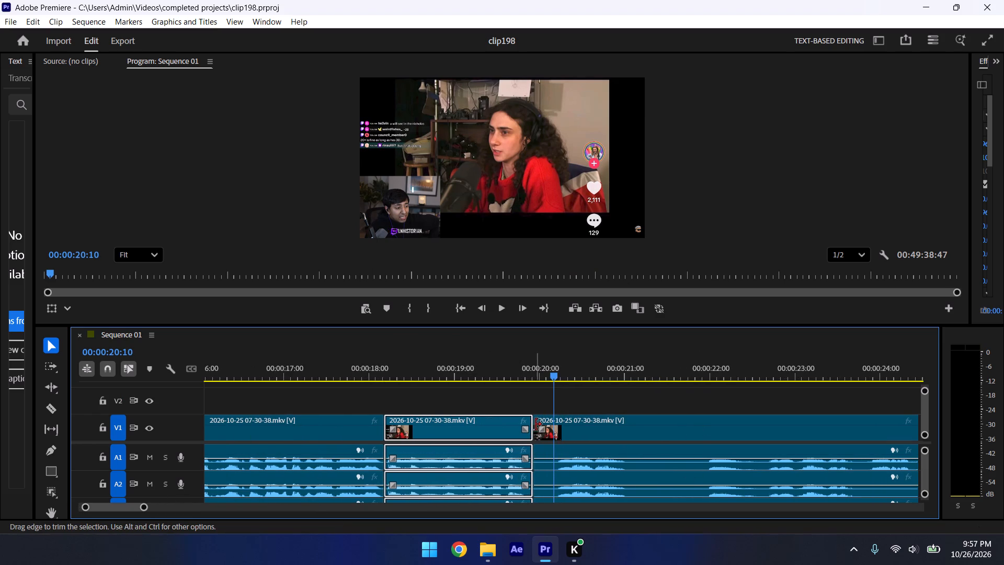
drag(537, 424, 557, 427)
drag(616, 429, 602, 428)
Play across the join at 00:00:19:56, split the last clip at 00:00:20:47, and save.
click(507, 376)
click(542, 397)
key(space)
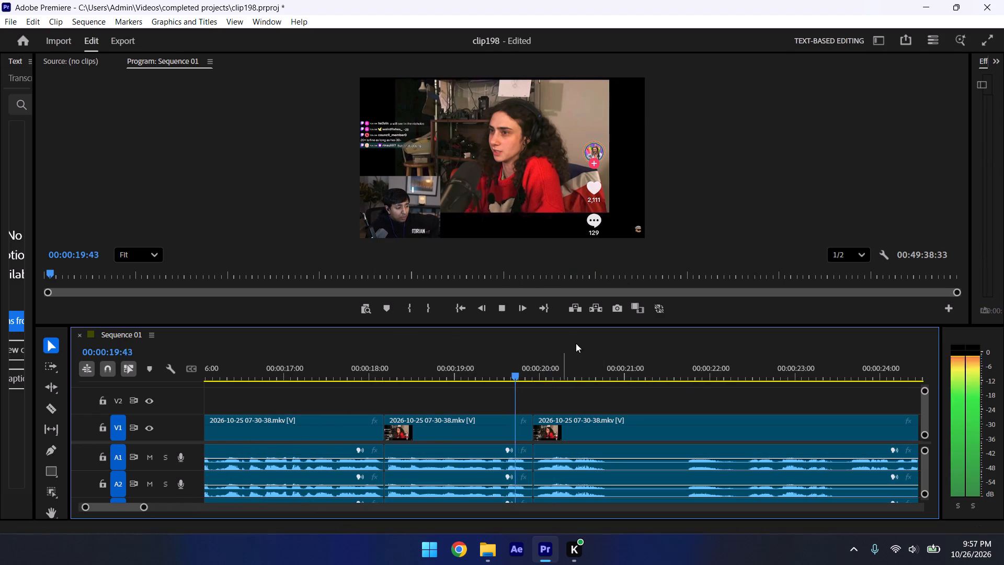
key(space)
key(ctrl+k)
key(ctrl+s)
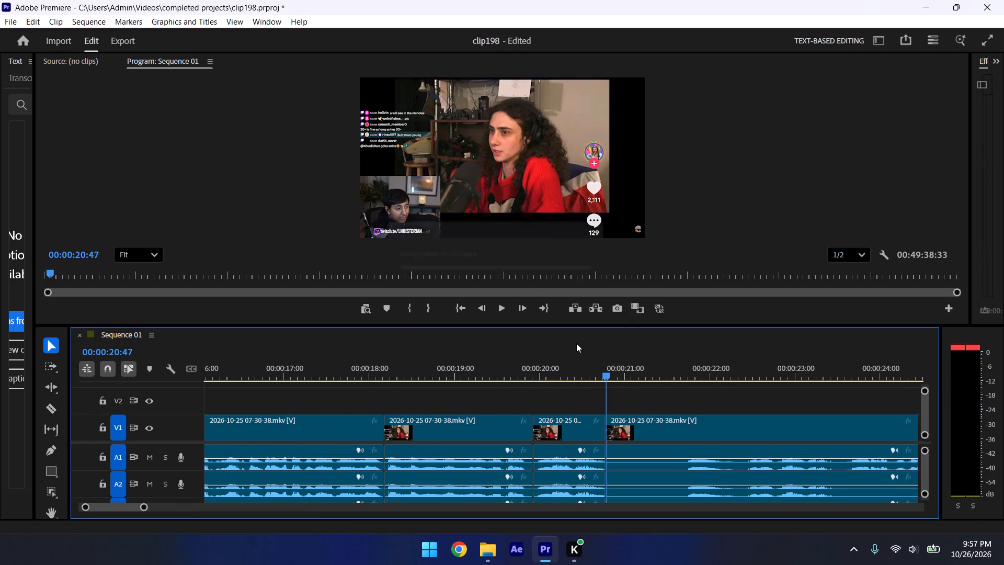
Play past the cut at 00:00:20:47 and trim the last clip's start to about 00:00:21:42.
key(space)
key(space)
drag(610, 418, 688, 491)
Set the program playback resolution to 1/4.
click(847, 254)
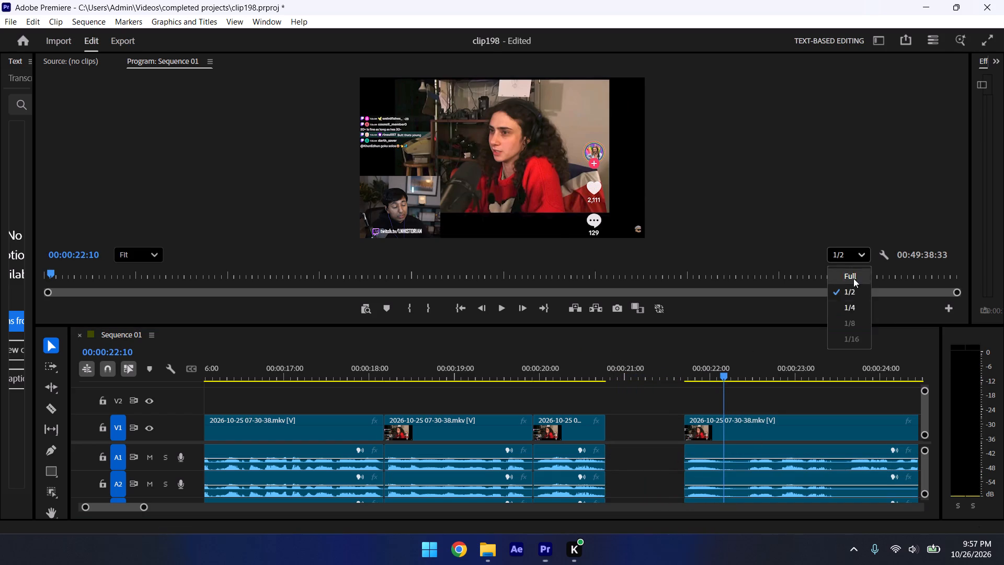
click(852, 307)
Move the last clip back to 00:00:20:47, closing the gap, and play across the join twice.
drag(752, 430, 681, 434)
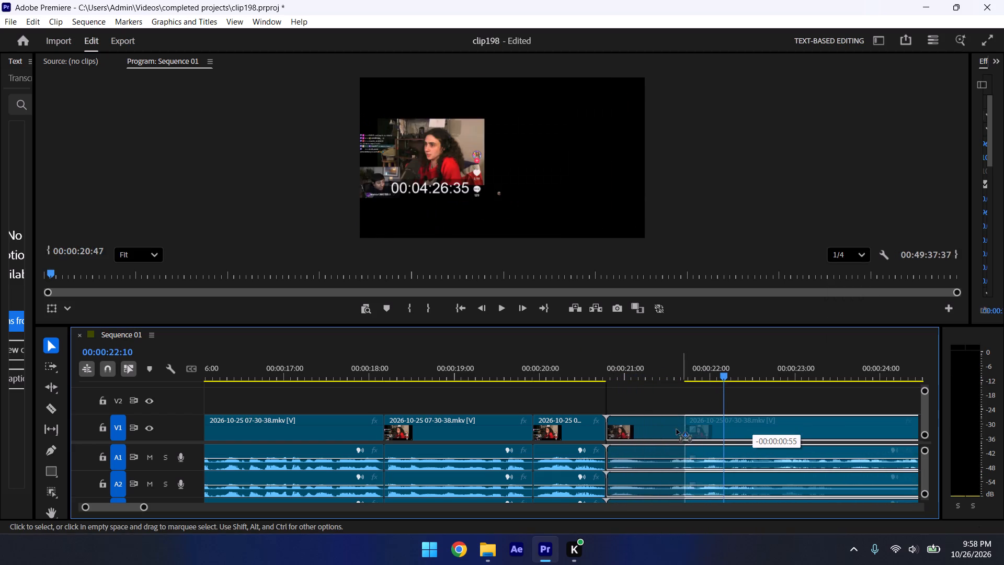
click(560, 376)
click(588, 401)
key(space)
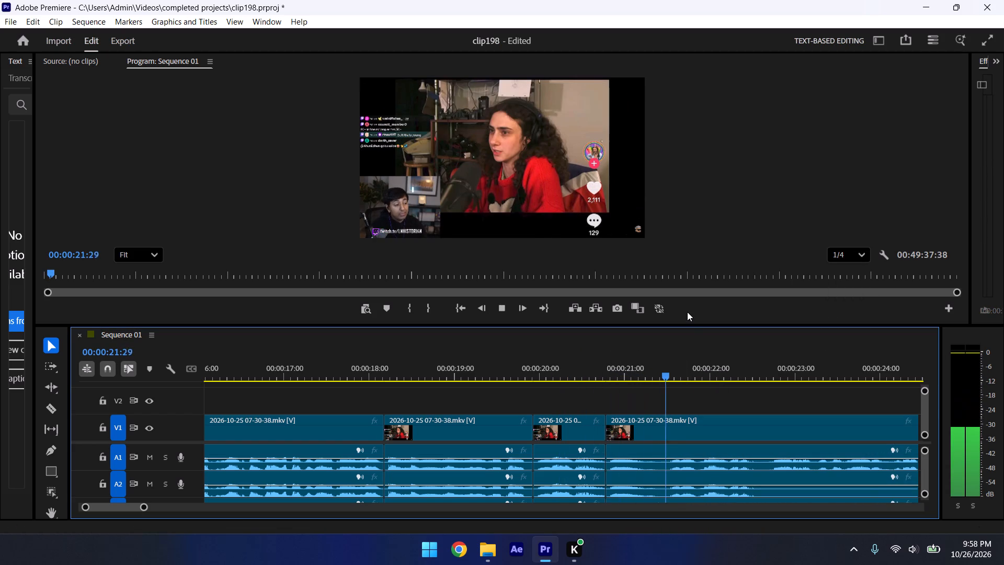
key(space)
click(570, 374)
key(space)
click(602, 400)
key(space)
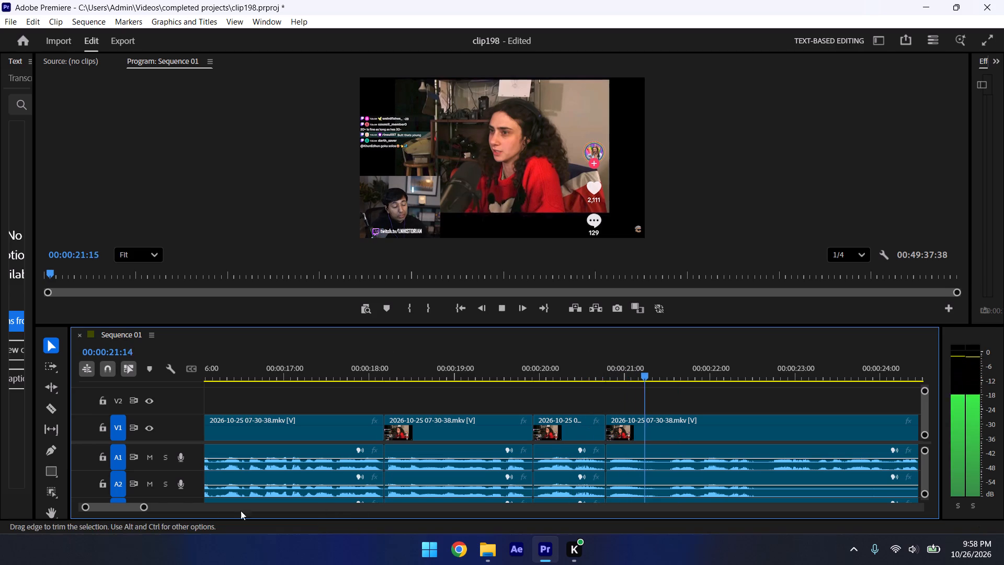
Adjust the join near 00:00:20:47 by extending the preceding clip's end slightly and butting the last clip against it, and save.
drag(146, 511, 138, 508)
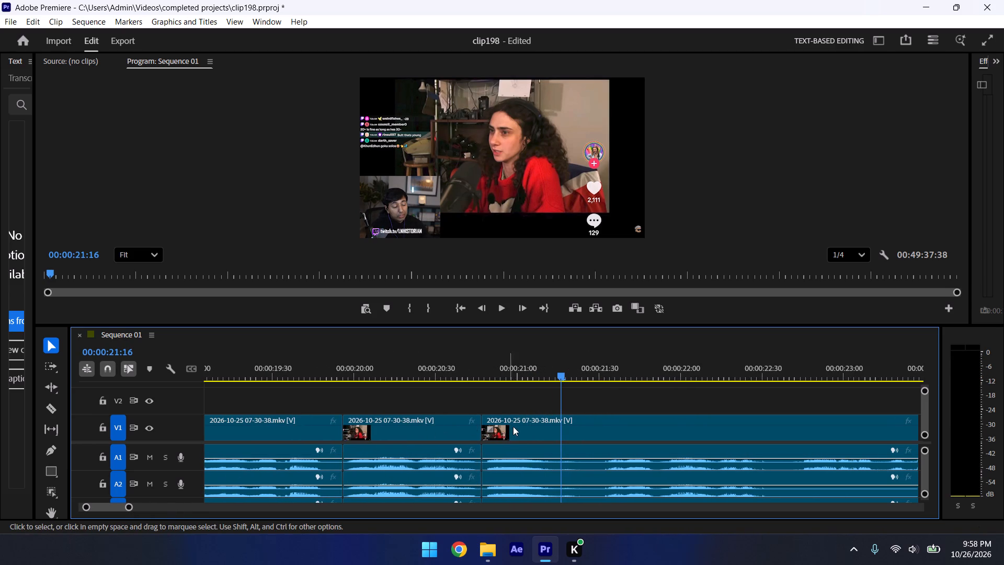
click(511, 422)
drag(510, 422, 522, 424)
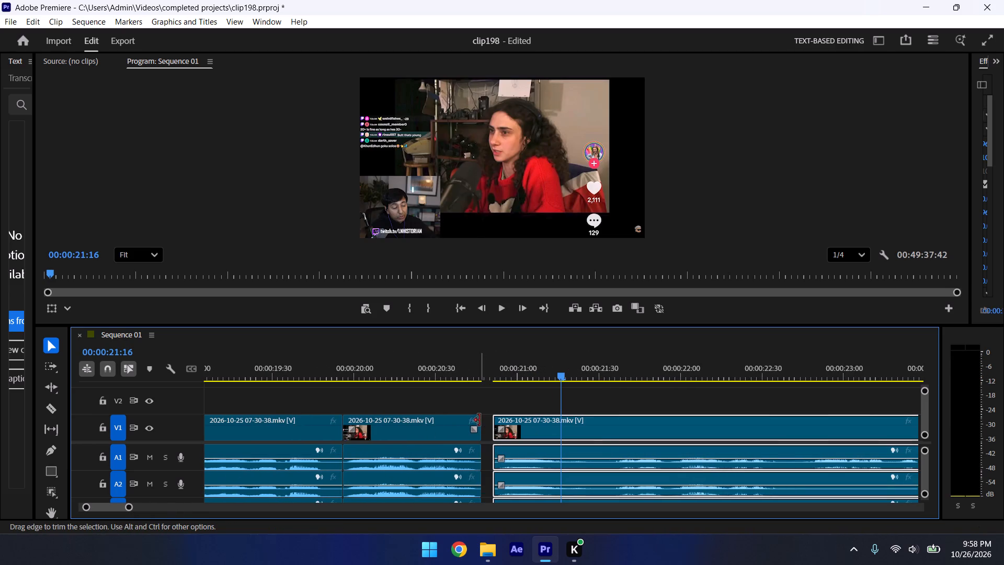
click(480, 420)
drag(547, 433, 536, 432)
click(488, 391)
key(ctrl+s)
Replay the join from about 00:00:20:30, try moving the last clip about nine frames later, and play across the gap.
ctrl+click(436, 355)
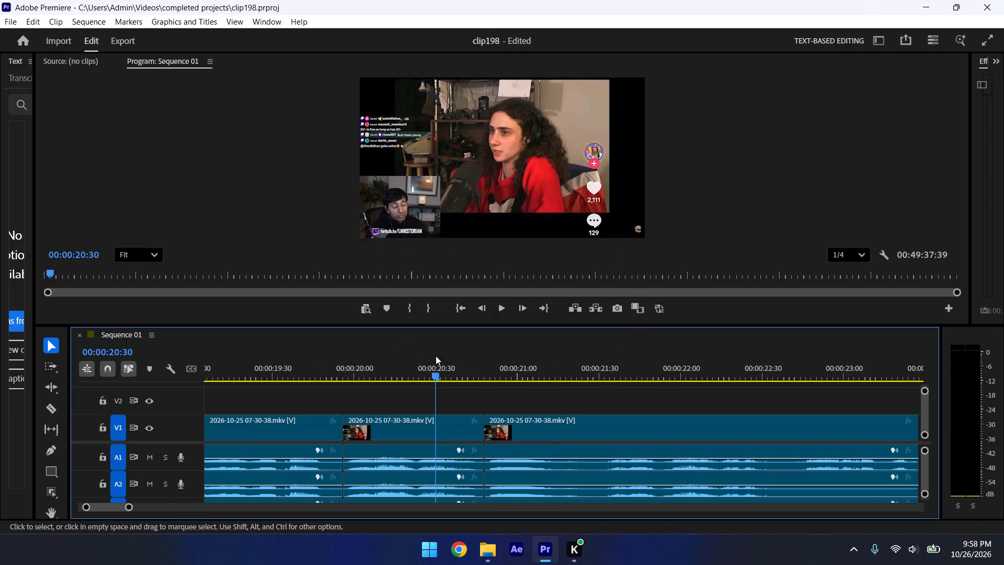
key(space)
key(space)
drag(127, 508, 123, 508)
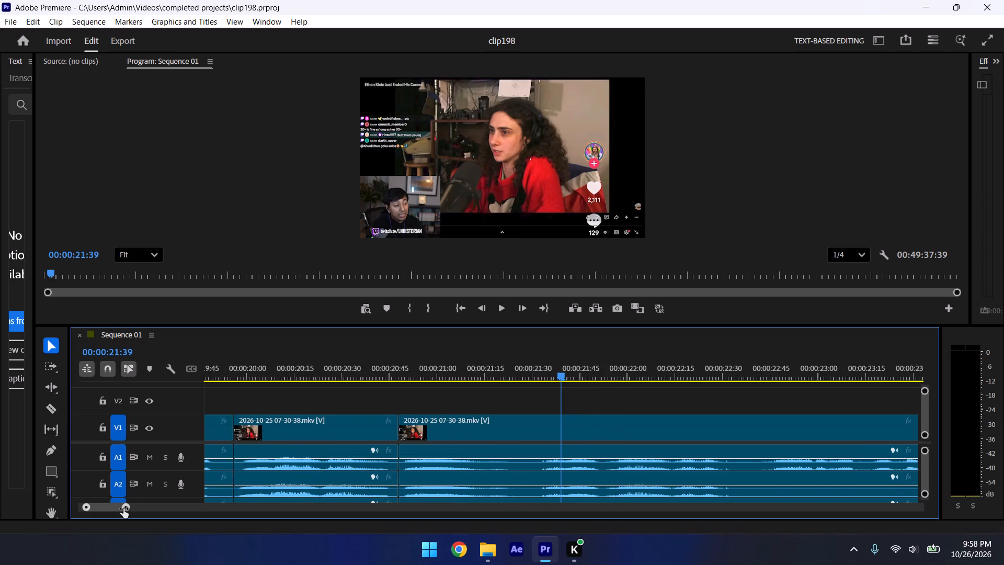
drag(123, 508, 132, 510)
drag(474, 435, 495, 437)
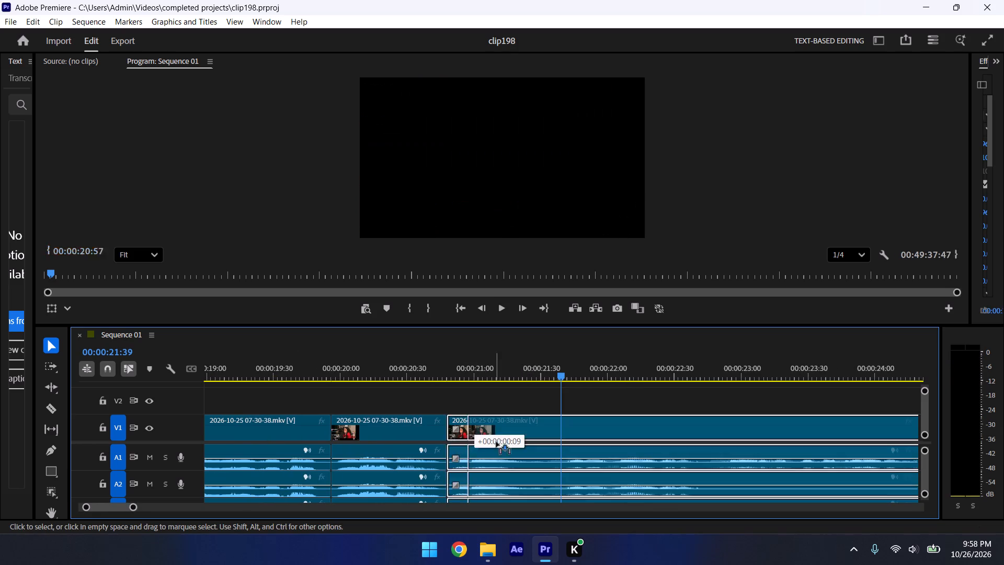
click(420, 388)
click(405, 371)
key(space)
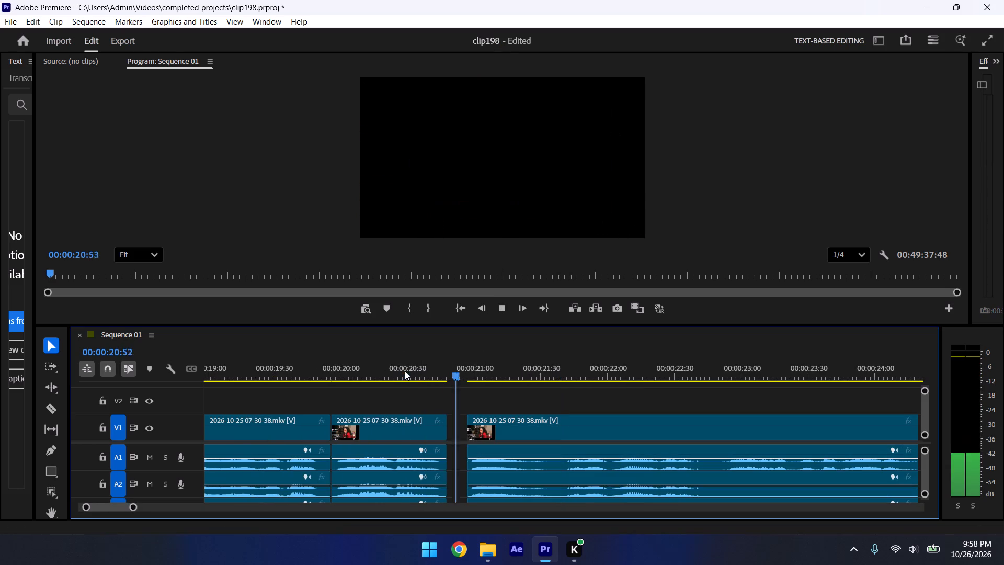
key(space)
Move the last clip back against the preceding clip at about 00:00:20:49, closing the gap, and replay the join.
click(464, 431)
drag(488, 430, 476, 427)
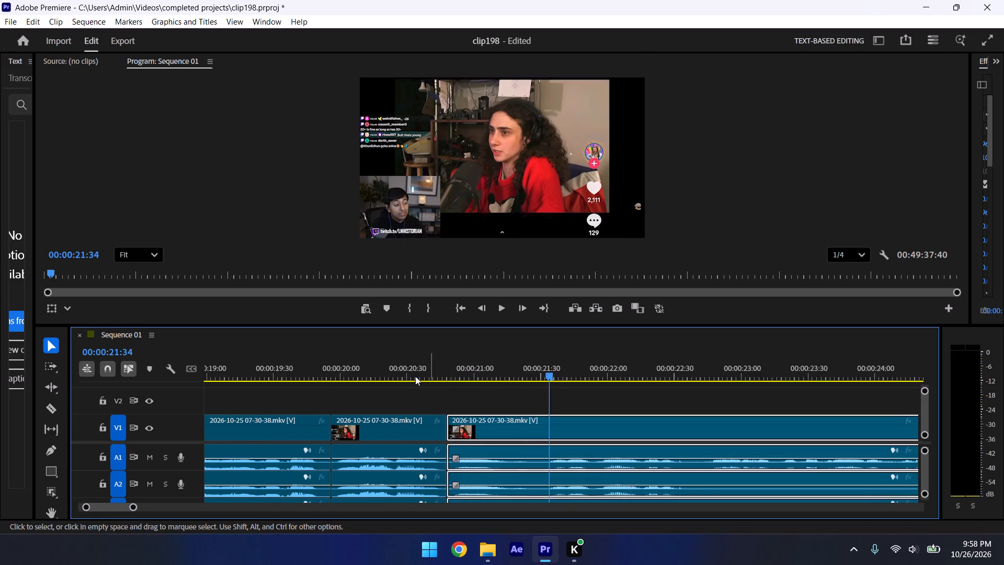
click(413, 373)
click(435, 395)
key(space)
key(space)
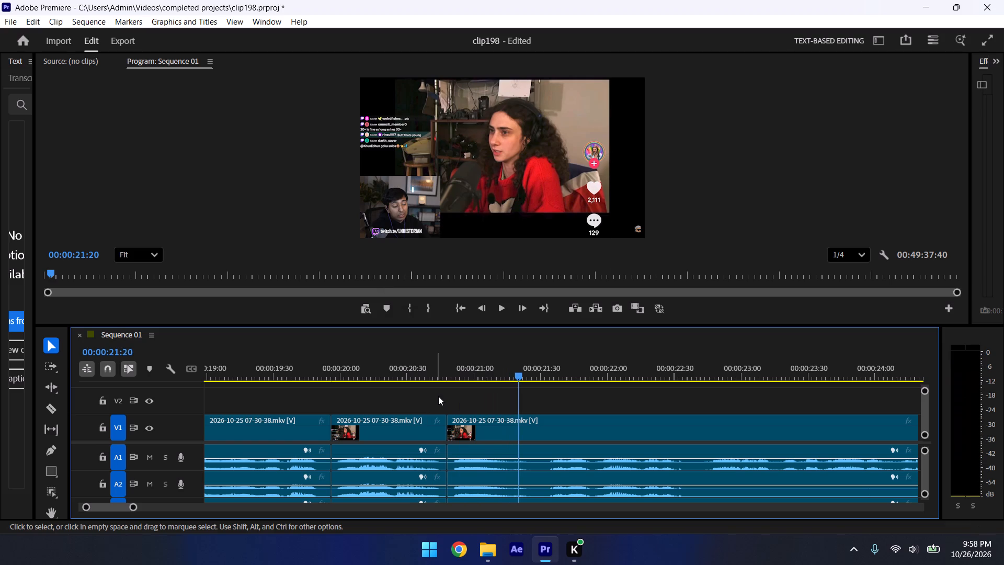
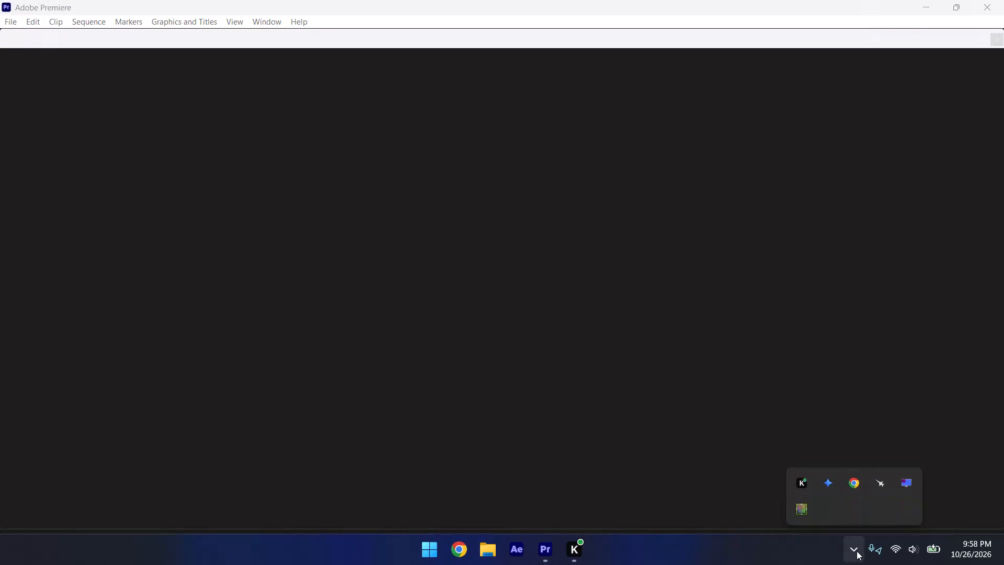
Reopen the clip198 project from the recent projects.
click(856, 551)
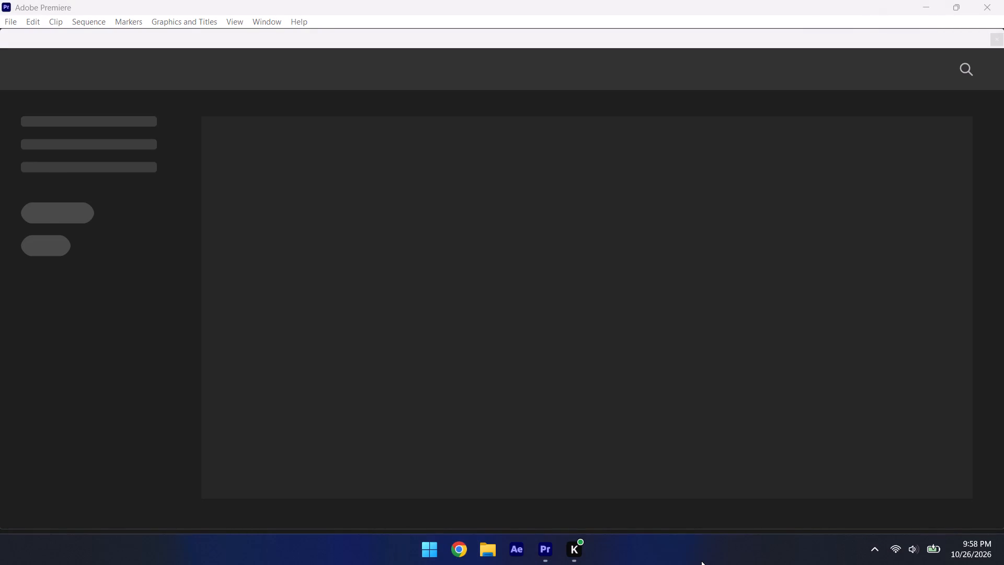
click(229, 276)
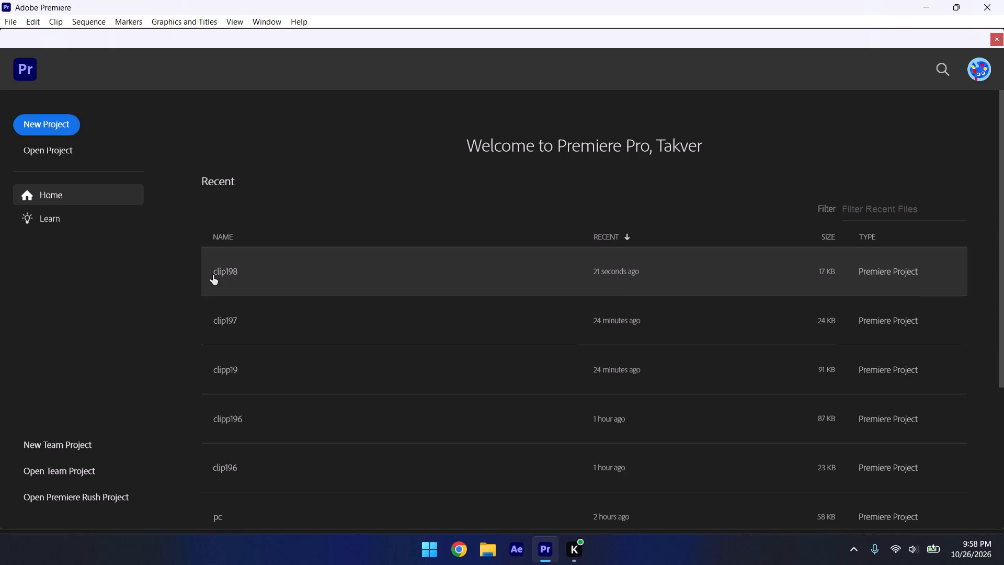
click(213, 275)
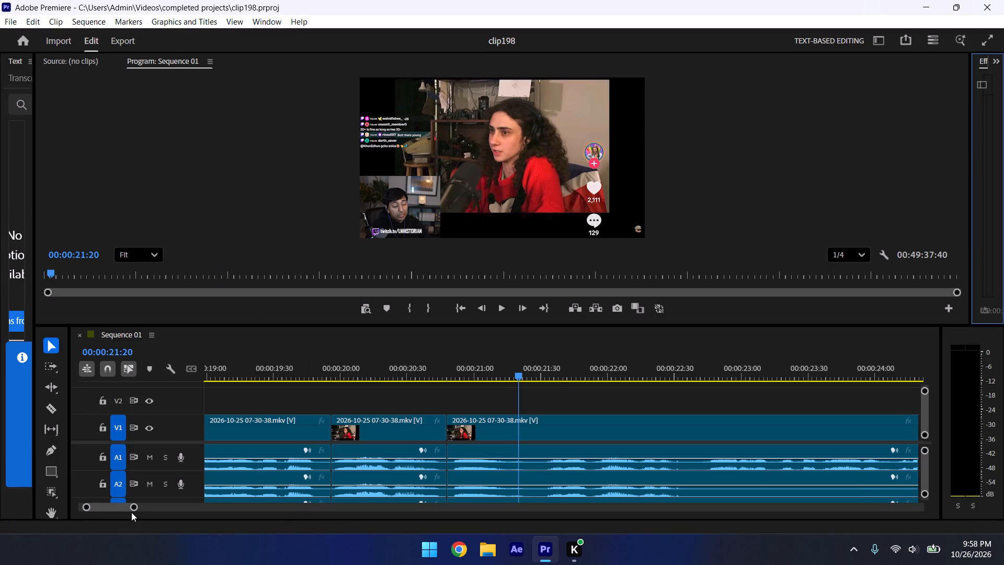
Play through the last joins to find the next cut point, split the last clip at 00:00:22:36 and save.
drag(131, 510, 159, 530)
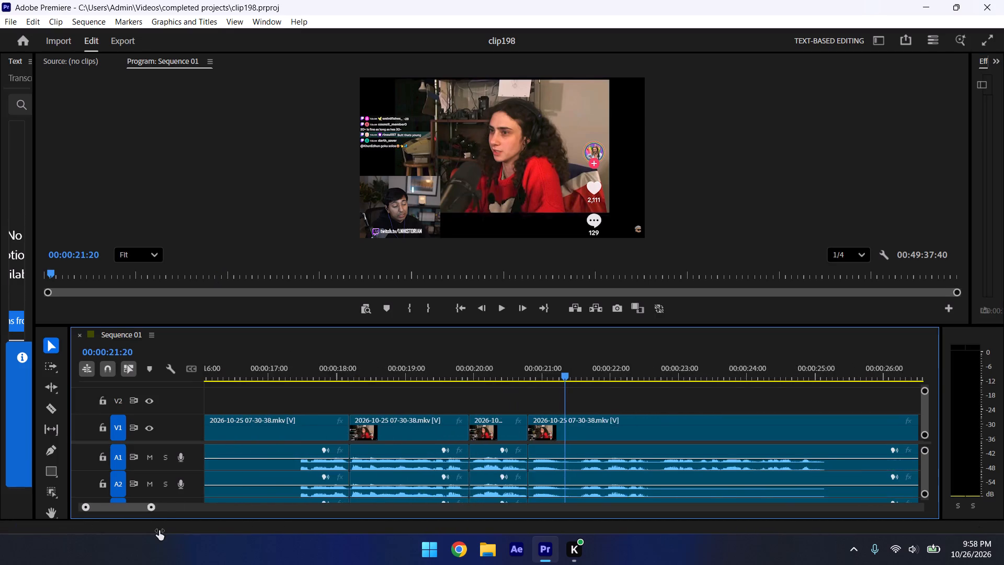
drag(159, 530, 160, 530)
click(458, 369)
click(489, 410)
key(space)
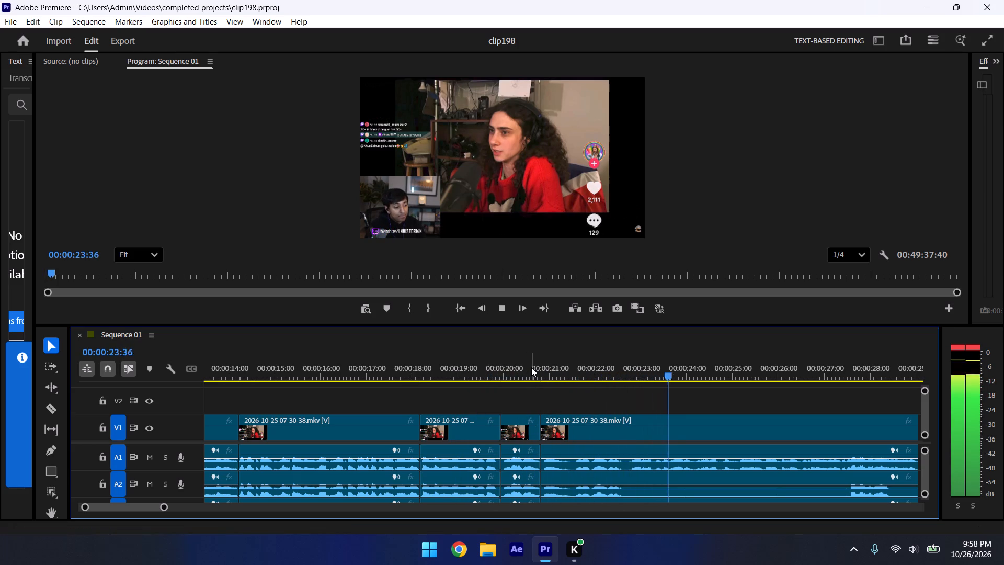
key(space)
click(595, 372)
key(space)
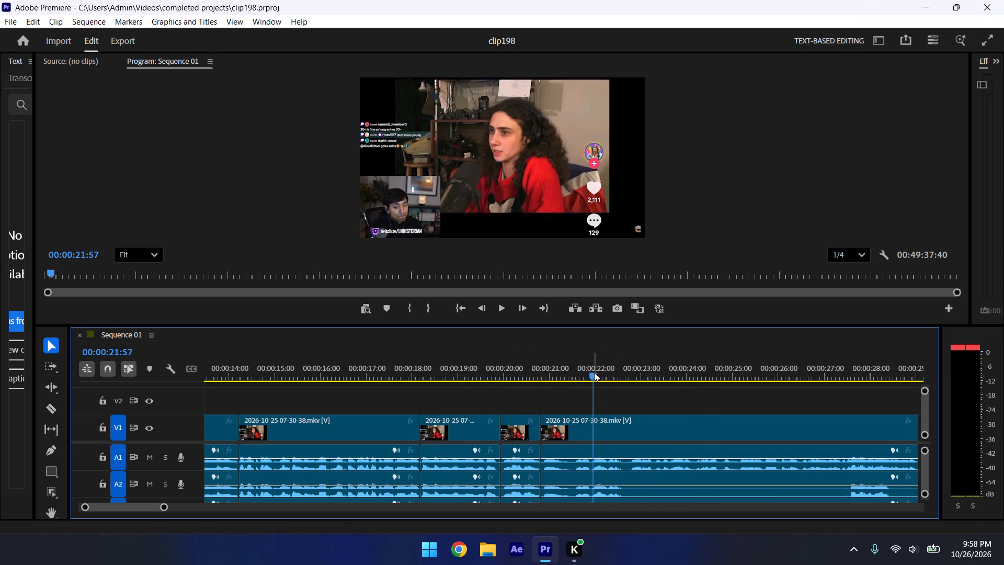
key(space)
key(space)
key(space)
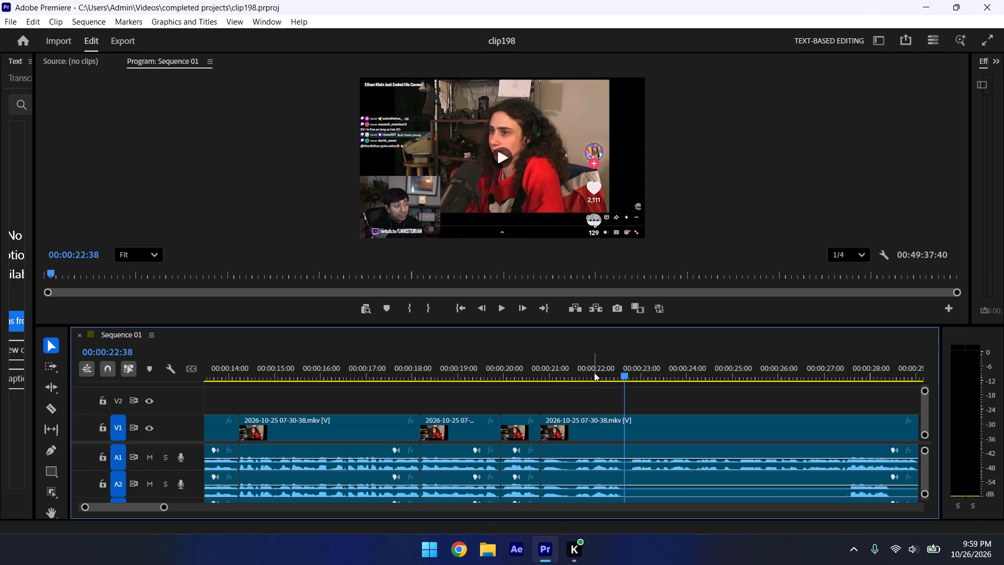
key(Left)
key(Left)
key(ctrl+k)
key(ctrl+s)
Play on past the new cut, trim the last clip's start to about 00:00:23:13 and preview it from there.
key(space)
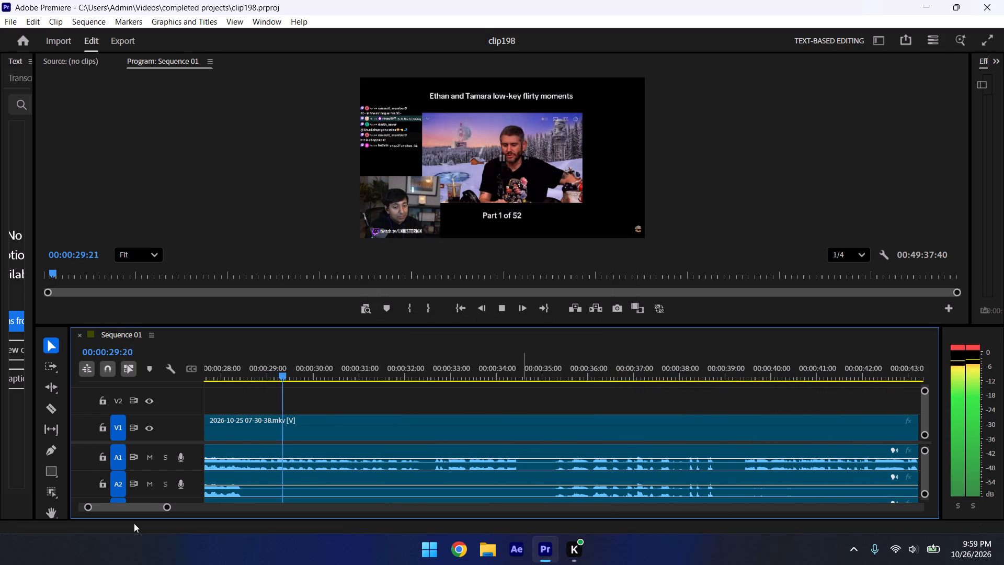
drag(165, 508, 191, 527)
key(space)
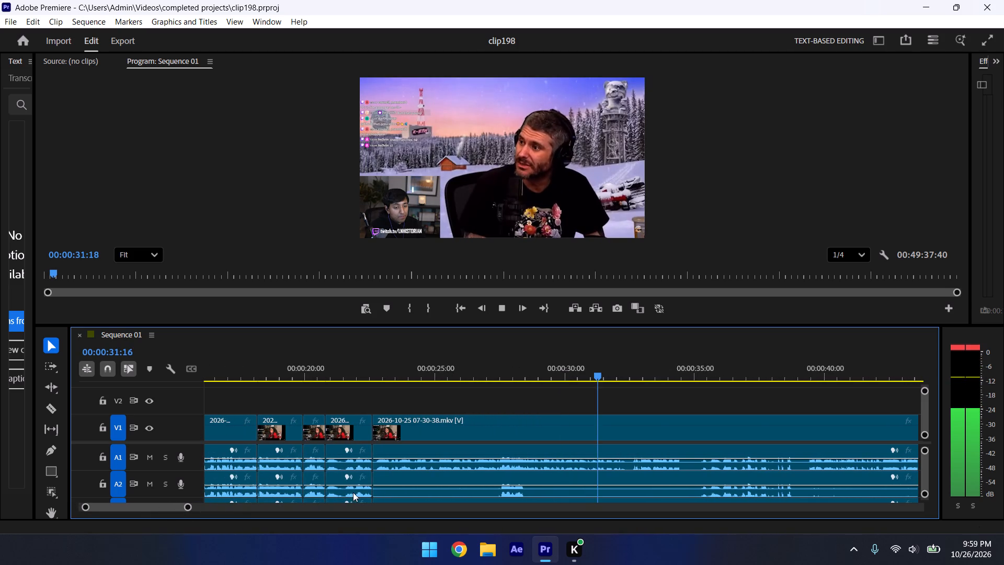
click(379, 358)
key(space)
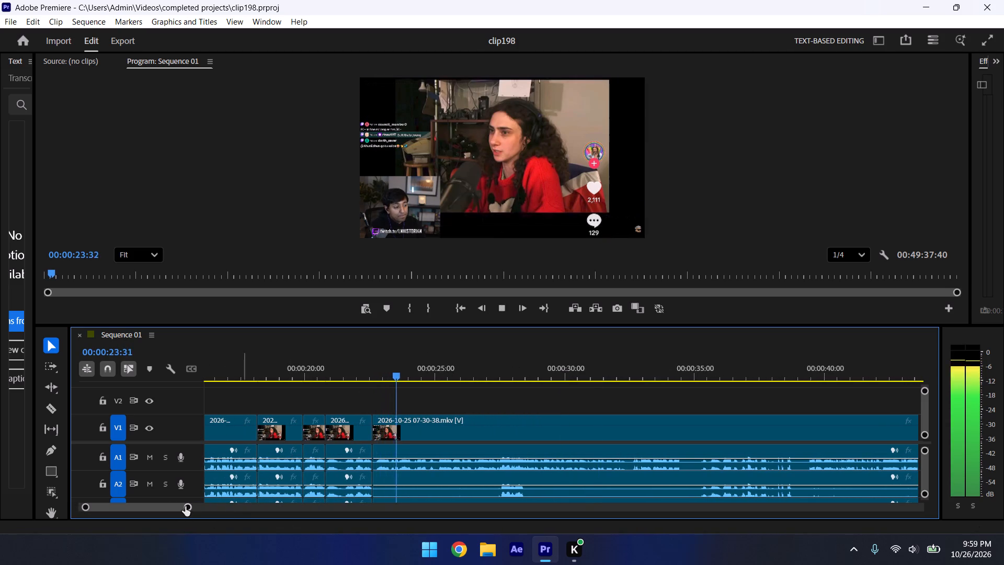
key(space)
drag(185, 506, 155, 495)
drag(378, 416, 382, 417)
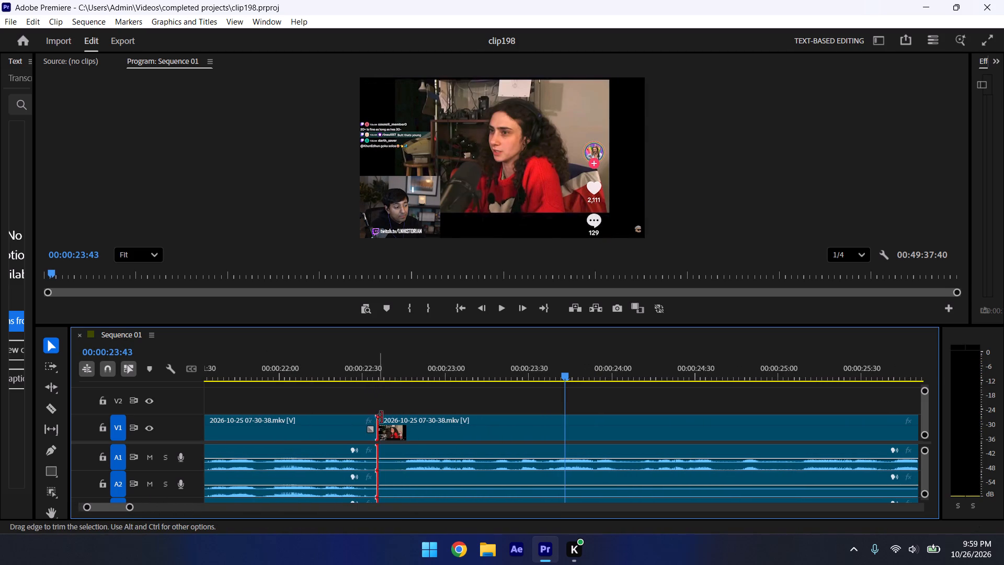
drag(382, 417, 487, 481)
drag(383, 417, 487, 434)
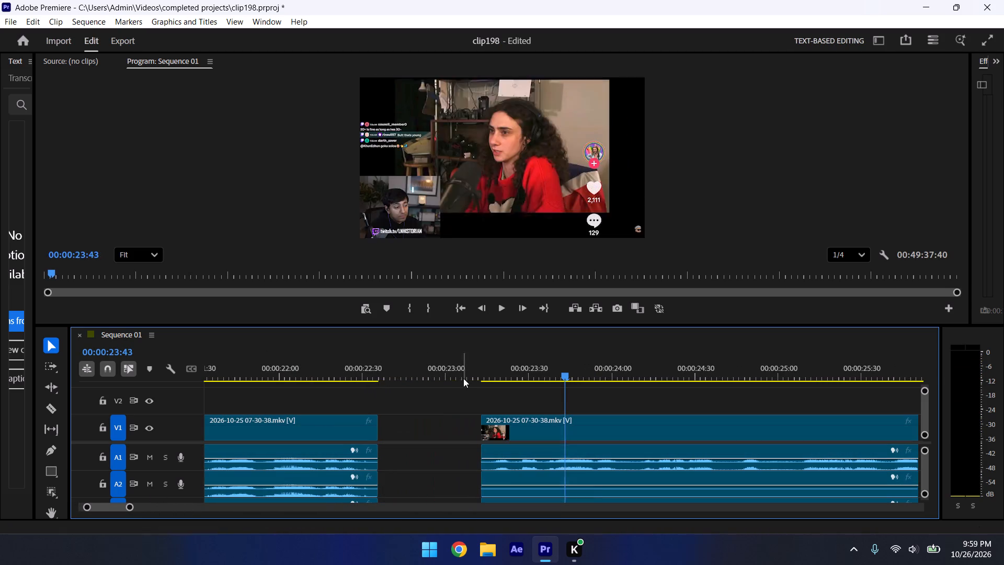
click(463, 378)
key(space)
key(space)
Close the gap, trim three frames off the preceding clip's end, butt the last clip against it at about 00:00:22:33 and replay the join.
drag(526, 430, 427, 439)
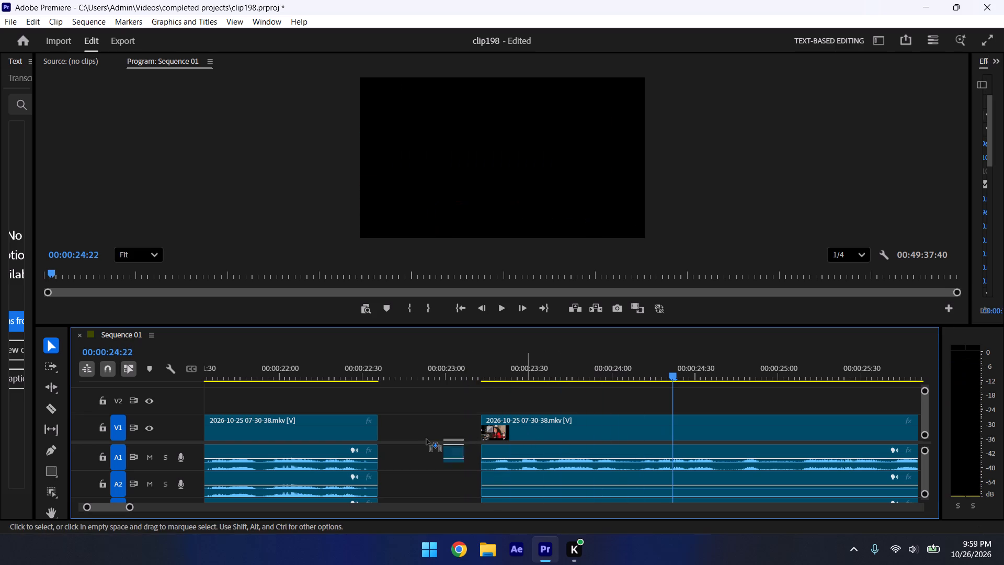
drag(427, 439, 425, 450)
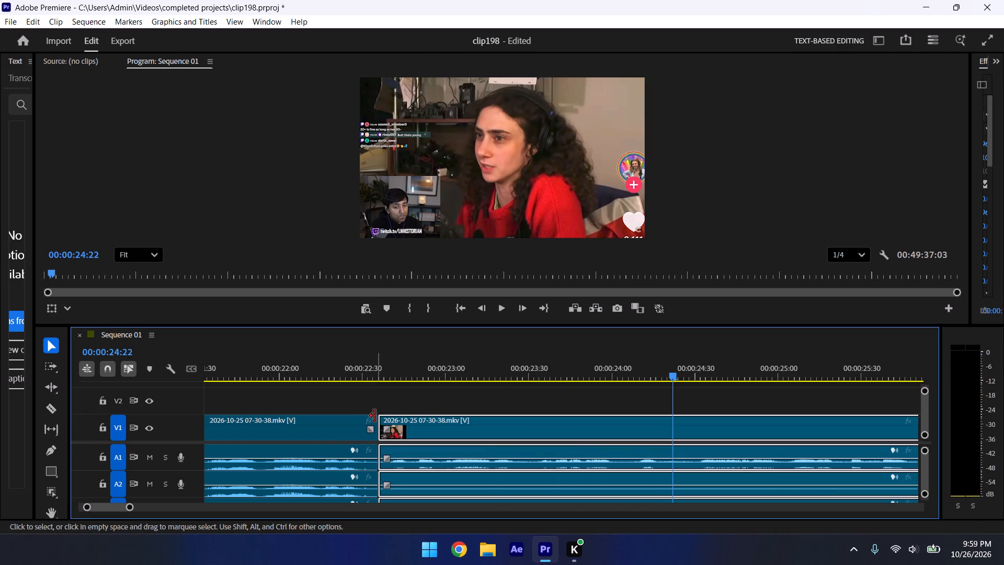
drag(375, 416, 369, 400)
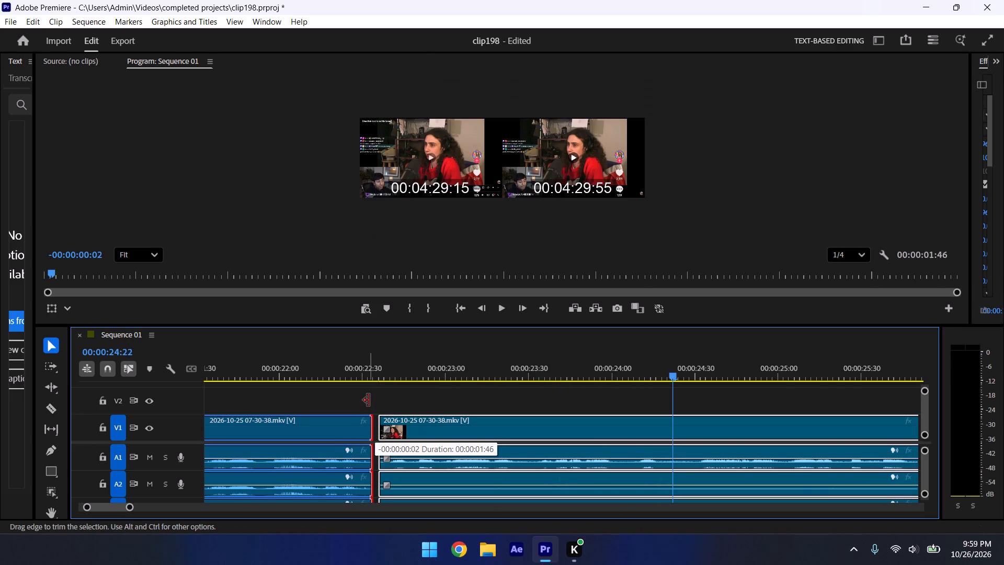
drag(369, 400, 368, 395)
drag(431, 436, 424, 432)
click(381, 399)
click(305, 365)
key(space)
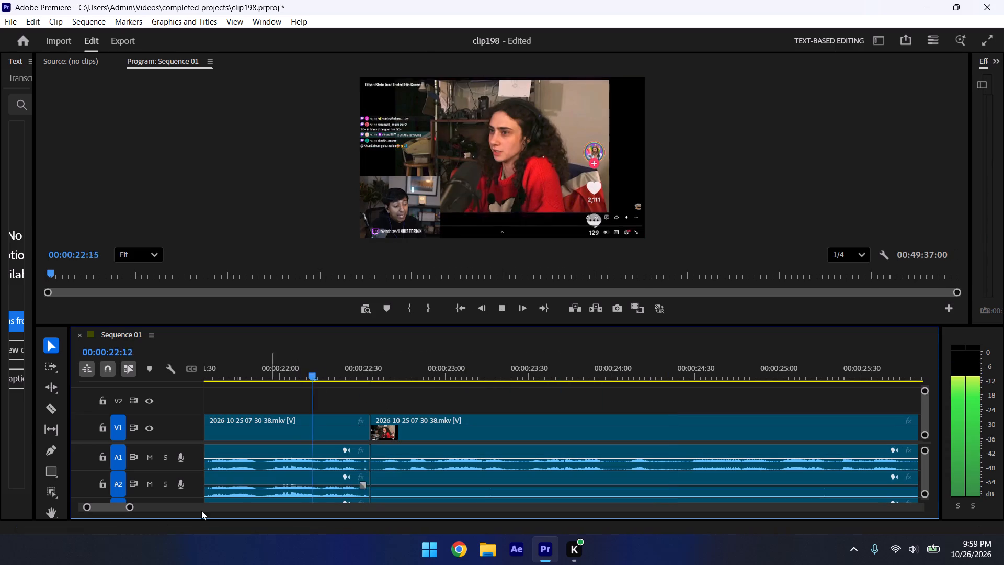
Play on to about 00:00:30:20 to find the next unwanted section, split the last clip at about 00:00:27:45 and save.
drag(132, 508, 176, 511)
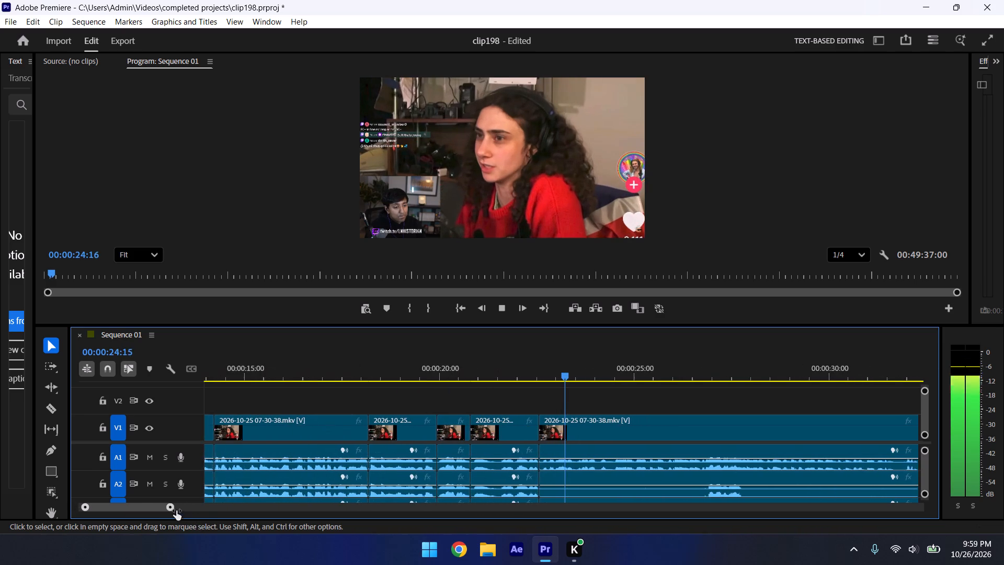
drag(176, 511, 176, 508)
drag(173, 507, 216, 519)
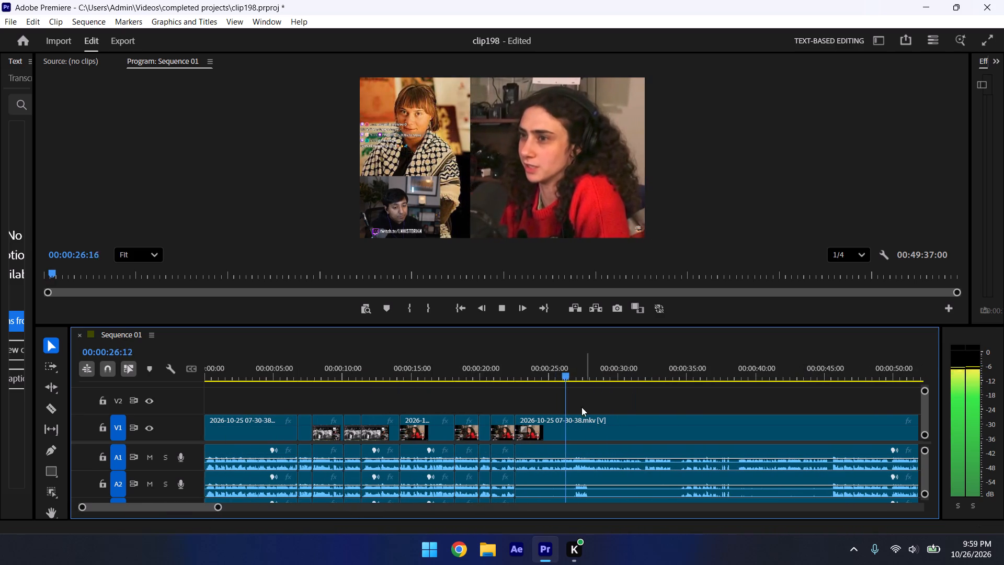
click(581, 404)
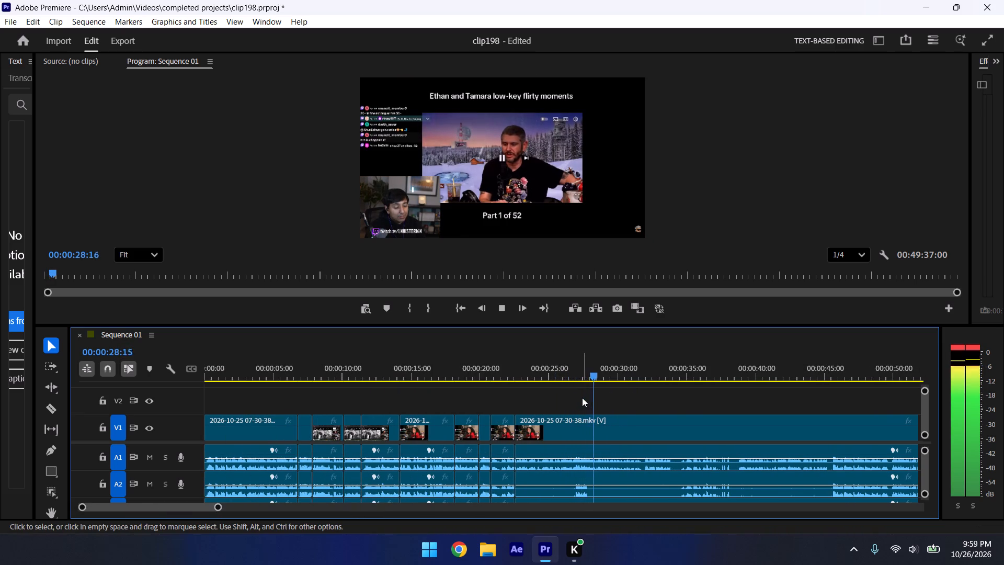
key(space)
drag(218, 507, 197, 498)
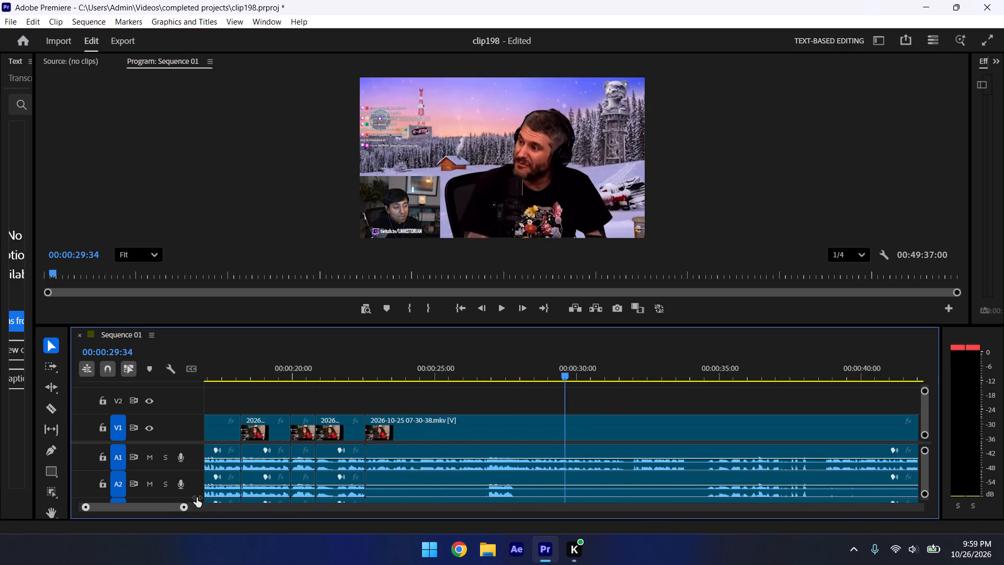
drag(197, 498, 174, 482)
key(space)
key(space)
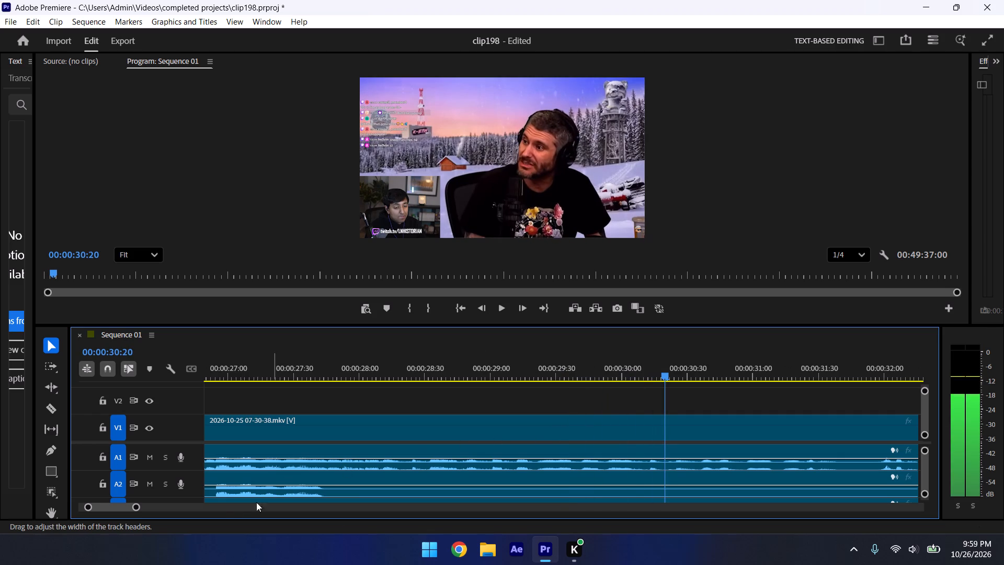
click(325, 380)
click(324, 370)
key(Right)
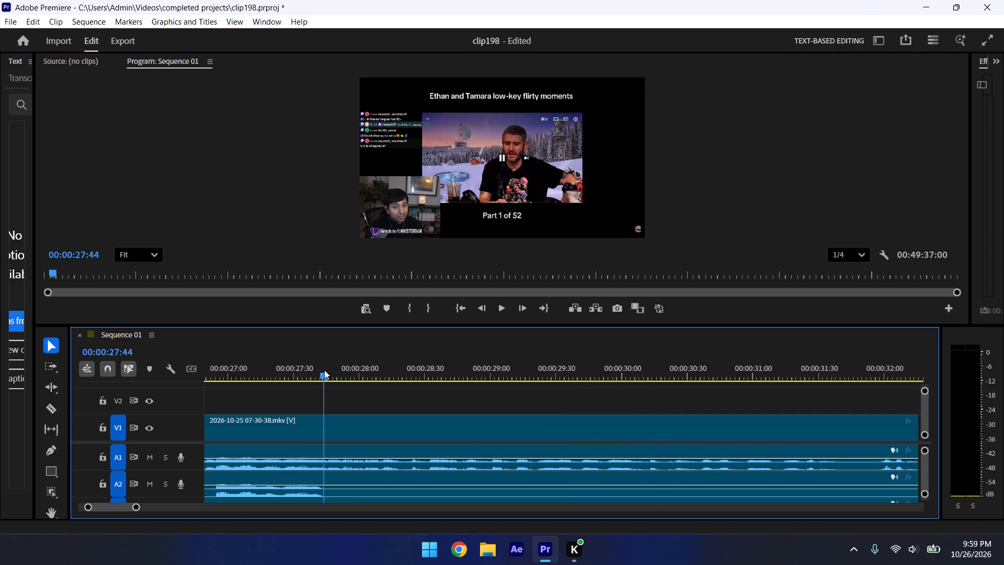
key(Right)
key(ctrl+k)
key(ctrl+s)
Trim the last clip's start in two passes to about 00:00:29:21, playing from each new start, and save.
key(space)
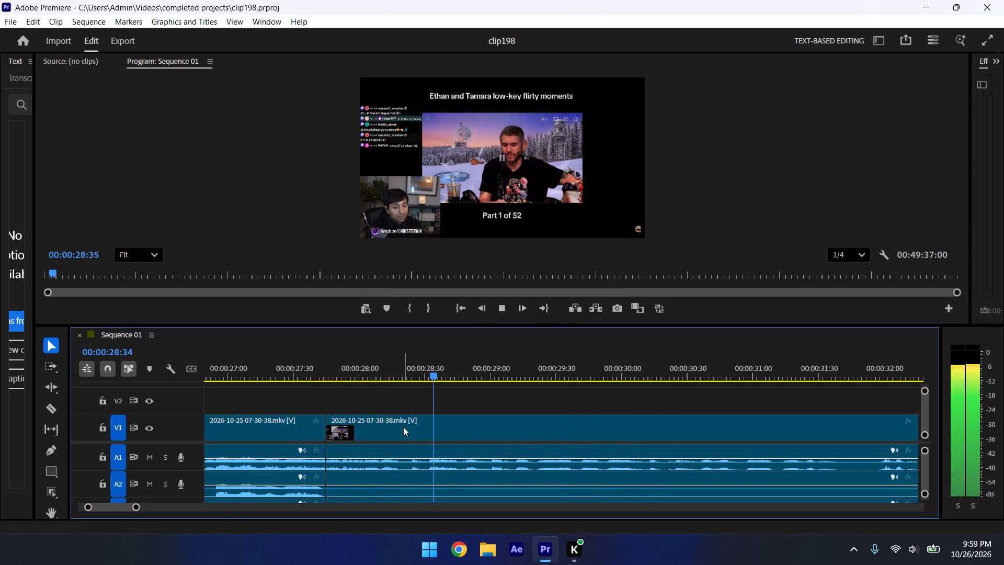
key(space)
drag(330, 417, 489, 537)
click(505, 370)
click(487, 368)
key(space)
key(space)
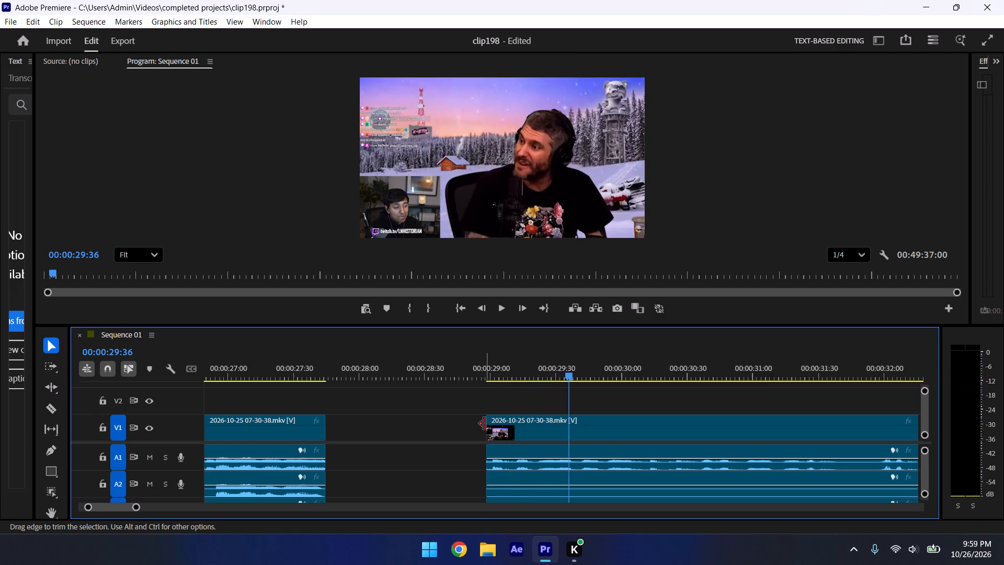
drag(485, 422, 535, 449)
click(528, 363)
key(space)
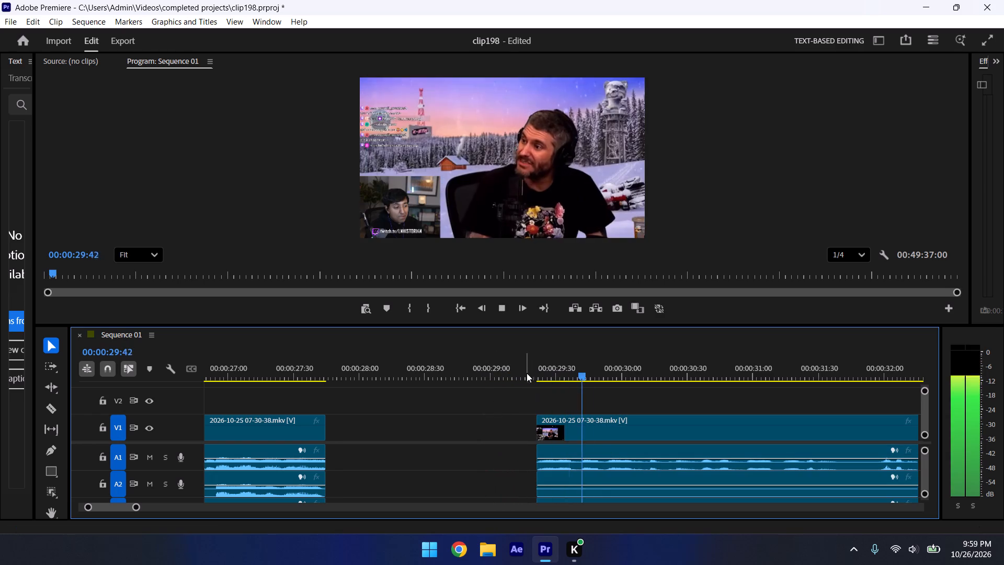
key(ctrl+s)
Move the last clip back against the preceding clip at about 00:00:27:45, closing the gap, and play across the join twice.
drag(584, 425, 373, 444)
click(284, 364)
key(space)
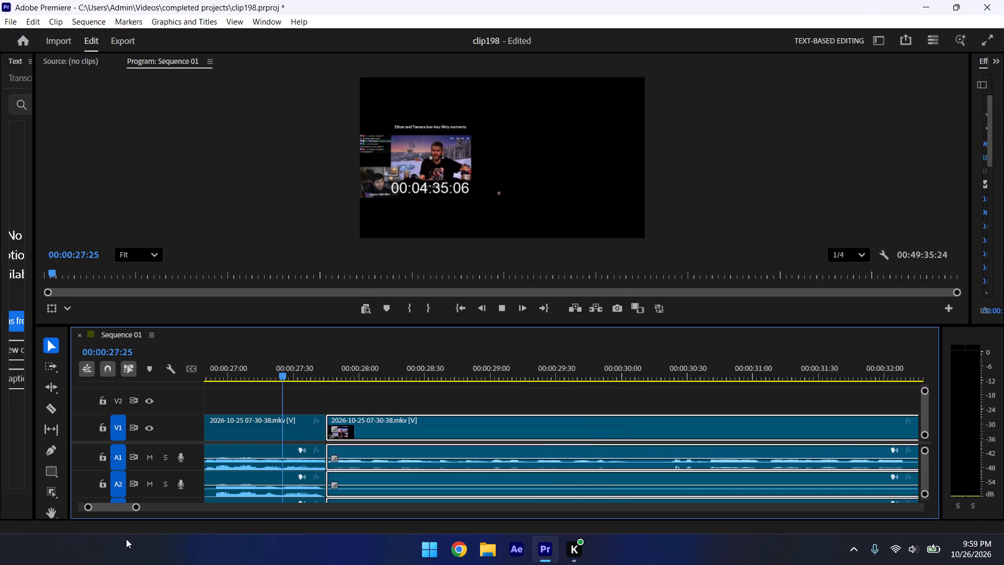
drag(137, 508, 147, 518)
key(space)
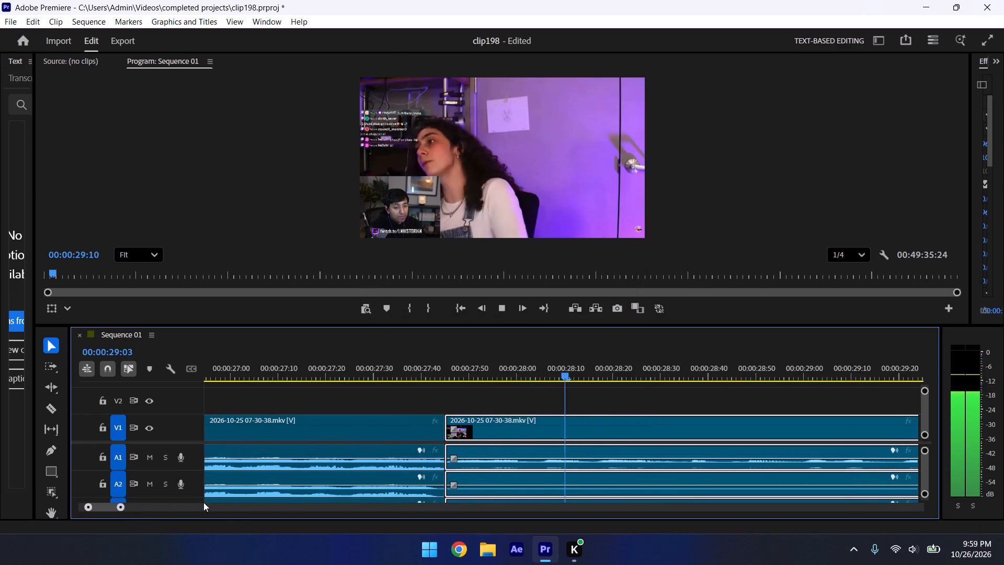
click(421, 414)
click(396, 366)
click(445, 397)
key(space)
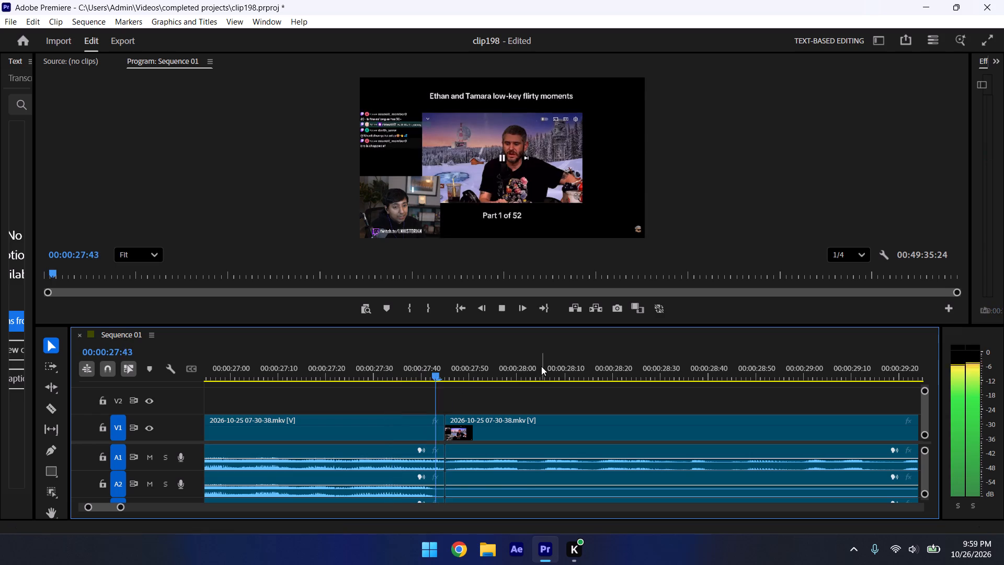
key(space)
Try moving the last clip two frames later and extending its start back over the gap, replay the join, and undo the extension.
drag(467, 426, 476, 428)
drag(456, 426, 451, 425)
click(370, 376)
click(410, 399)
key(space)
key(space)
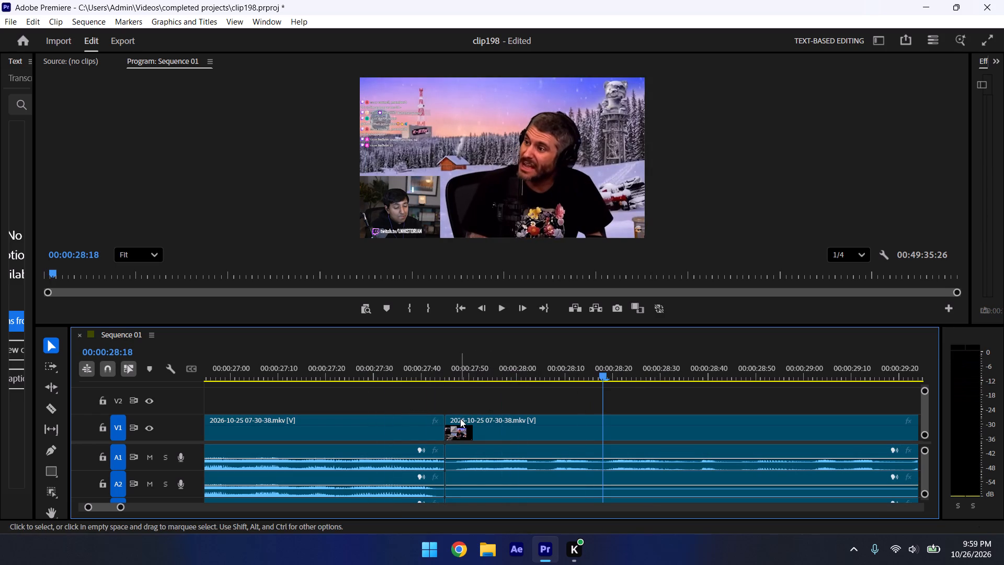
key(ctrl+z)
Trim one frame off the preceding clip's end, butt the last clip against it at about 00:00:27:44, replay the join and save.
click(475, 423)
click(449, 424)
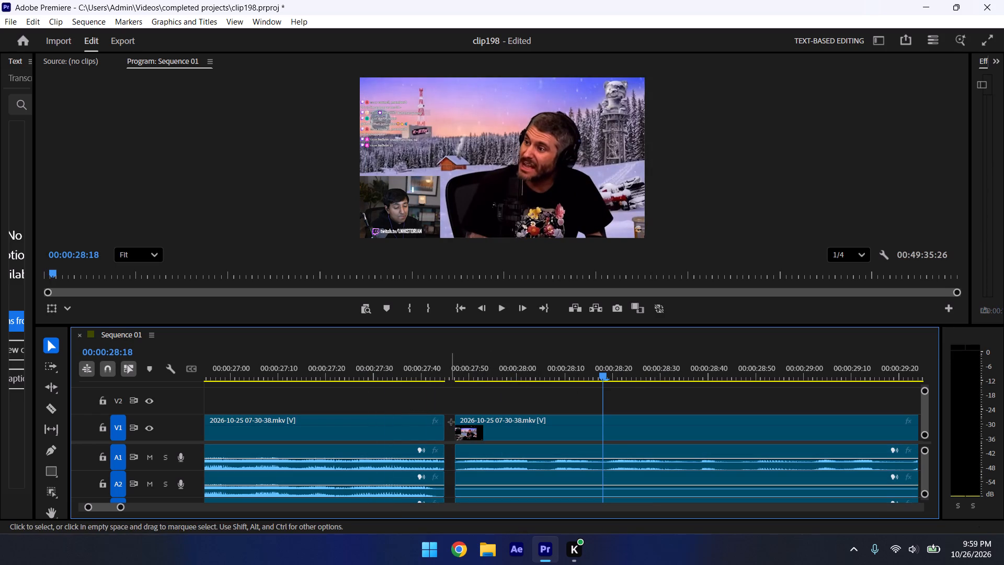
click(446, 420)
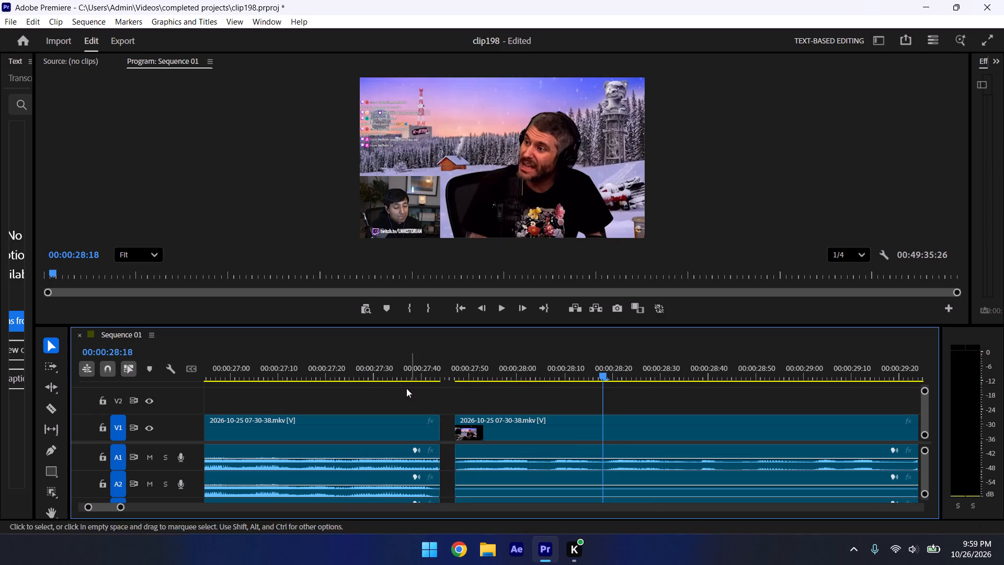
drag(508, 424, 498, 422)
click(437, 378)
click(377, 356)
key(space)
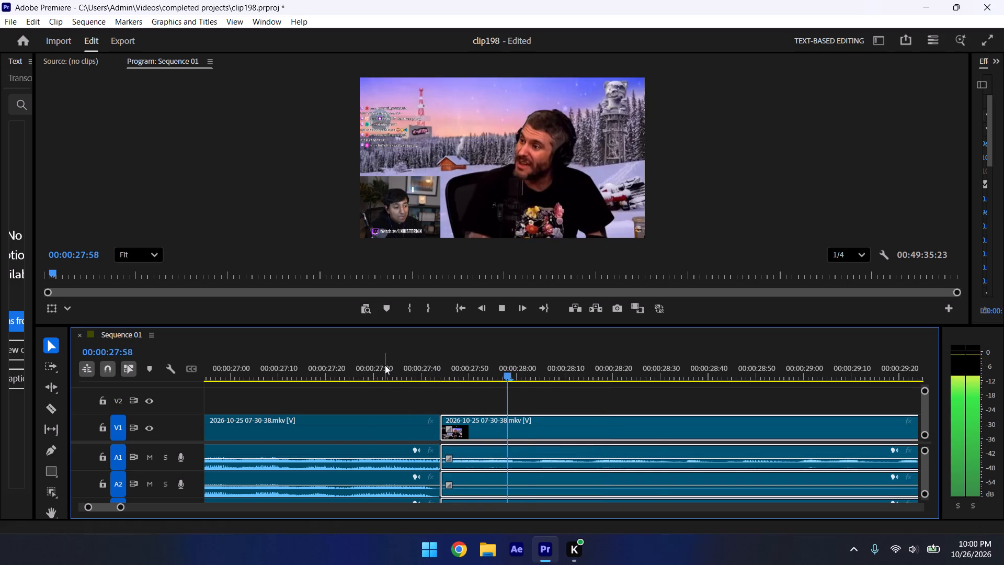
drag(122, 511, 199, 537)
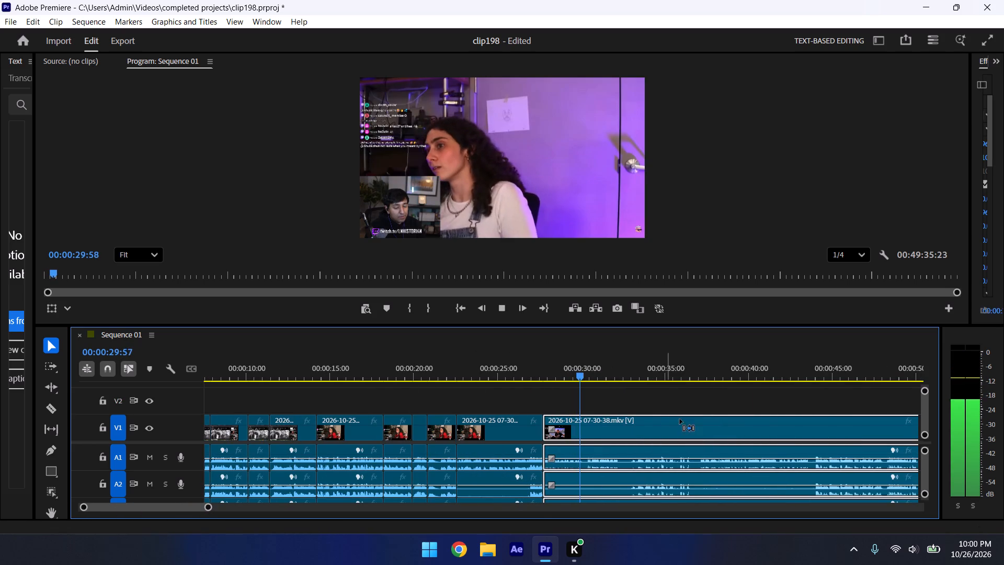
key(ctrl+s)
Play on from the join to find the next unwanted section, split the last clip at about 00:00:30:07 and save.
key(space)
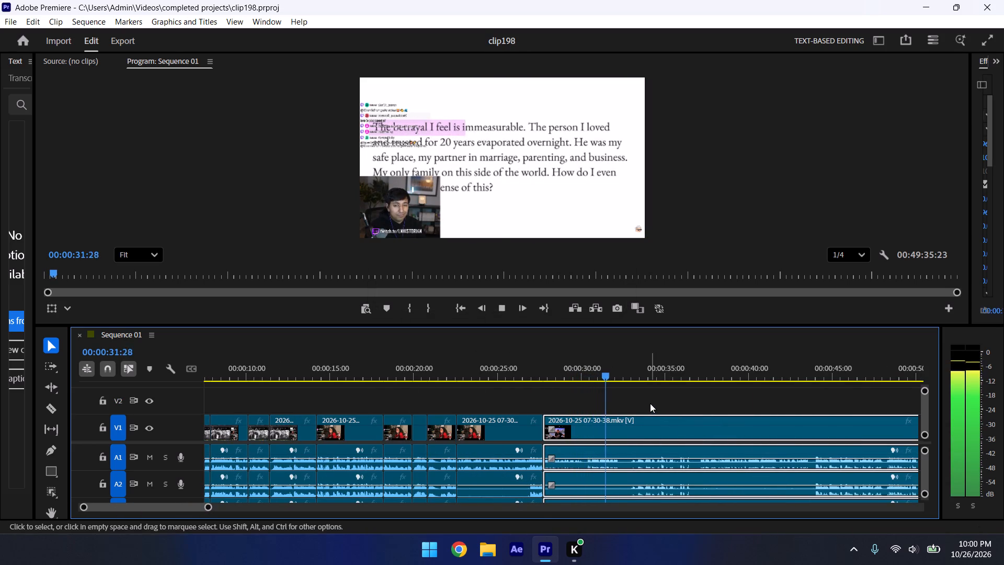
key(space)
drag(618, 377, 616, 370)
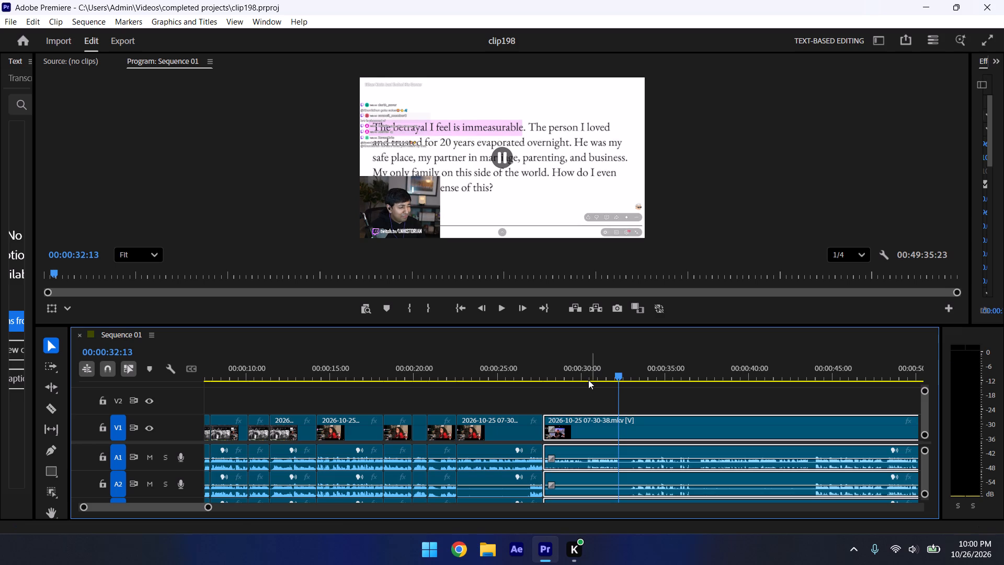
click(584, 372)
key(ctrl+k)
key(ctrl+s)
Play ahead through the unwanted section and trim the last clip's start to about 00:00:36:56, playing from near the new start.
key(space)
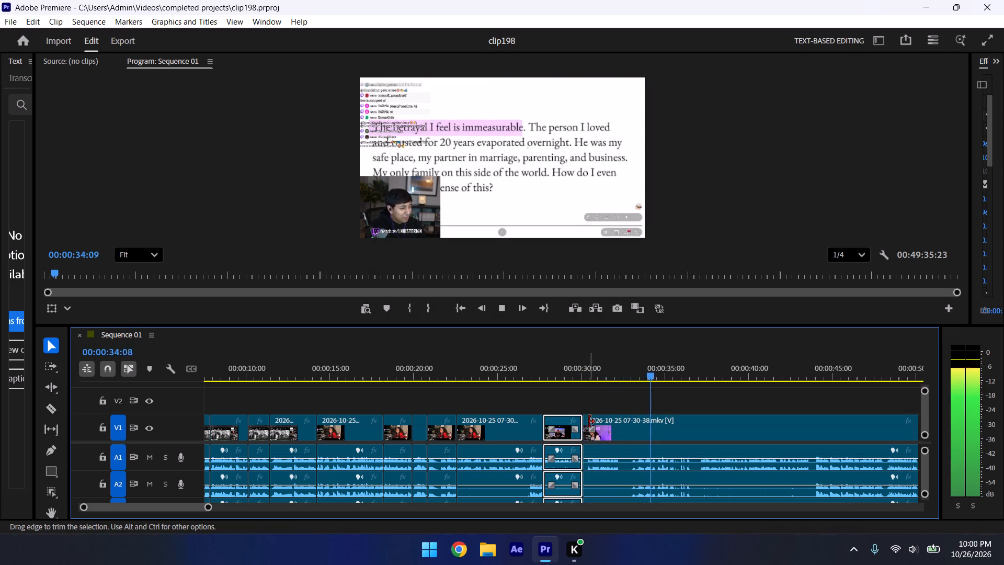
drag(588, 422, 635, 429)
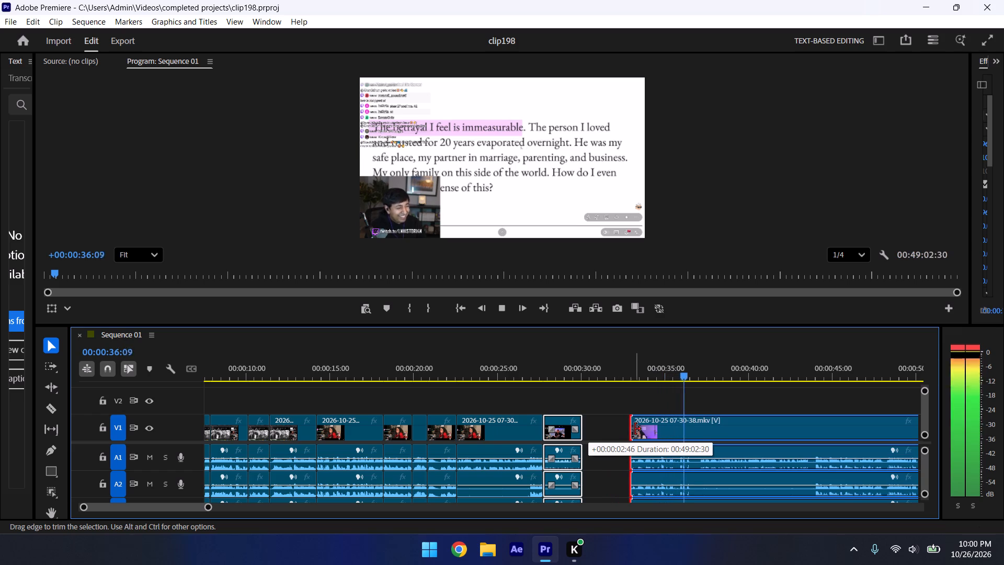
drag(635, 429, 698, 494)
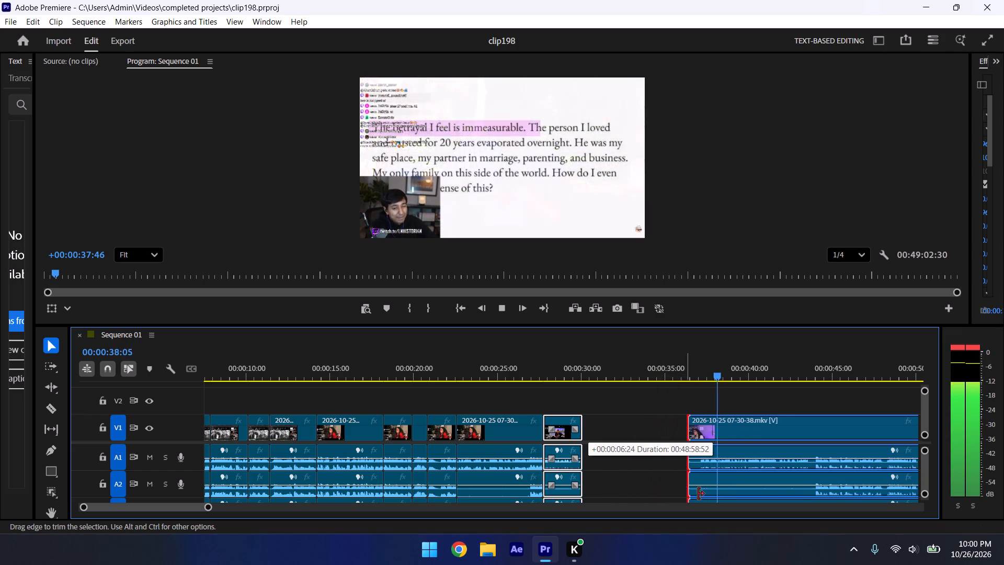
drag(698, 494, 703, 497)
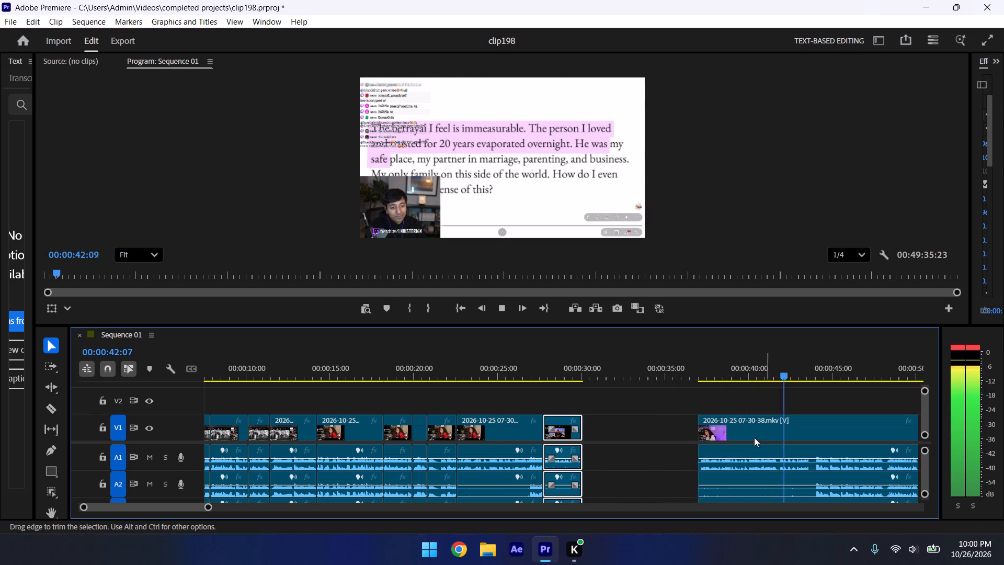
click(722, 364)
key(space)
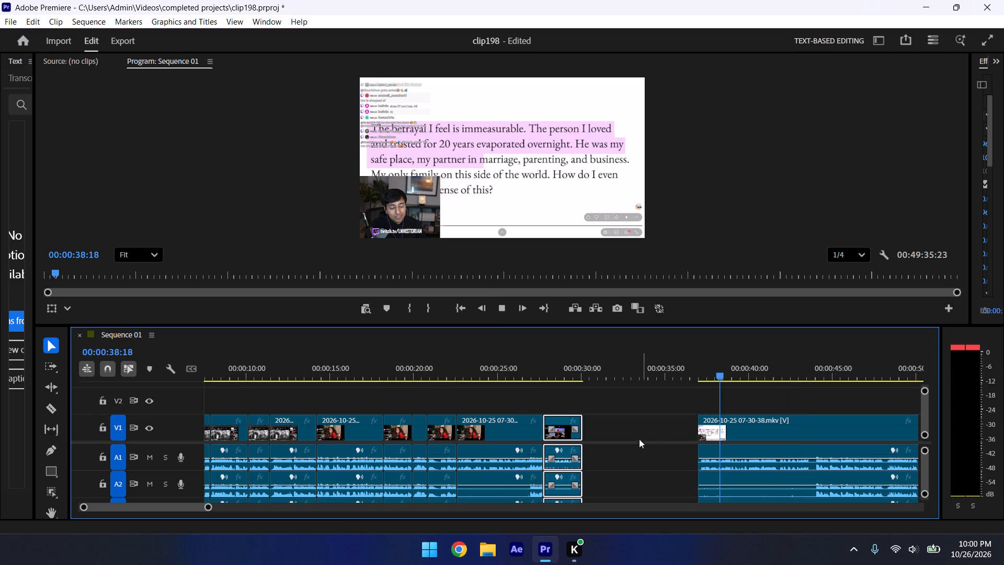
Replay the last clip's opening, trim its start to about 00:00:37:06 and play from the new start.
drag(211, 507, 182, 497)
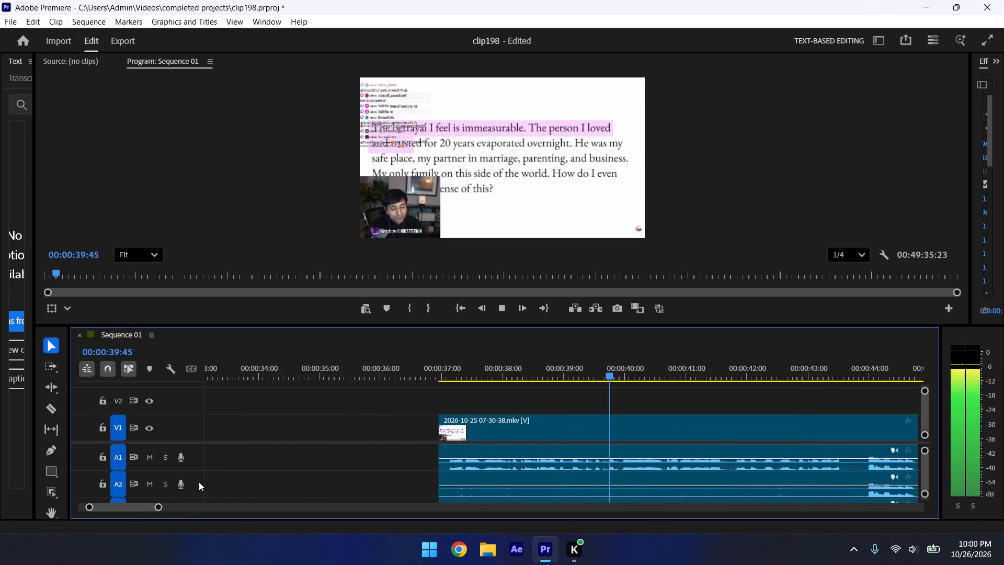
key(space)
click(480, 349)
click(478, 366)
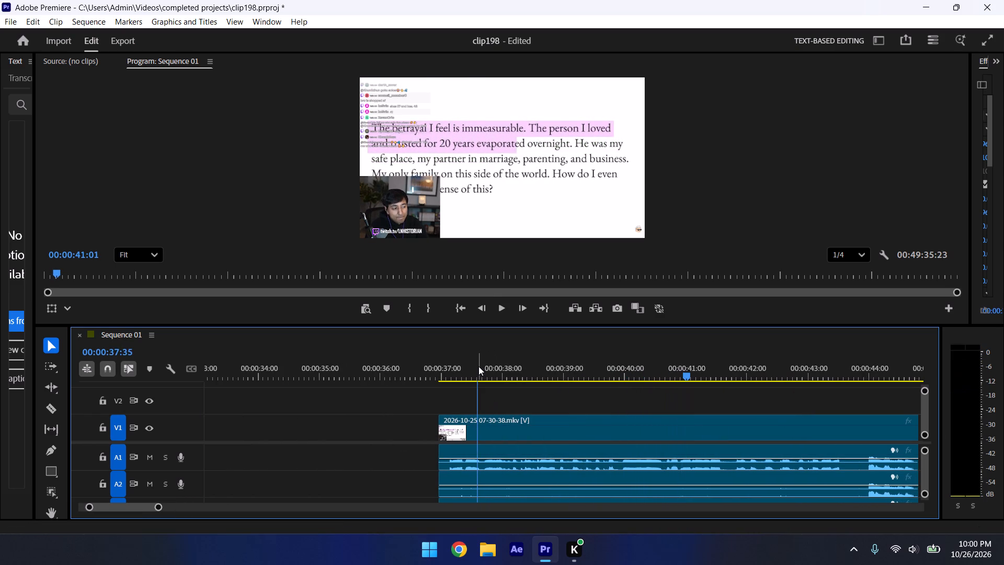
key(space)
key(space)
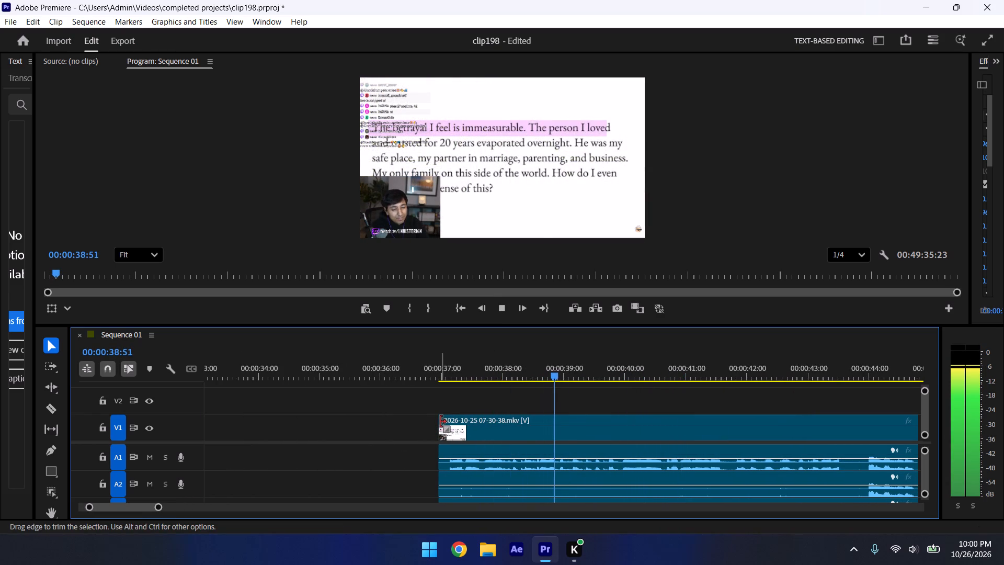
drag(440, 422, 450, 422)
click(443, 366)
key(space)
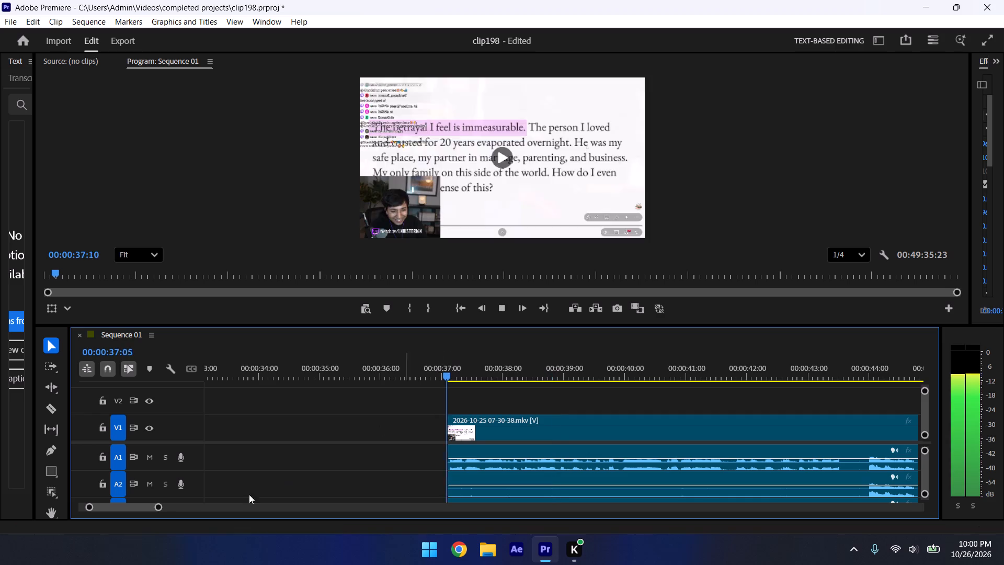
Move the last clip back against the preceding clip at about 00:00:30:07, closing the gap, save, and play across the join twice.
drag(159, 508, 208, 530)
key(space)
drag(591, 426, 571, 431)
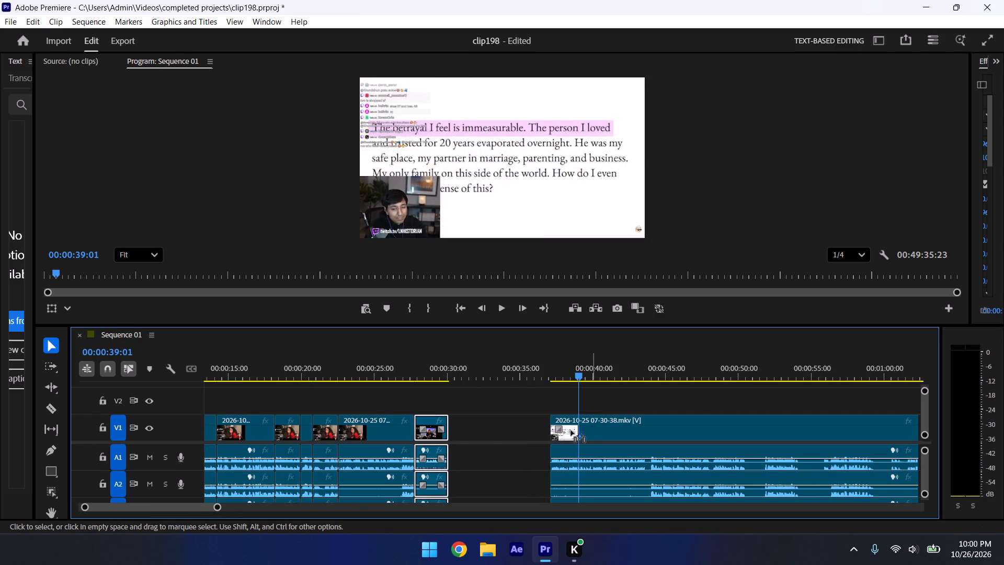
drag(571, 431, 497, 435)
click(435, 378)
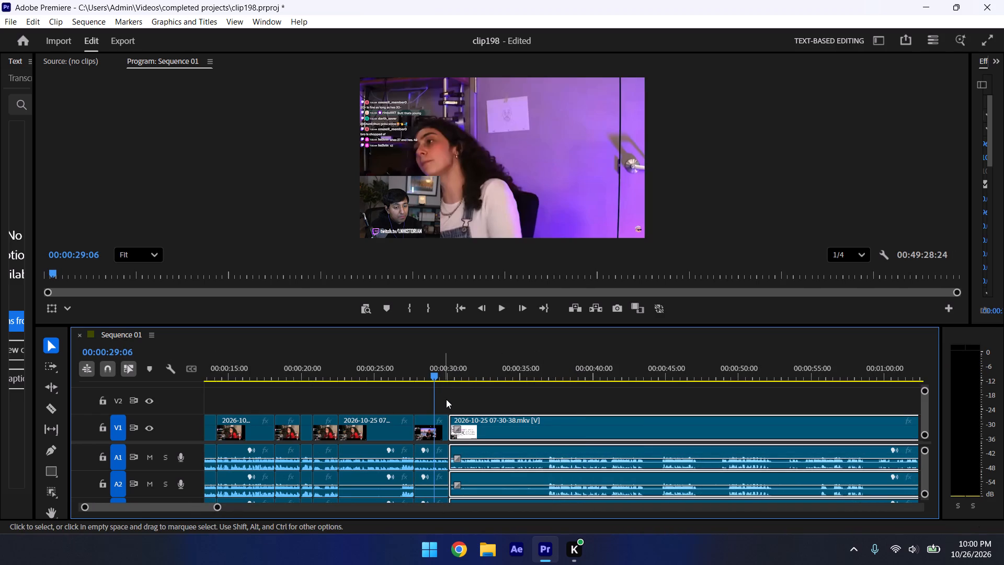
key(ctrl+s)
key(space)
click(460, 397)
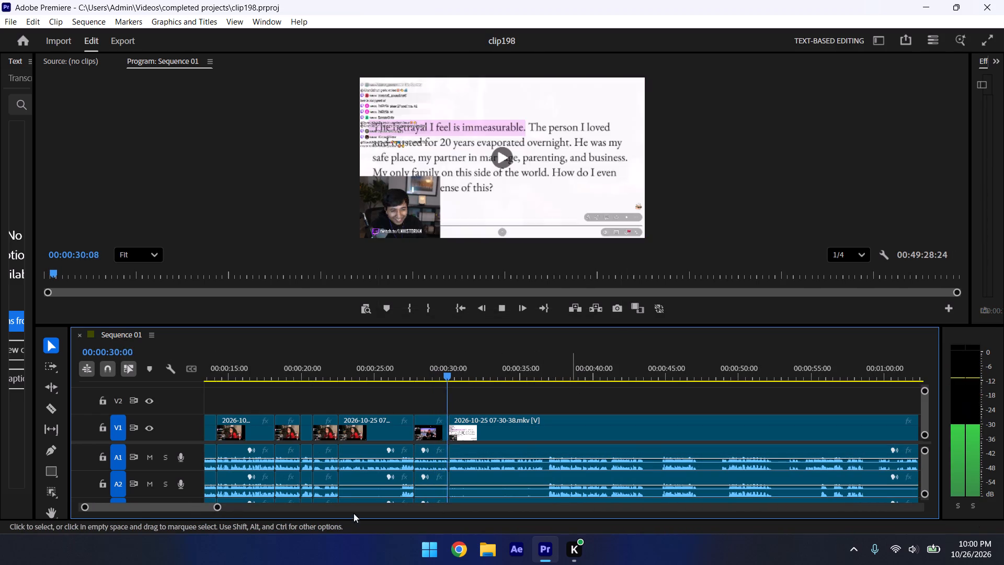
drag(220, 506, 179, 498)
key(space)
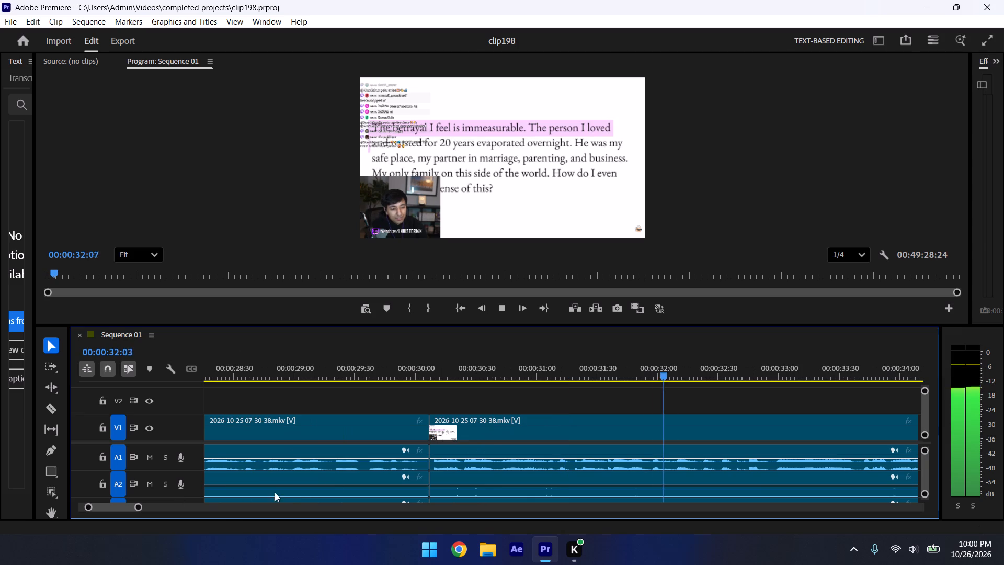
key(space)
click(378, 354)
key(space)
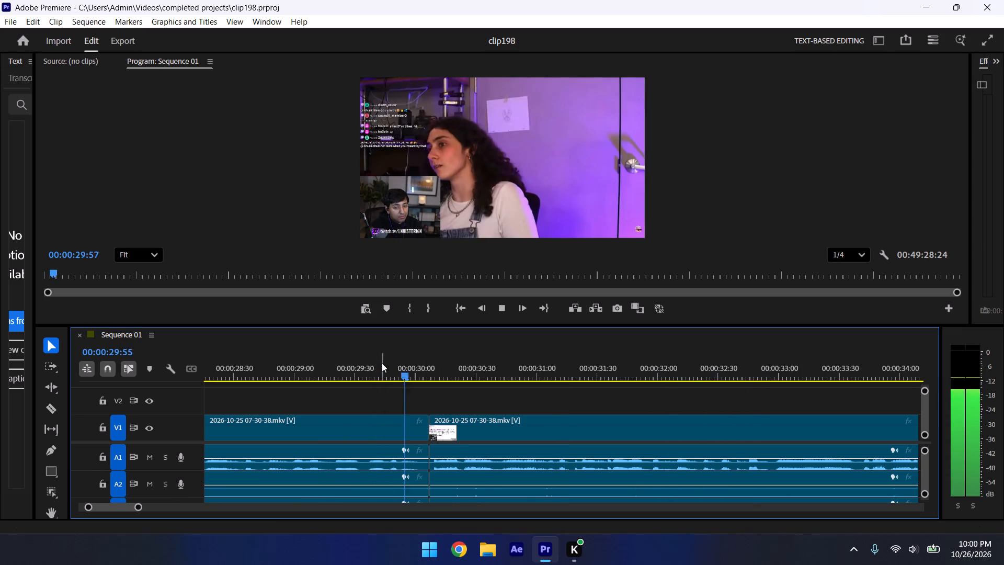
key(space)
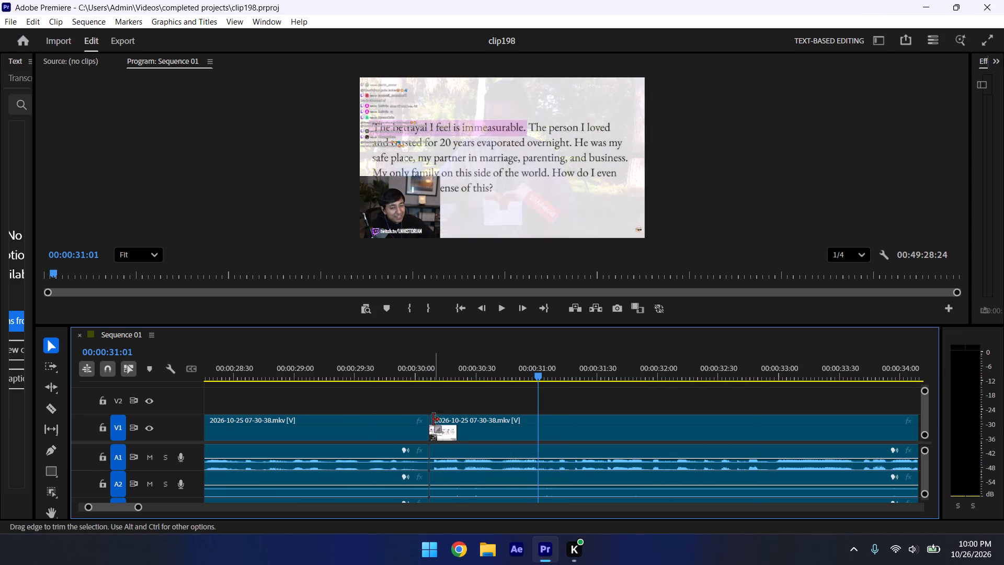
Trim the last clip's start to about 00:00:30:23 and play from just after the new start.
drag(436, 419, 467, 423)
click(473, 374)
key(space)
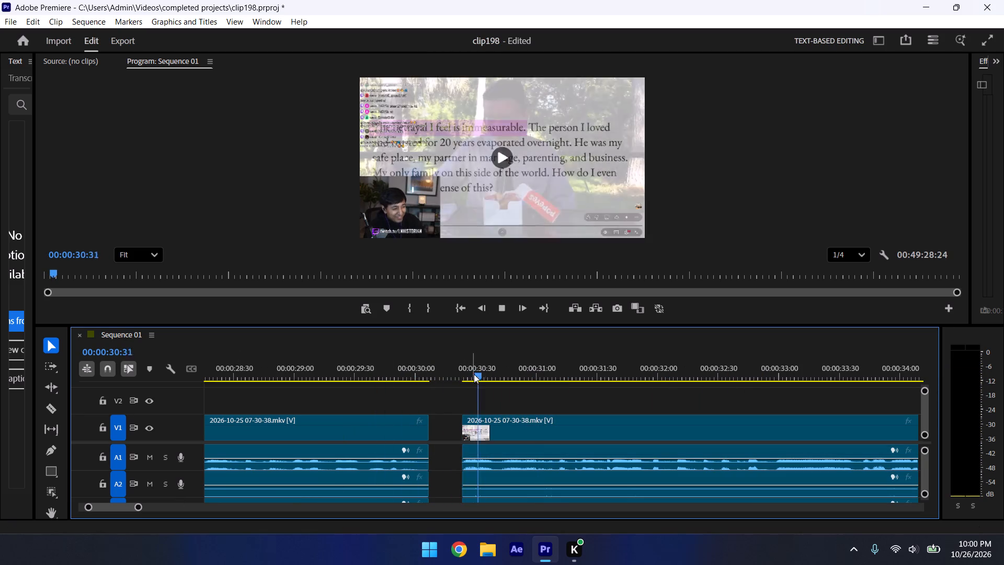
key(space)
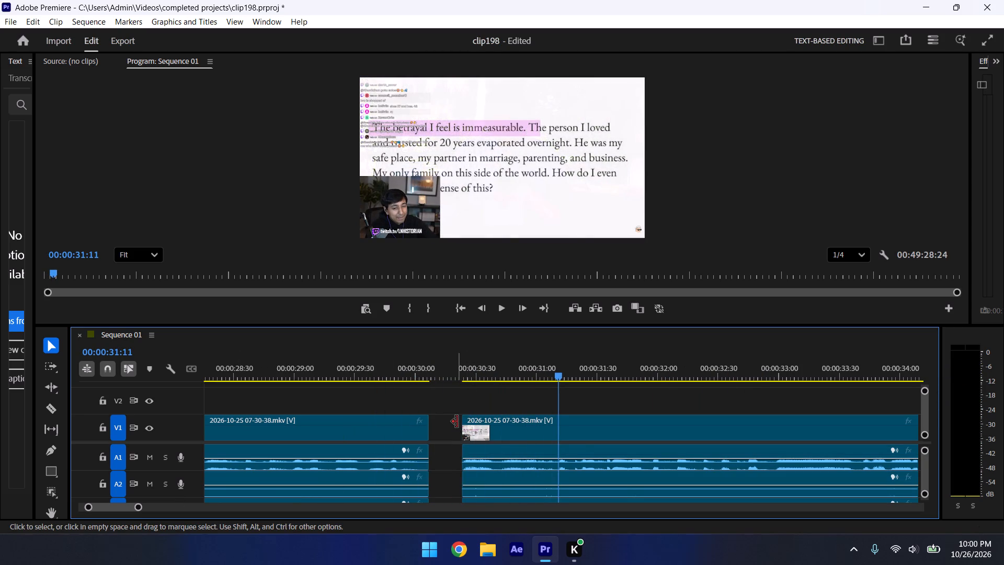
Trim the last clip's start further to 00:00:31:11, fine-tune it to about 00:00:31:09 while replaying the opening, and save.
drag(459, 422, 553, 533)
drag(551, 437, 547, 435)
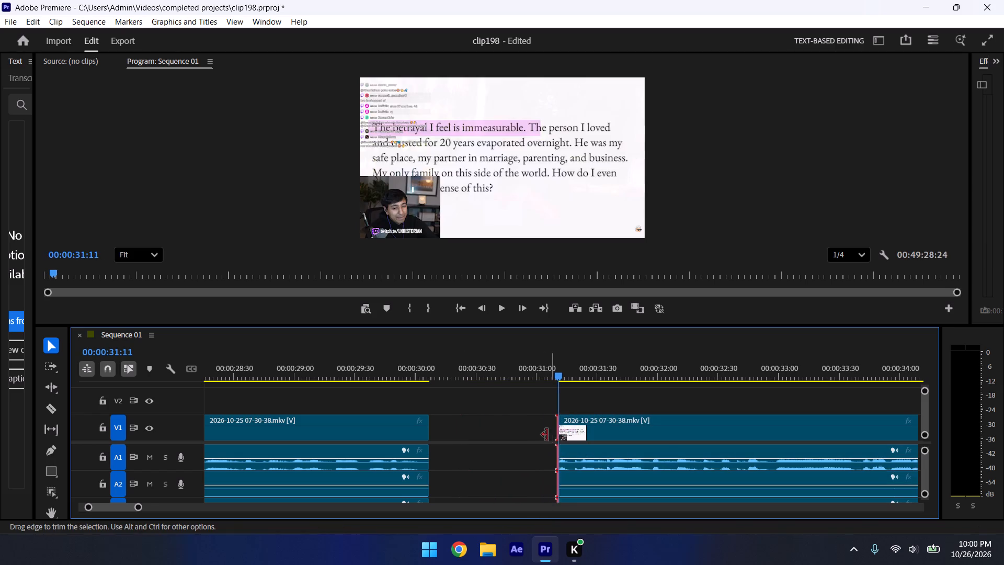
drag(547, 435, 542, 430)
click(532, 378)
key(space)
key(space)
click(549, 432)
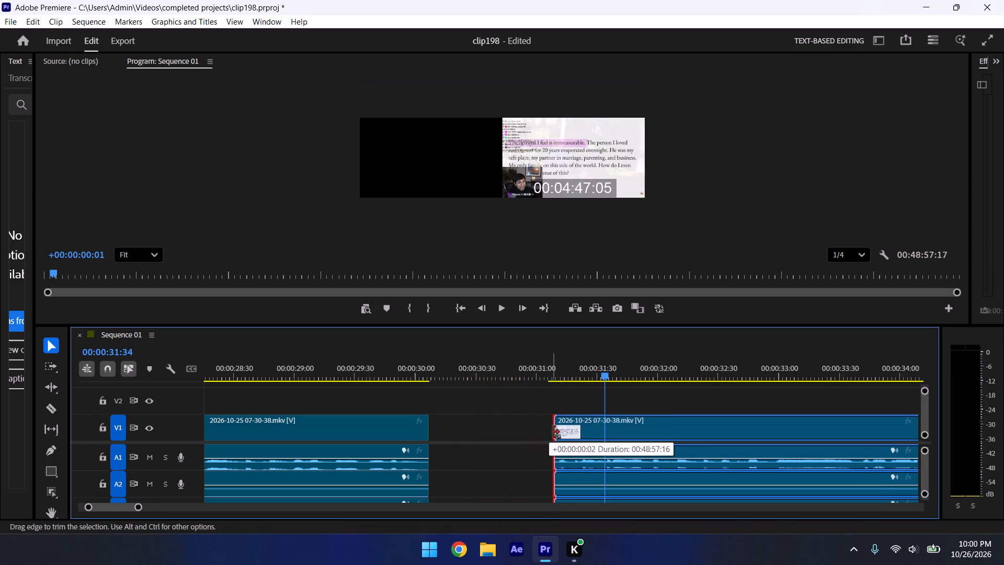
drag(547, 414, 551, 421)
click(554, 425)
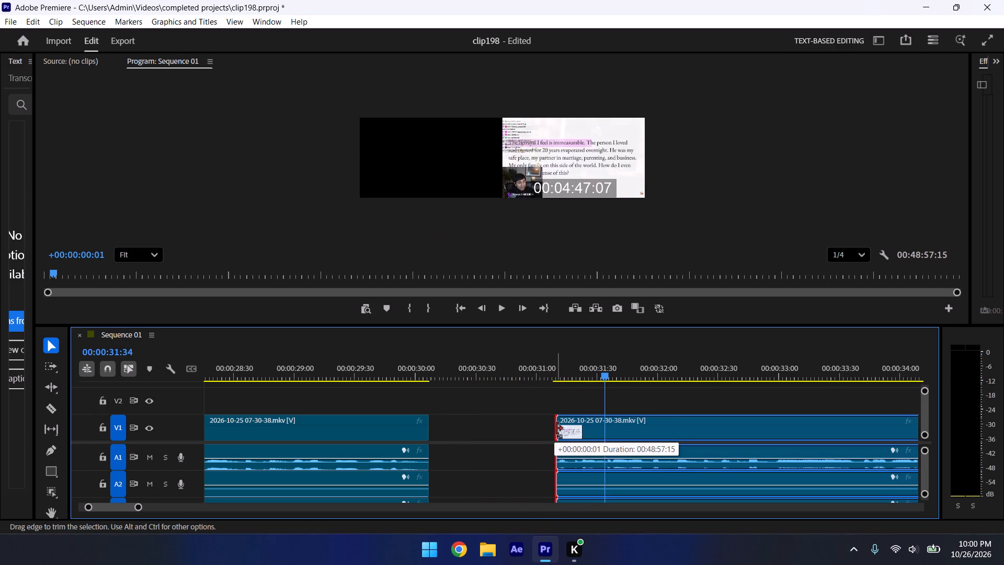
click(540, 370)
key(space)
key(ctrl+s)
Move the last clip back against the preceding clip at about 00:00:30:07, closing the gap, and save.
drag(600, 432, 504, 449)
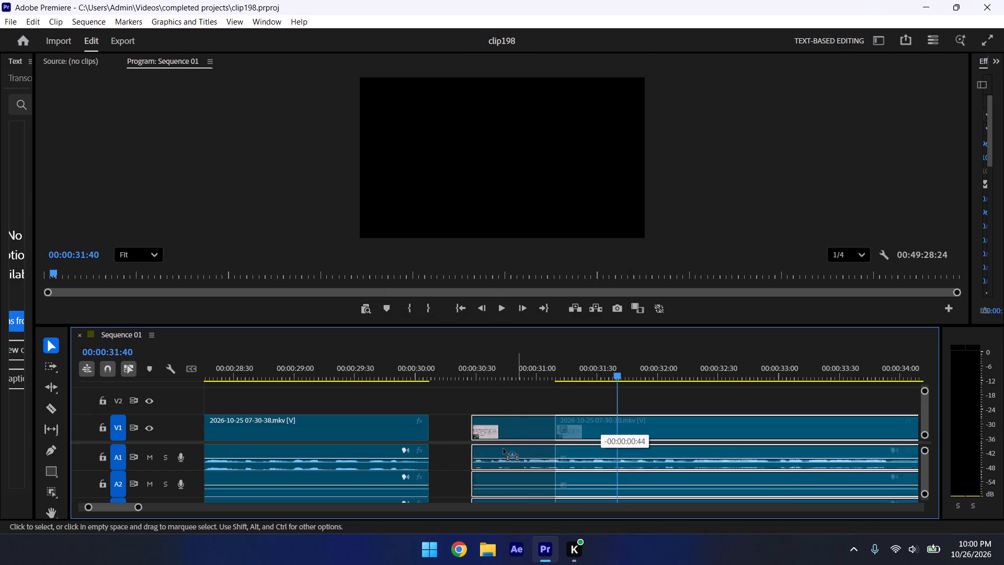
drag(504, 449, 480, 450)
click(372, 378)
key(space)
key(ctrl+s)
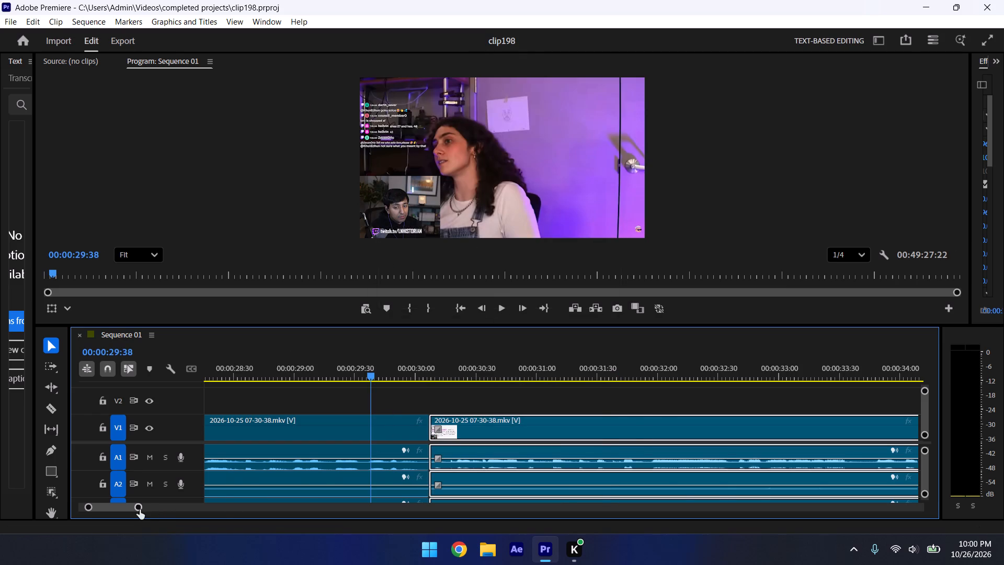
Play across the join and onward, split the last clip at 00:00:35:36 and save.
drag(140, 510, 199, 521)
key(space)
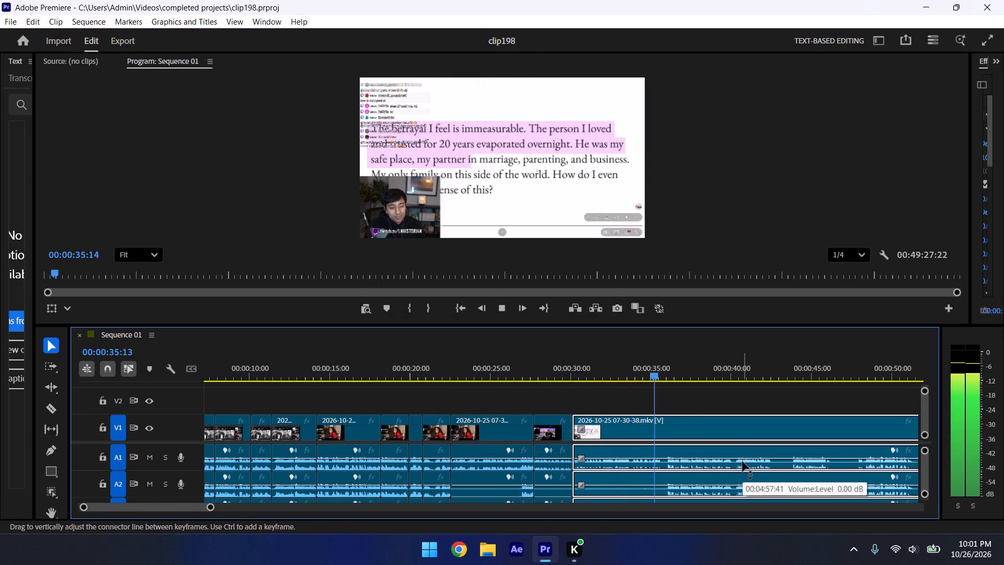
key(space)
key(ctrl+k)
key(ctrl+s)
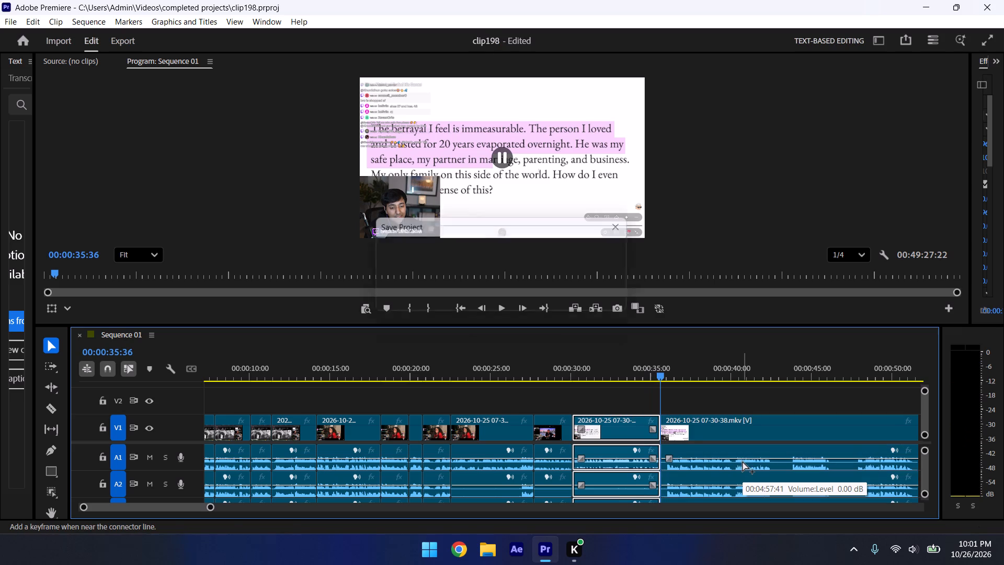
Trim the last clip's start to about 00:00:35:54, close the gap back to 00:00:35:36, play across the join and save.
key(space)
key(space)
drag(209, 506, 186, 501)
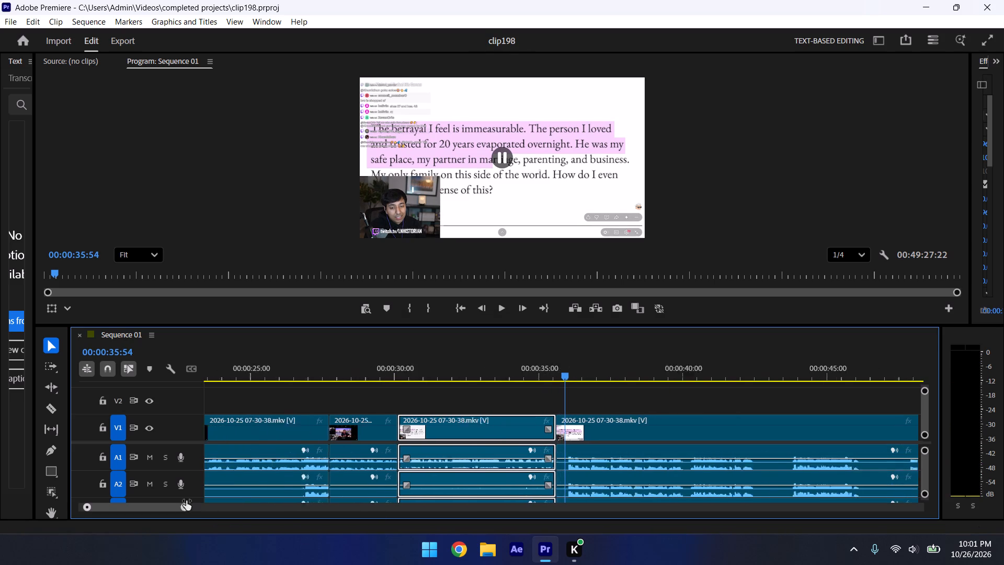
drag(186, 501, 174, 493)
drag(543, 419, 570, 432)
drag(604, 434, 582, 430)
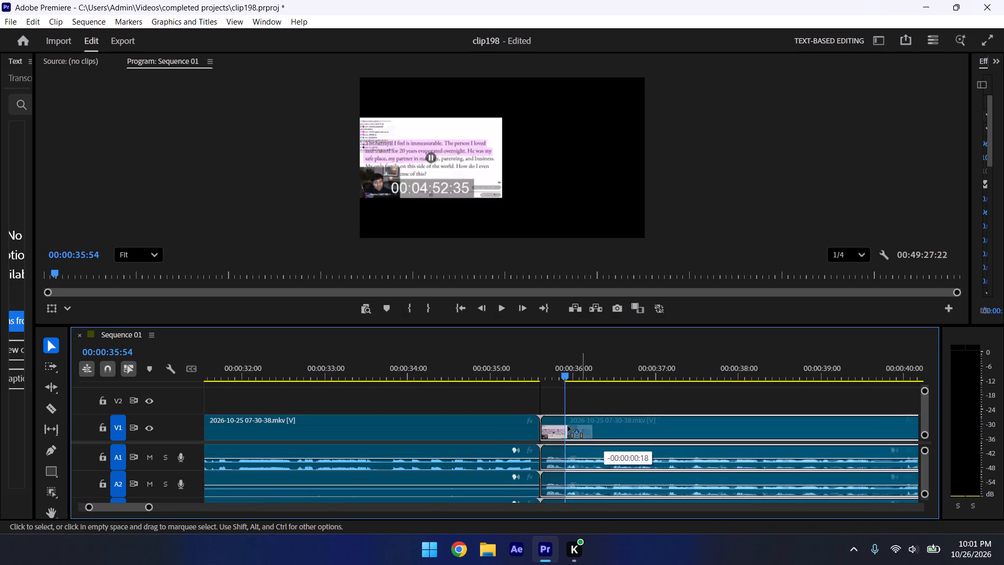
click(490, 377)
key(space)
click(509, 408)
key(ctrl+s)
key(space)
Play on through the last clip, split it at about 00:00:39:40 and save.
drag(146, 507, 188, 525)
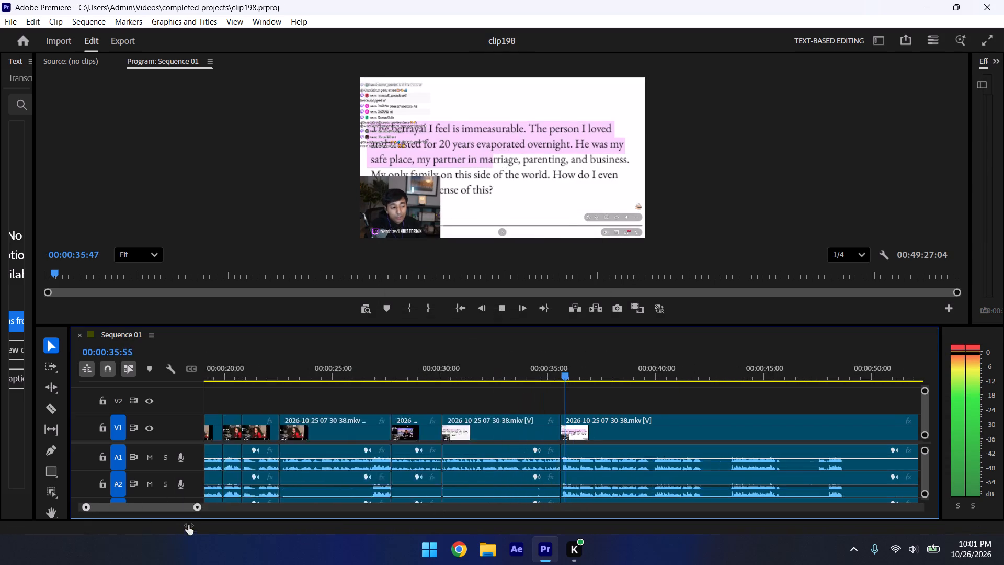
drag(188, 525, 186, 529)
click(644, 431)
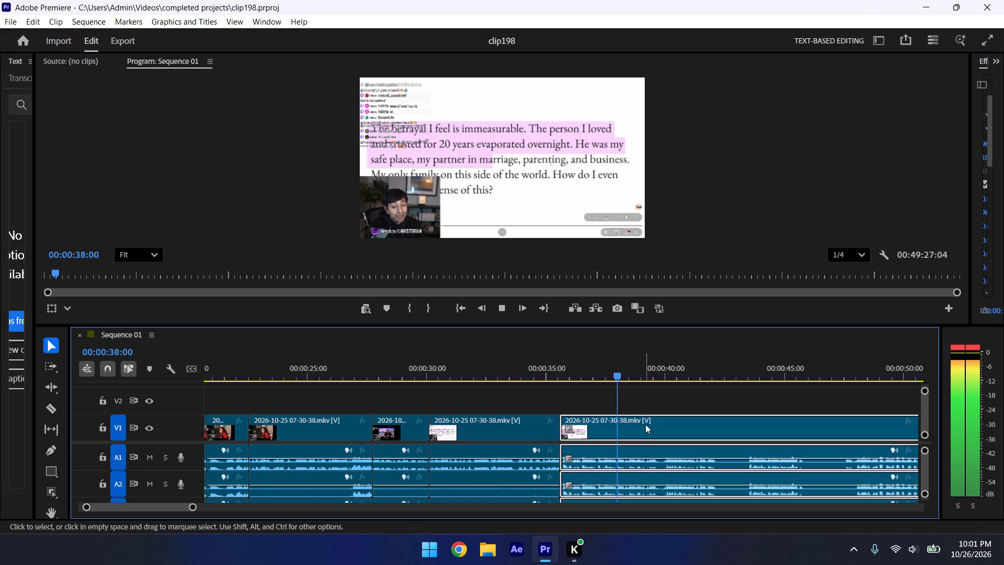
key(space)
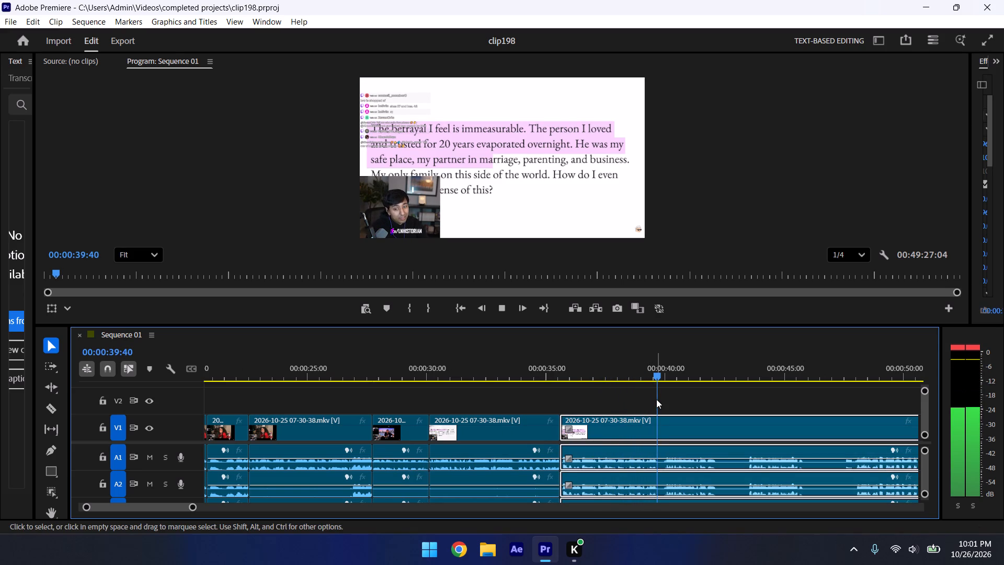
key(ctrl+k)
key(ctrl+s)
key(ctrl+s)
Trim the last clip's start to about 00:00:39:54, close the gap back to about 00:00:39:40, and play across the join.
key(space)
key(space)
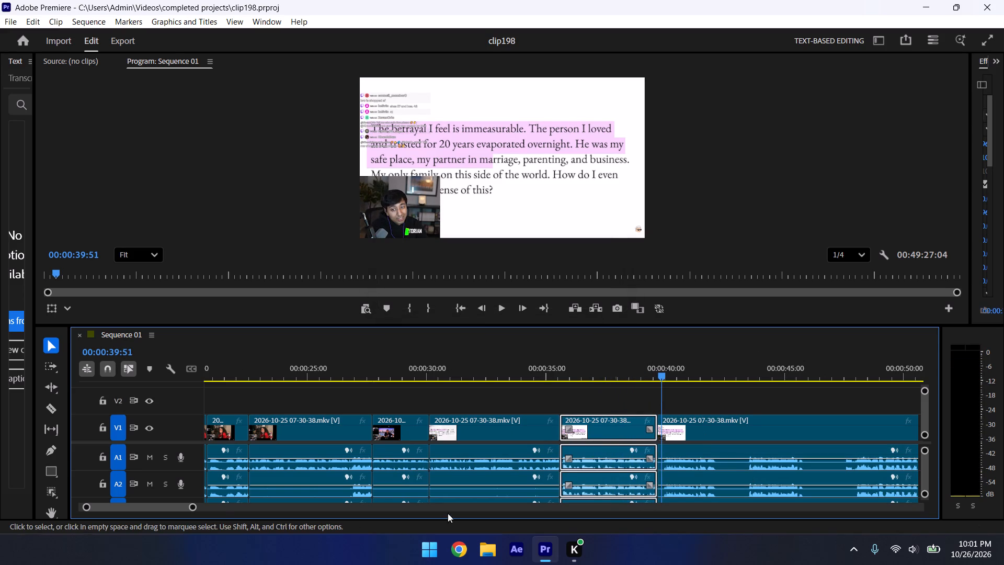
drag(192, 509, 163, 502)
key(space)
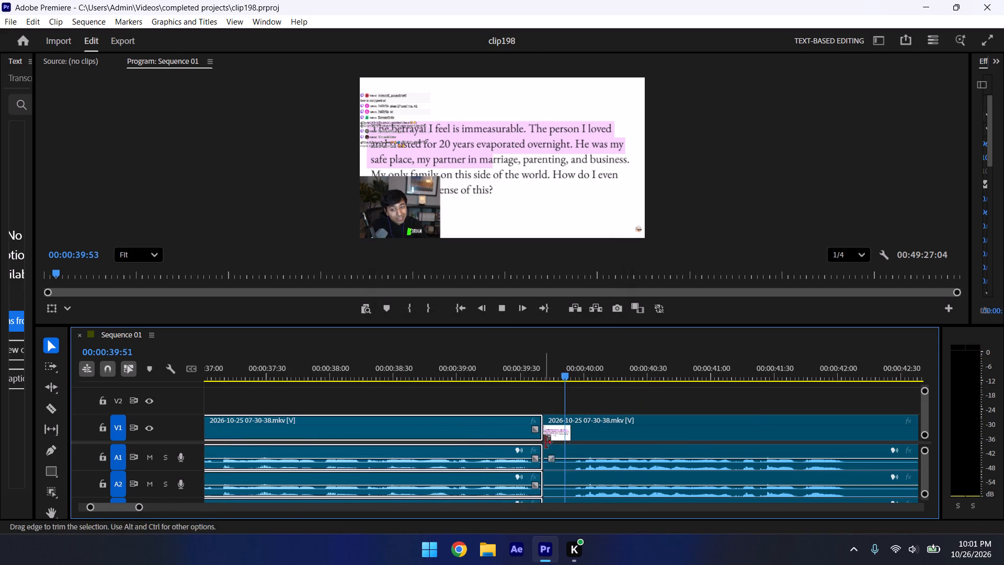
key(space)
drag(547, 419, 577, 429)
drag(613, 425, 581, 421)
click(477, 372)
key(space)
drag(143, 508, 189, 530)
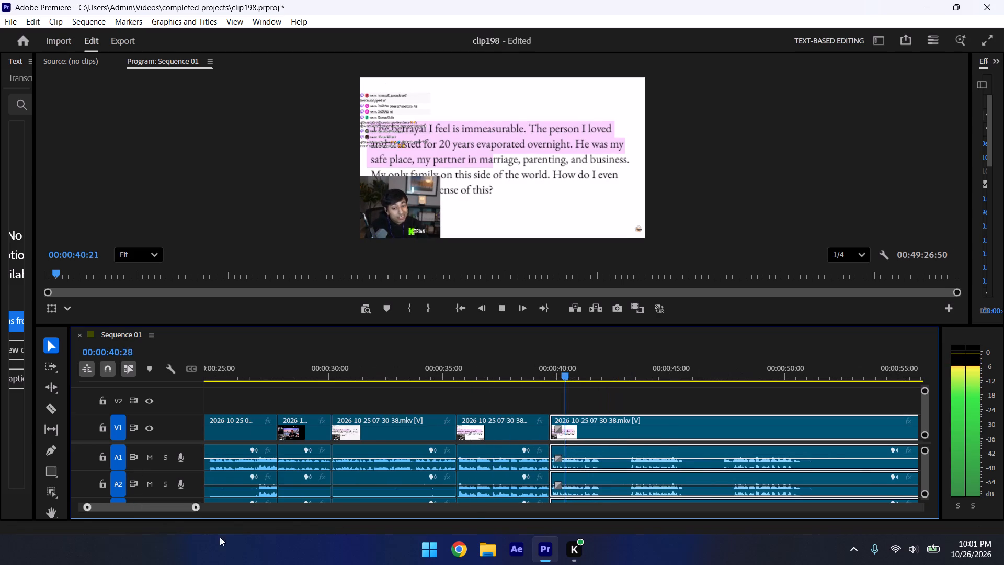
click(619, 399)
key(space)
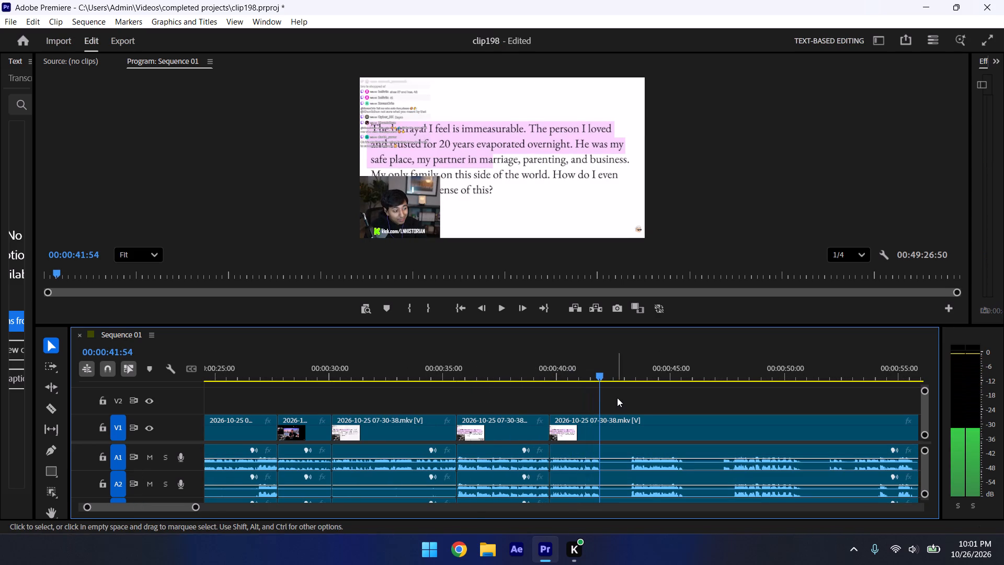
Split the last clip at 00:00:41:54 and save the project.
key(ctrl+k)
key(ctrl+s)
Trim the last clip's start to about 00:00:43:10, close the gap back to 00:00:41:54, play across the join and save.
key(space)
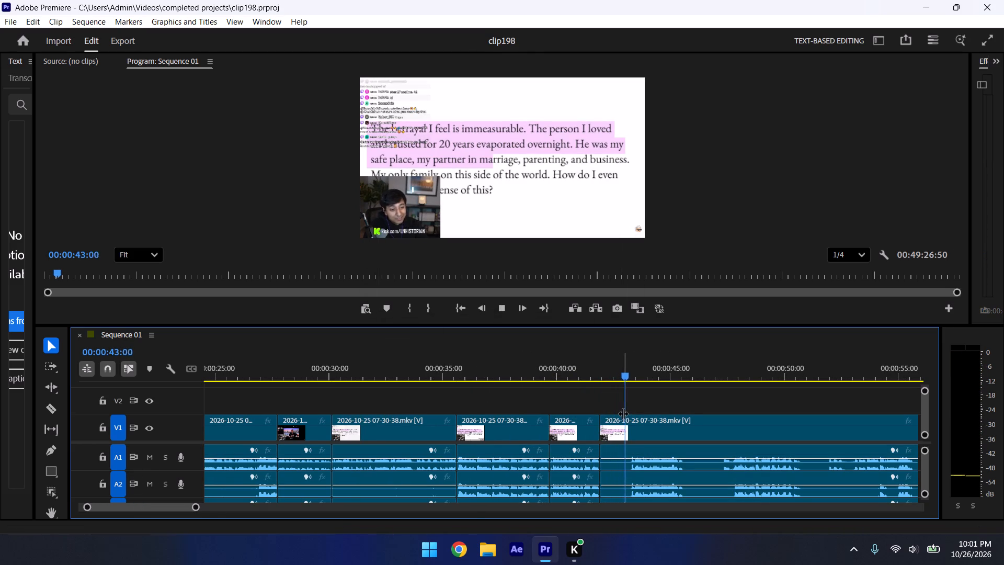
key(space)
key(space)
drag(606, 420, 633, 428)
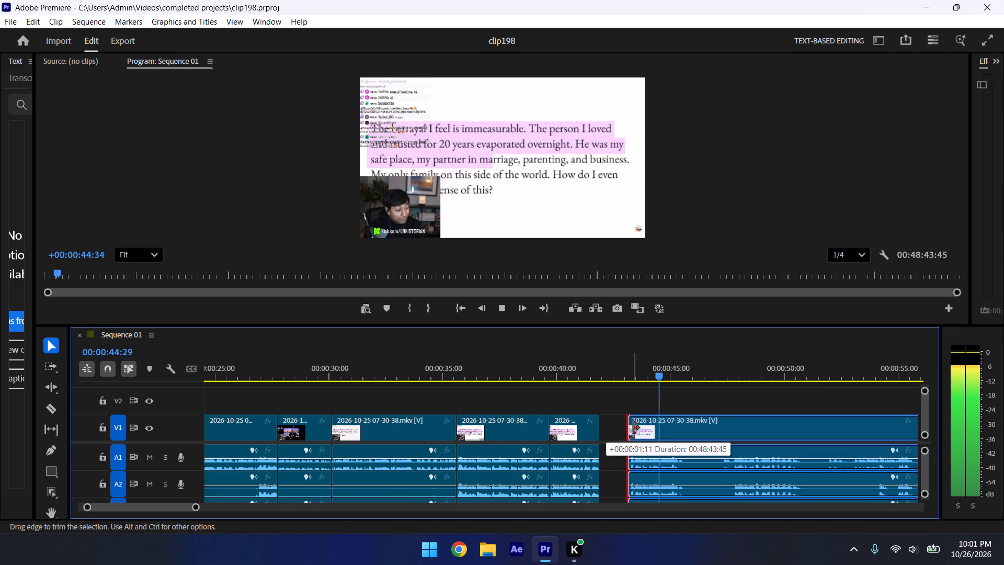
drag(633, 428, 634, 429)
key(space)
drag(654, 426, 626, 426)
click(589, 365)
key(space)
click(611, 398)
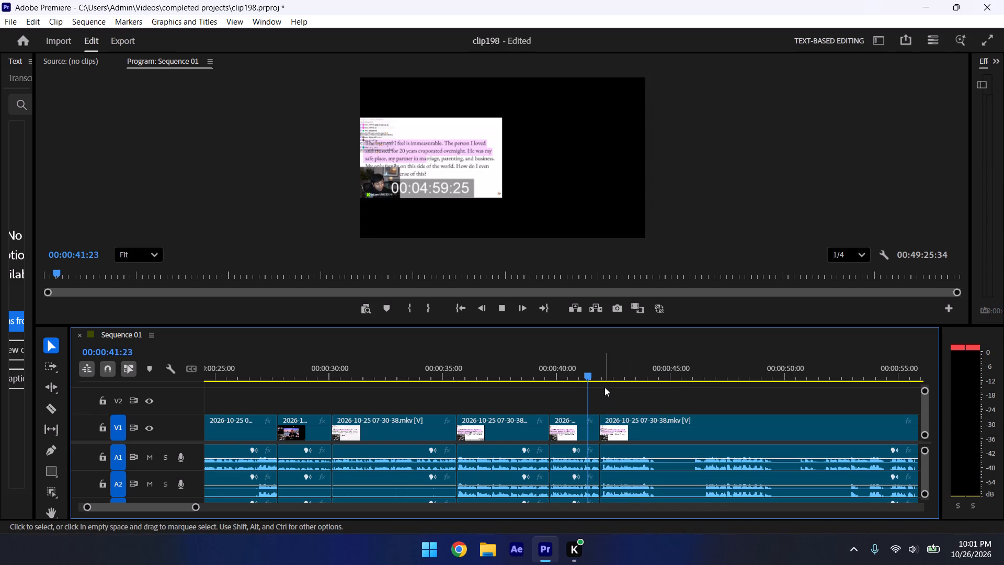
key(ctrl+s)
Play on into the last clip, split it at 00:00:44:17 and save.
key(space)
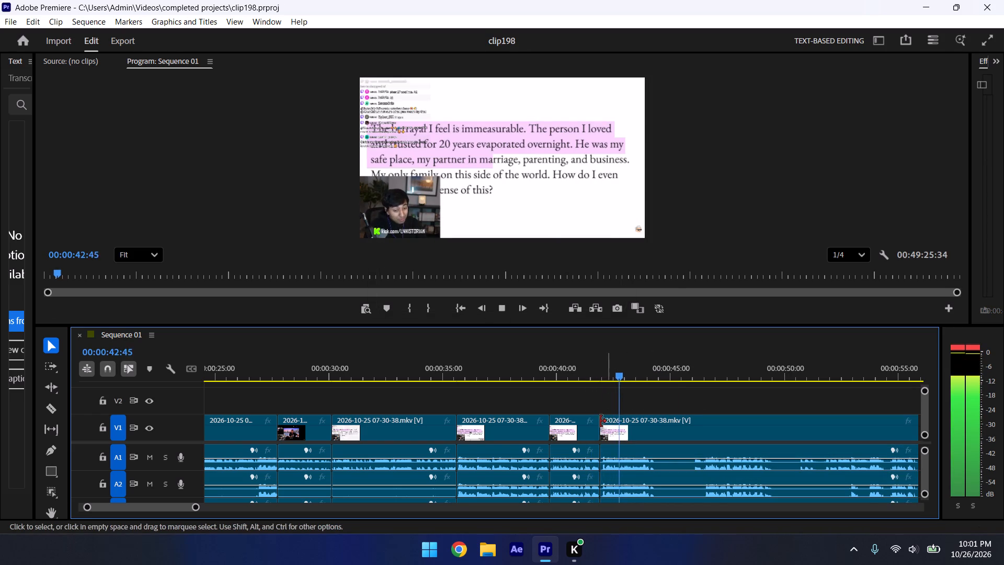
drag(196, 508, 187, 503)
key(space)
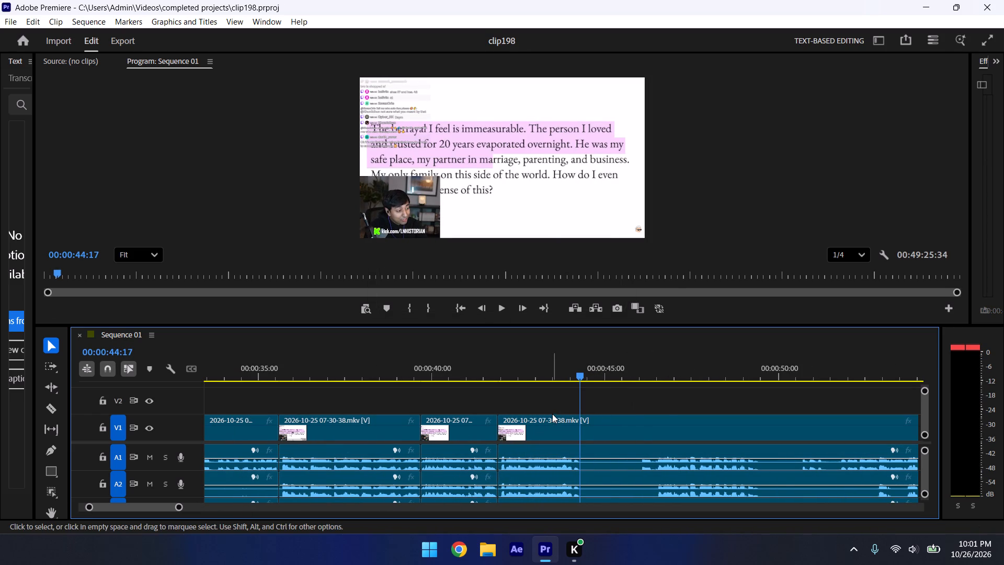
key(ctrl+k)
key(ctrl+s)
Trim the last clip's start to about 00:00:45:58 and close the gap back to 00:00:44:17.
key(space)
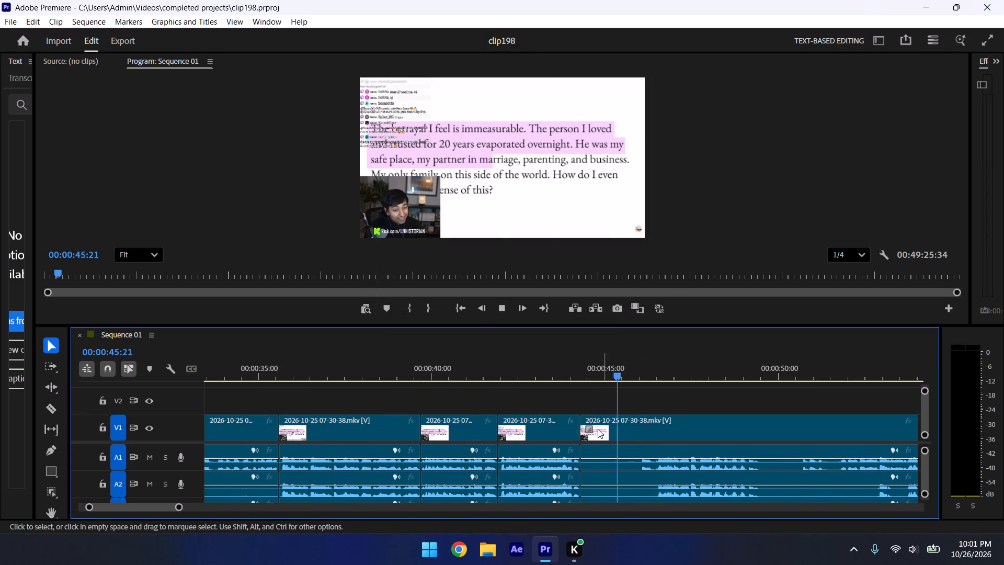
drag(585, 420, 643, 460)
key(space)
drag(674, 423, 620, 436)
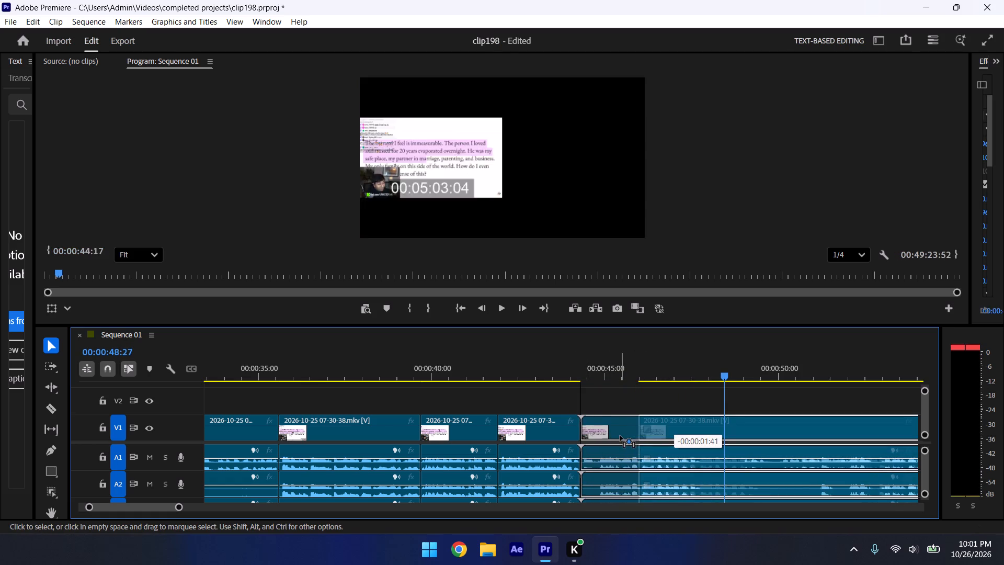
Trim the last clip's start further to about 00:00:44:44, close the gap back to 00:00:44:17, play across the join and save.
drag(587, 416, 603, 416)
click(599, 371)
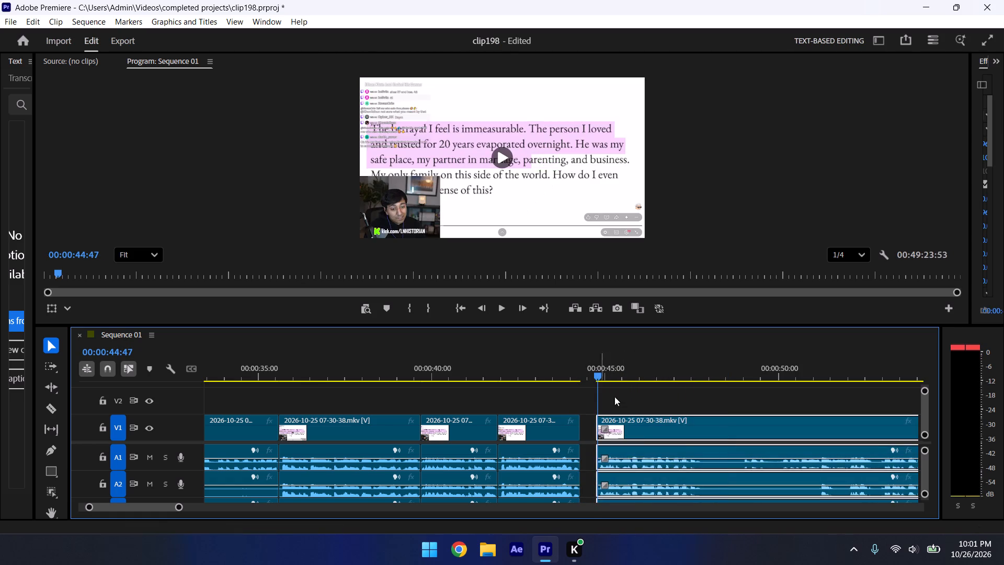
drag(637, 430, 621, 427)
click(576, 367)
key(space)
click(586, 400)
key(ctrl+s)
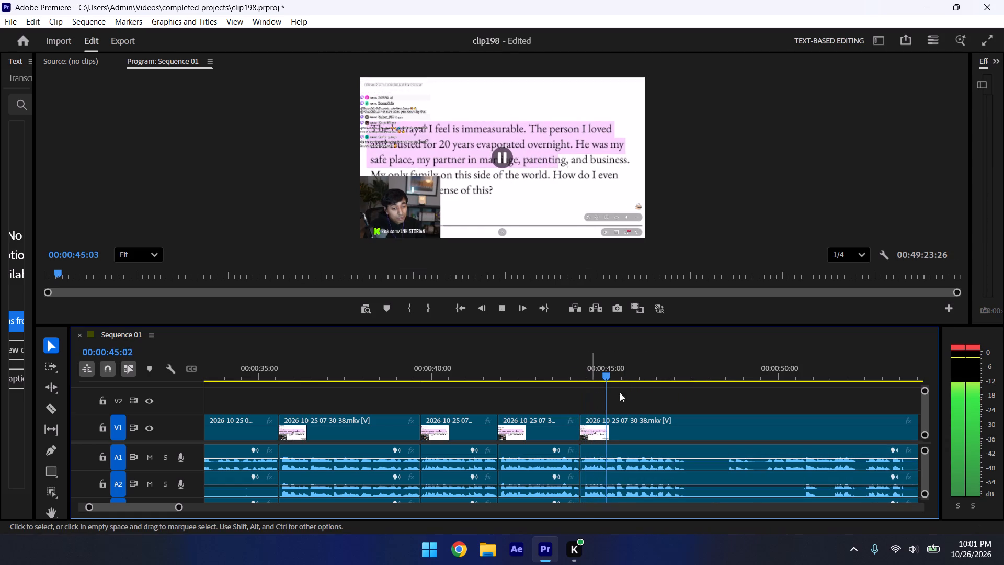
Play on through the last clip, split it at 00:00:47:20 and save.
key(space)
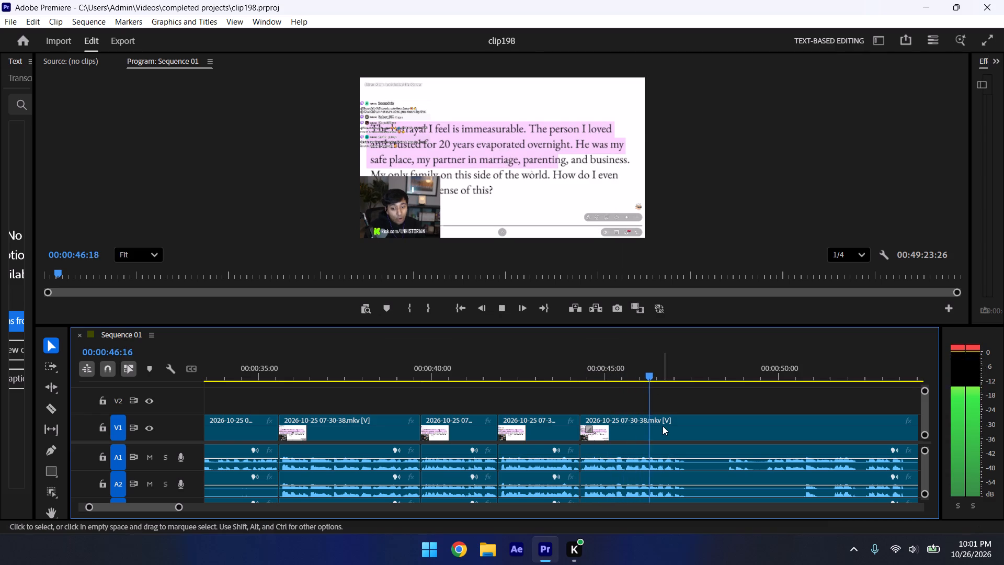
key(space)
key(ctrl+k)
key(ctrl+s)
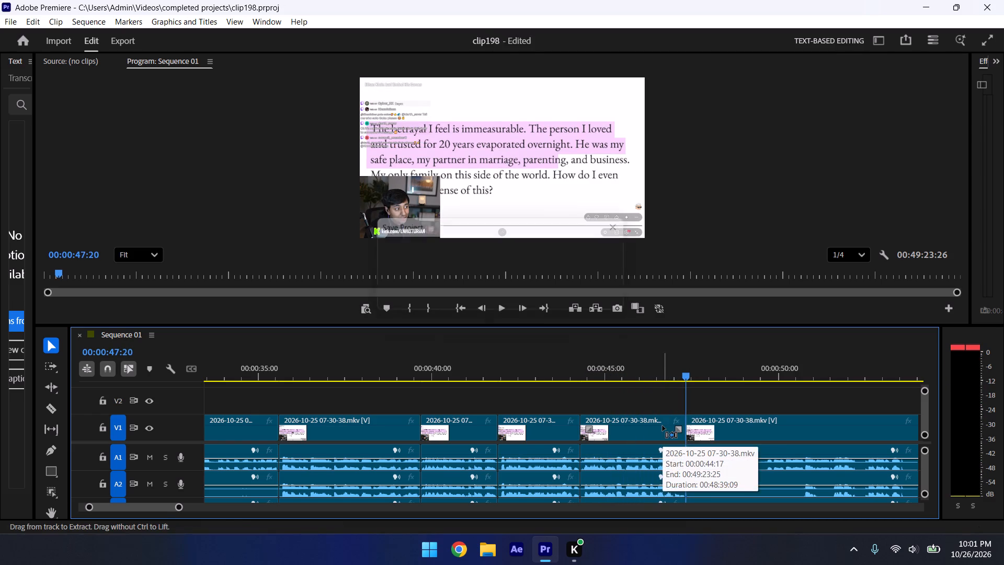
Play through the last clip to find where speech resumes and trim its start to about 00:00:50:43.
key(space)
drag(690, 421, 769, 511)
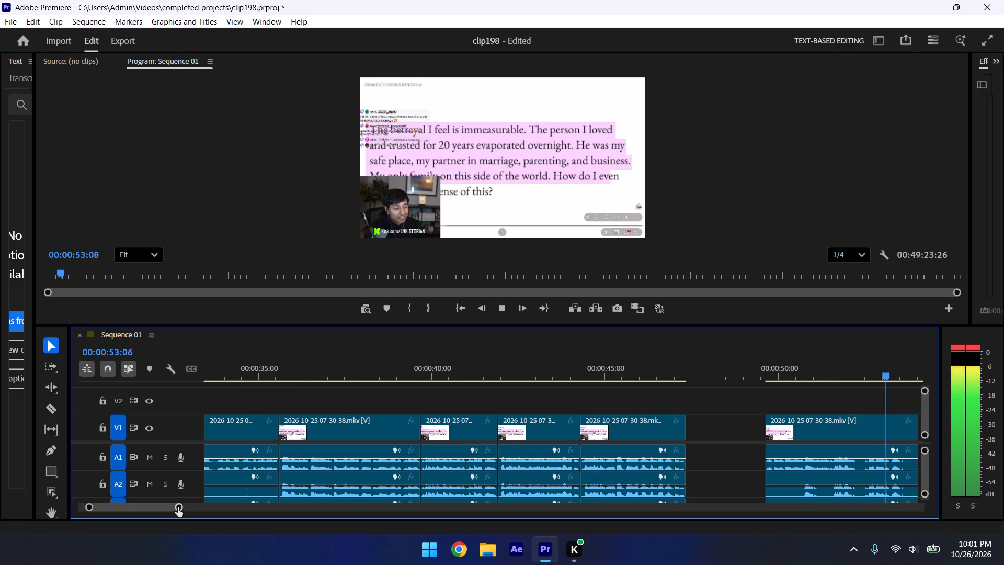
drag(178, 507, 200, 526)
drag(180, 508, 208, 528)
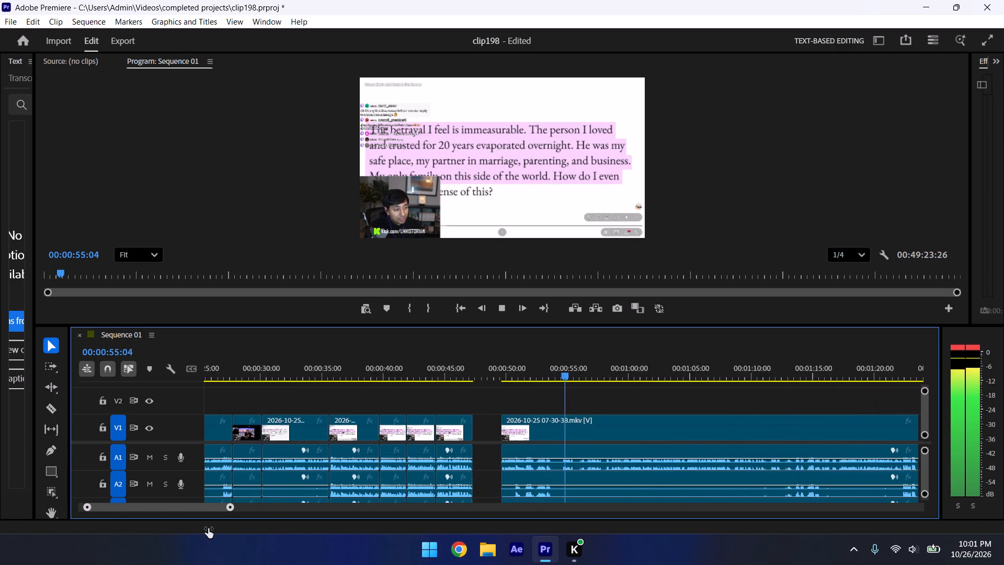
drag(208, 528, 184, 516)
key(space)
click(394, 378)
click(395, 371)
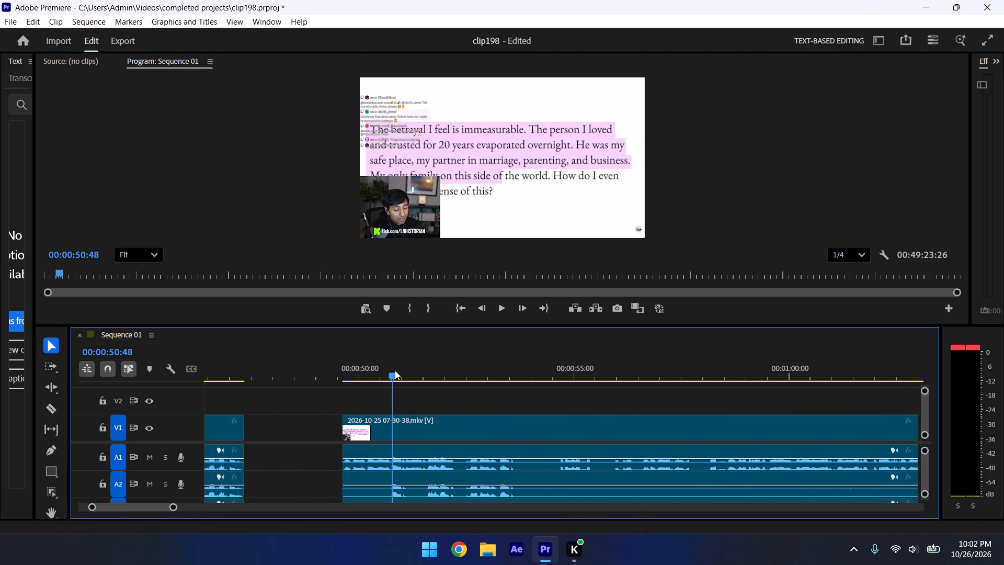
click(395, 370)
click(392, 372)
key(space)
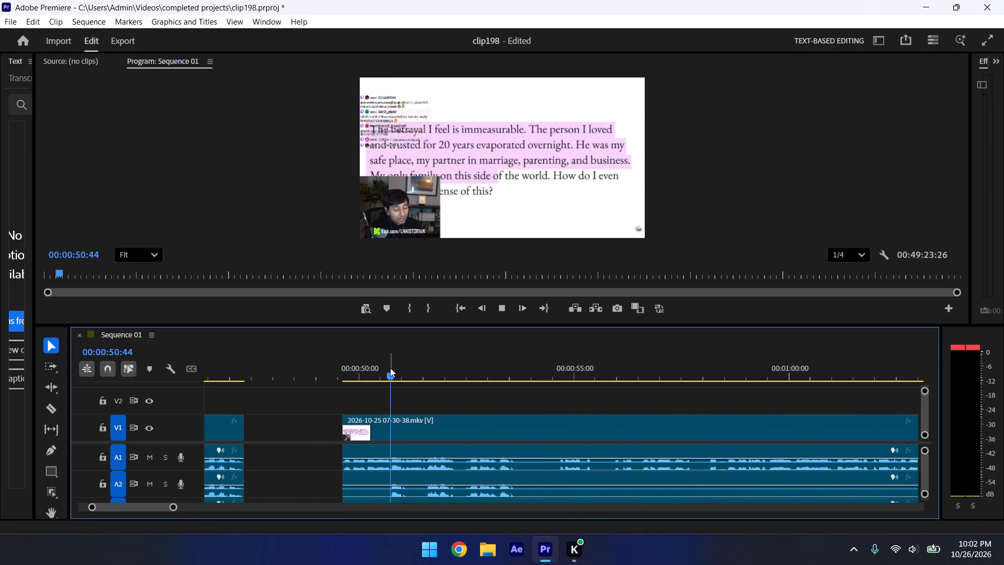
key(space)
drag(340, 423, 387, 433)
Check the trimmed clip's start, close the gap back to 00:00:47:20, play across the join and save.
click(390, 361)
key(space)
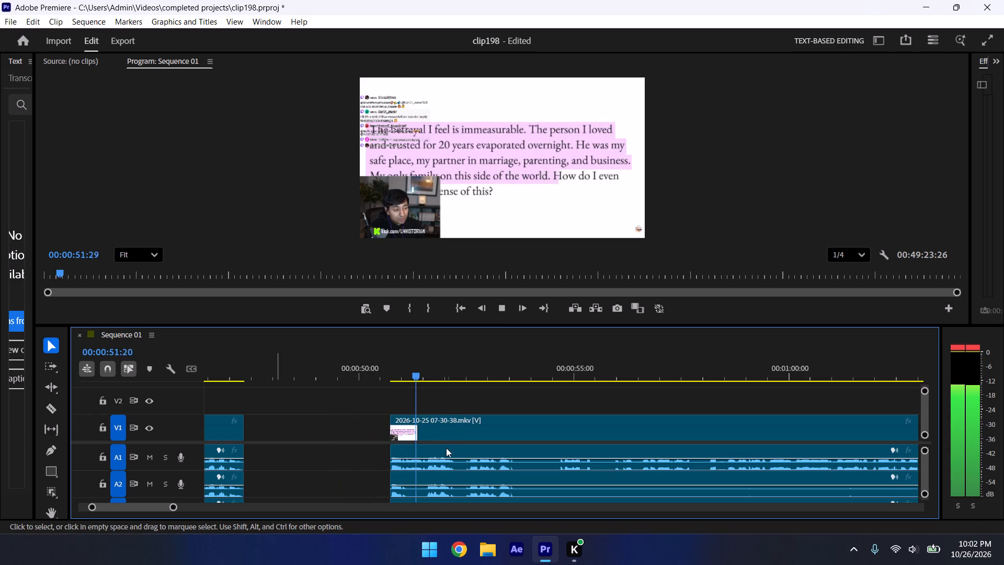
key(space)
drag(442, 435, 301, 439)
click(222, 362)
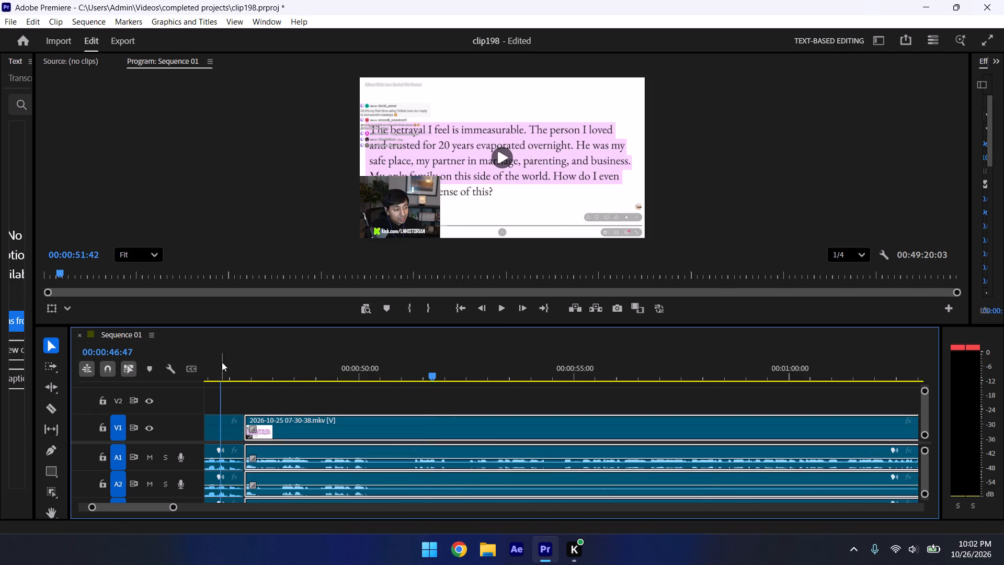
click(246, 395)
key(space)
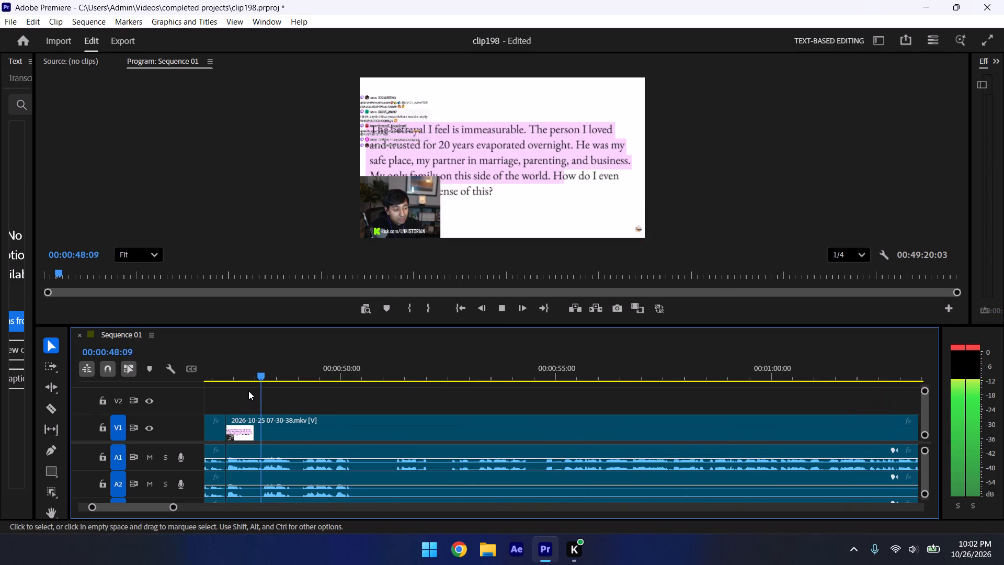
key(ctrl+s)
Play on through the last clip, split it at 00:00:48:53 and save.
key(space)
key(space)
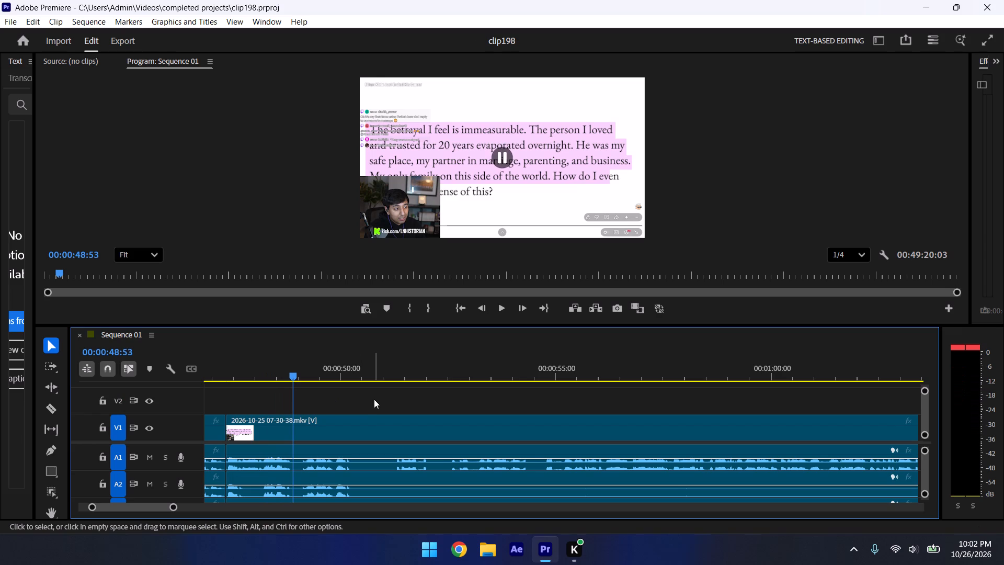
key(ctrl+k)
key(ctrl+s)
Trim the last clip's start to about 00:00:49:04, close the gap back to 00:00:48:53 and play across the join.
key(space)
key(space)
click(294, 424)
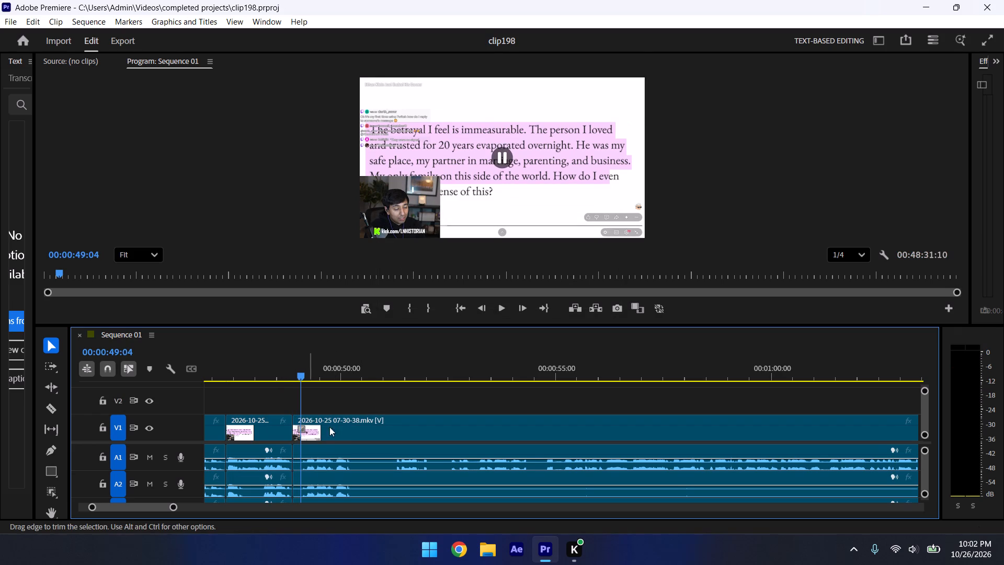
drag(295, 417, 302, 417)
drag(338, 424, 331, 424)
click(275, 377)
key(space)
click(295, 403)
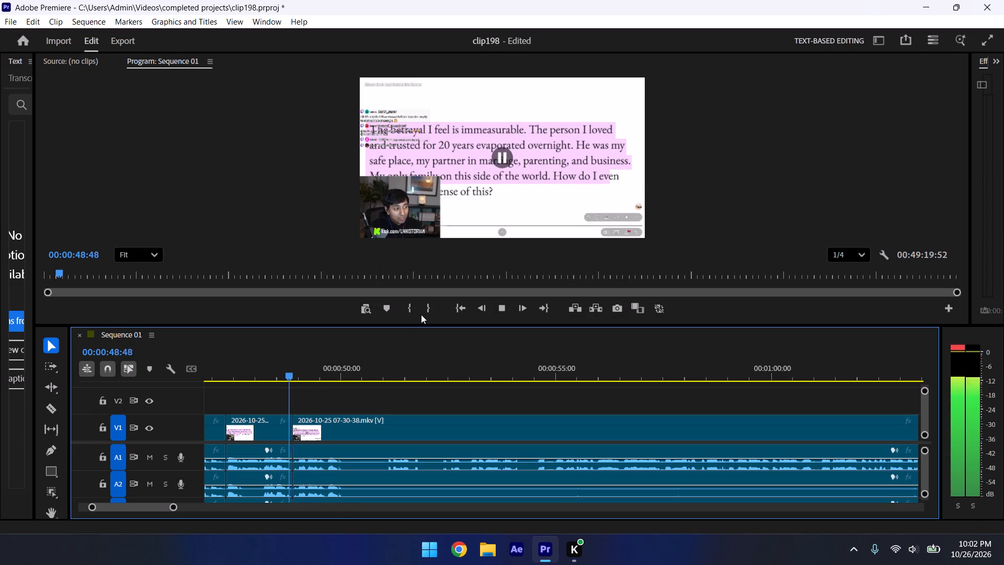
Stop playback at 00:00:50:03, split the last clip there and save.
key(space)
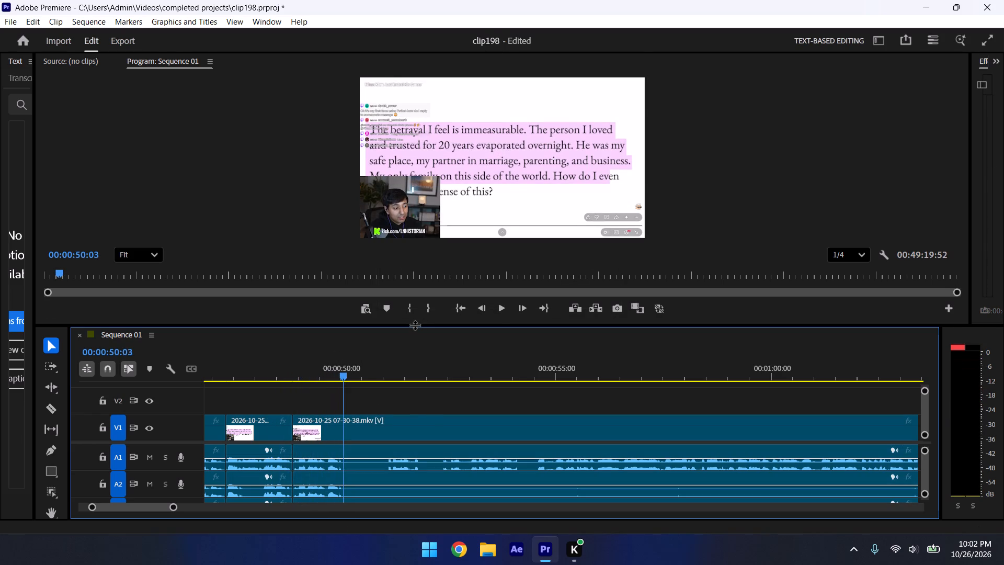
key(ctrl+k)
key(ctrl+s)
Play through the last clip and trim its start in stages to about 00:00:54:23.
key(space)
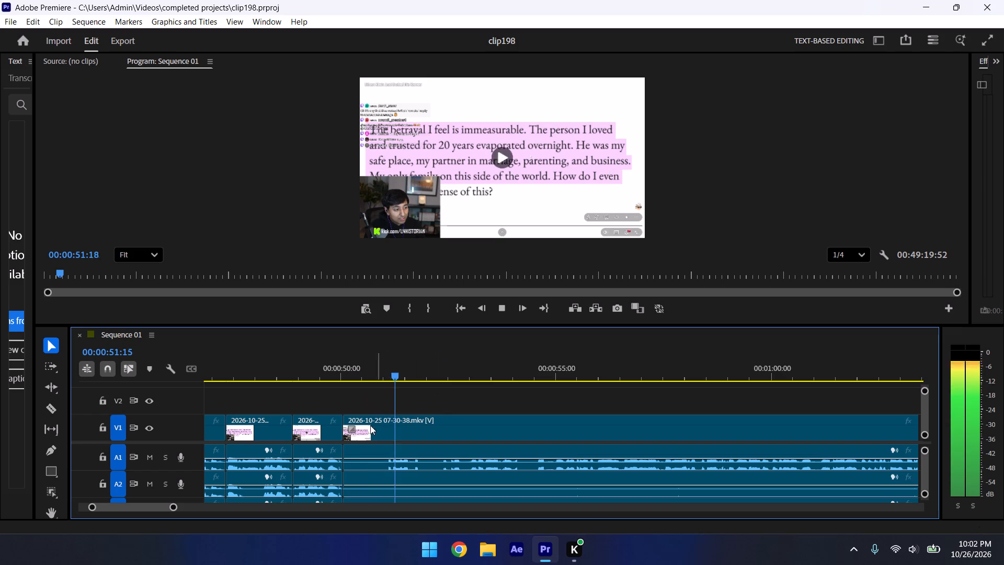
drag(347, 422, 392, 429)
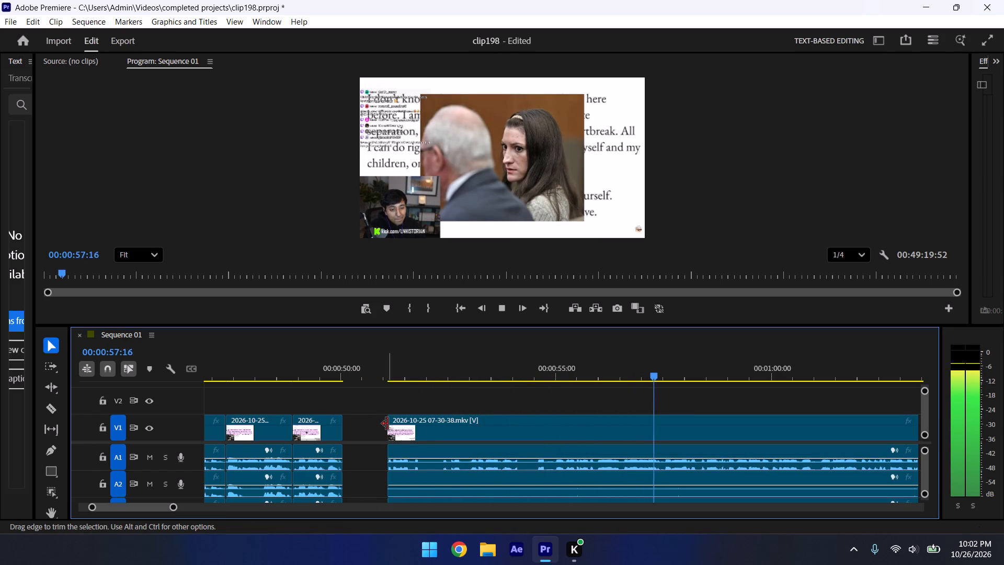
key(space)
drag(387, 424, 515, 526)
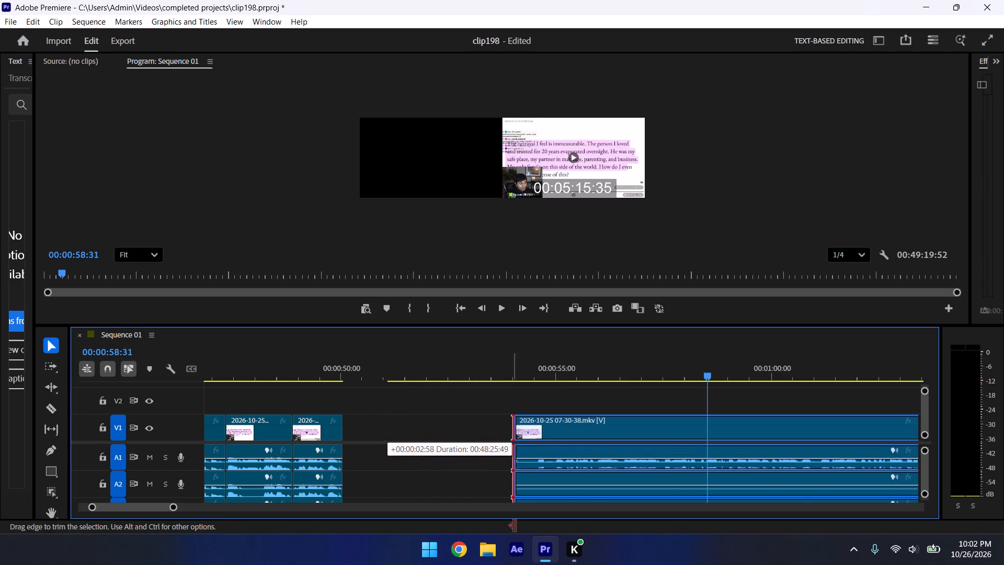
drag(515, 526, 530, 538)
key(space)
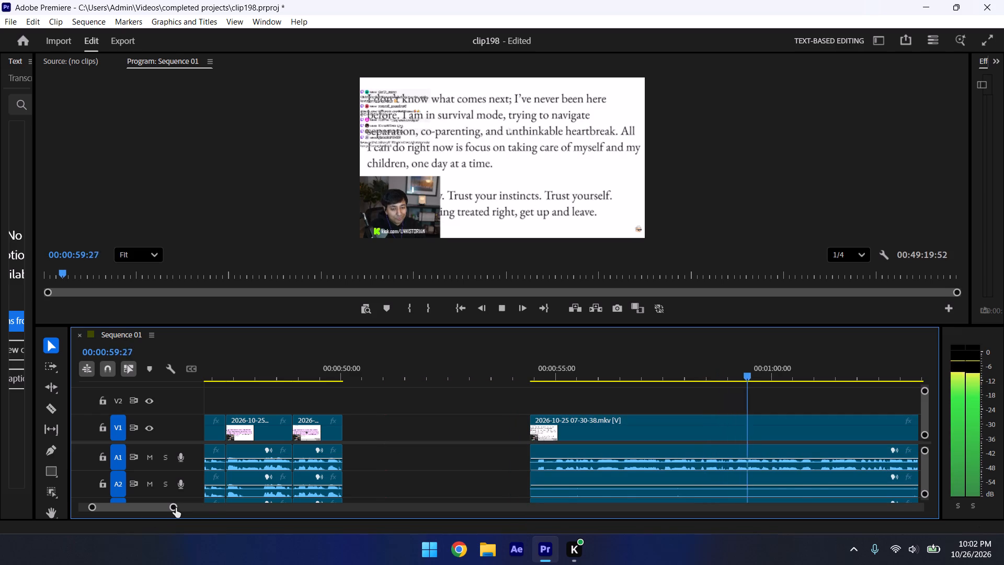
Play further ahead, trim the last clip's start to about 00:01:08, and extend it back to about 00:01:06.
drag(176, 508, 238, 529)
click(638, 371)
key(space)
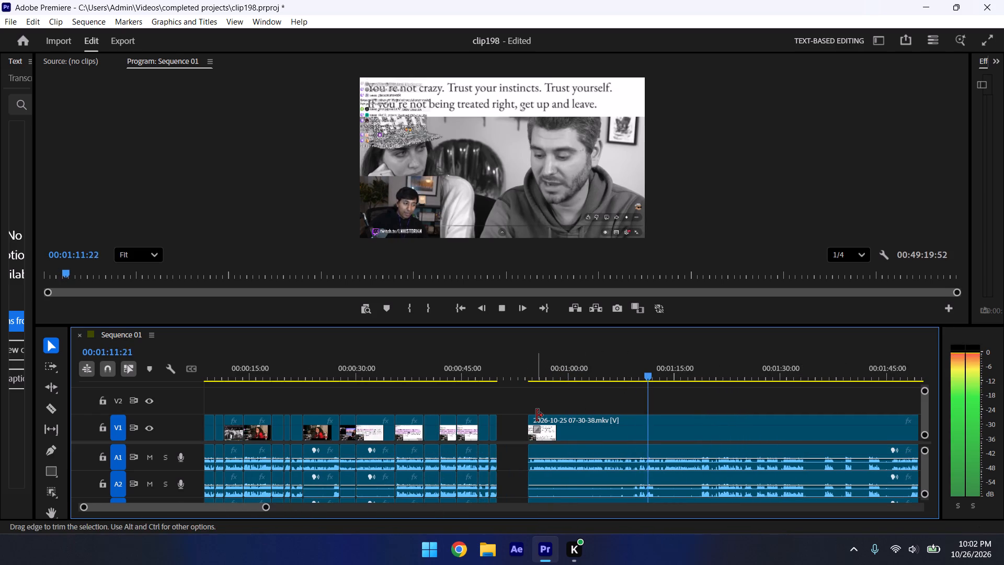
drag(531, 417, 631, 465)
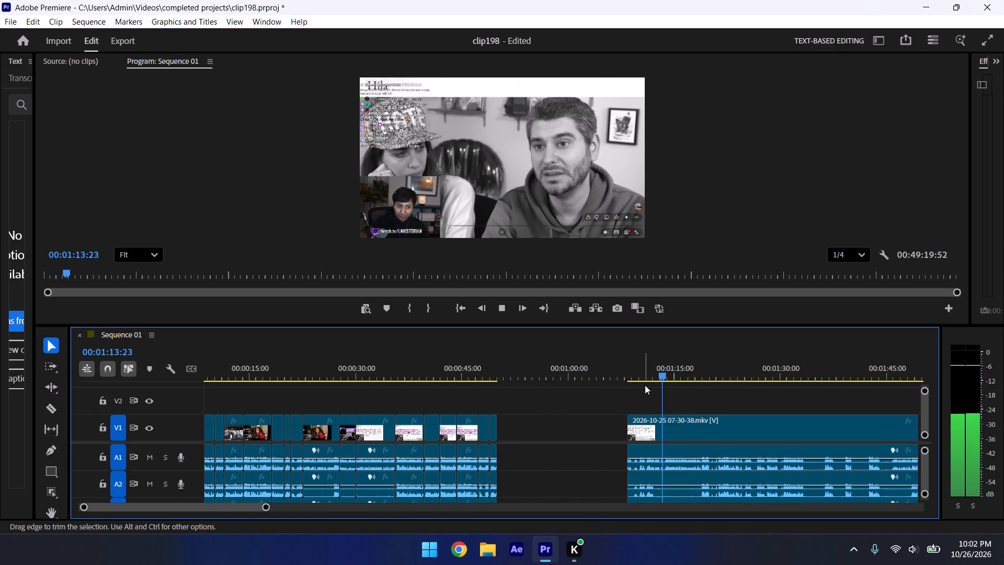
click(641, 351)
drag(622, 418, 607, 419)
Review the last clip further ahead, trim its start to about 00:01:59 and save.
click(623, 361)
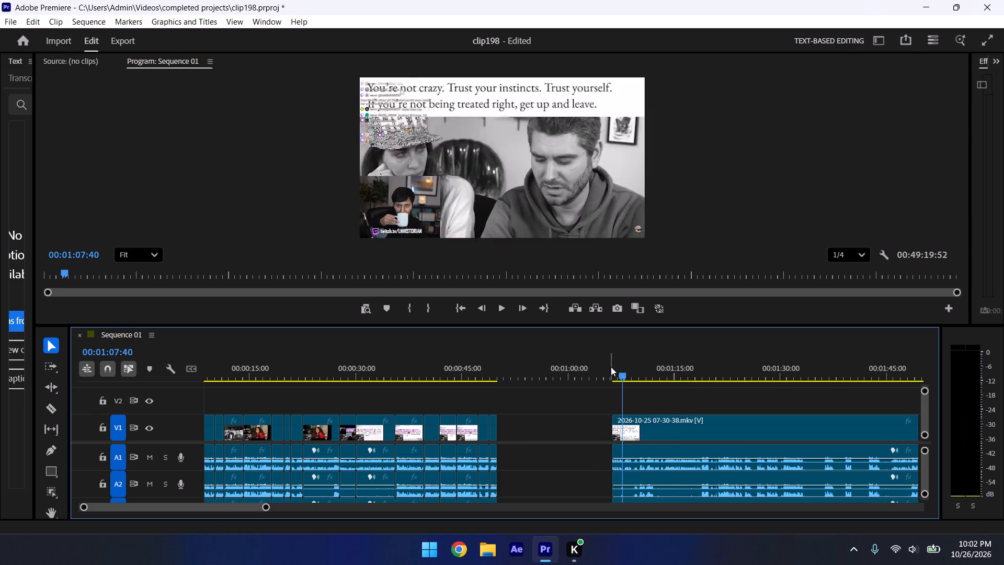
click(611, 367)
key(space)
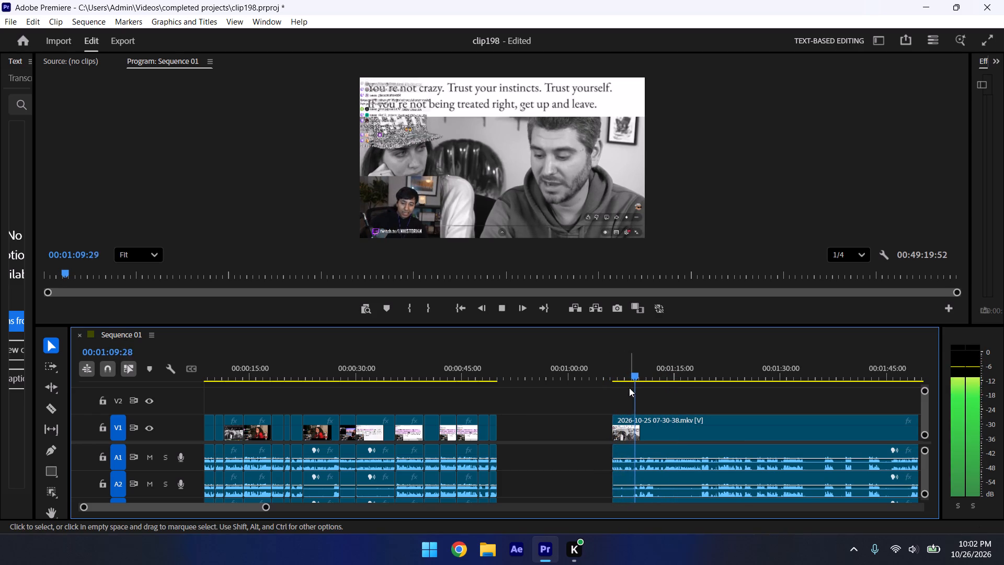
click(685, 372)
key(space)
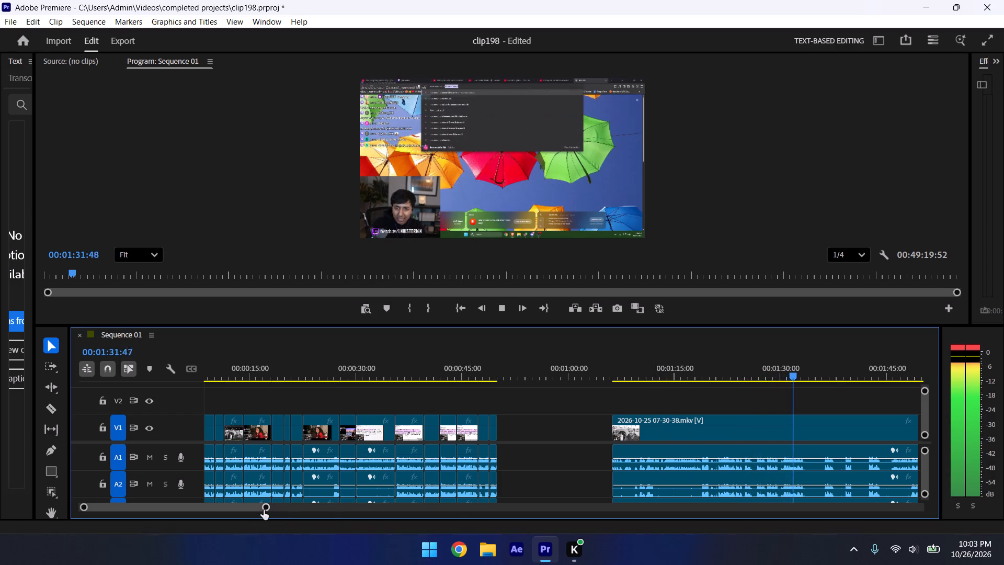
drag(264, 510, 313, 536)
click(621, 373)
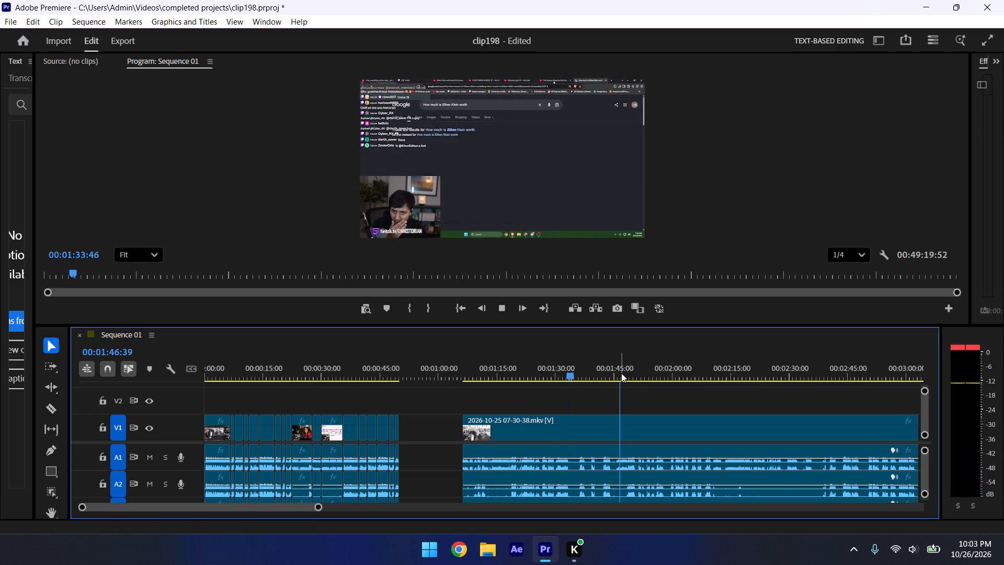
key(space)
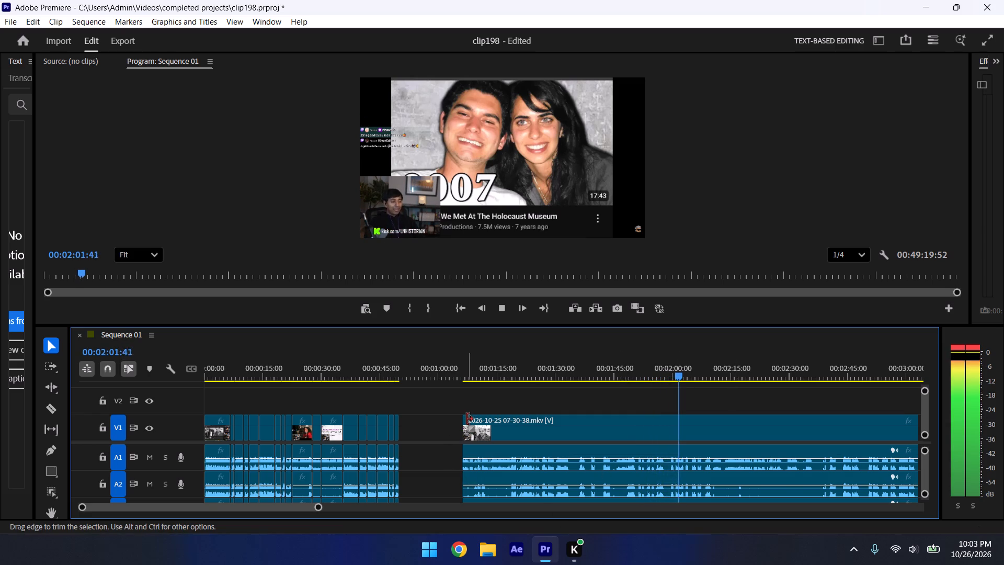
drag(467, 419, 672, 543)
key(ctrl+s)
Play further ahead in the last clip and trim its start to about 00:02:13.
key(space)
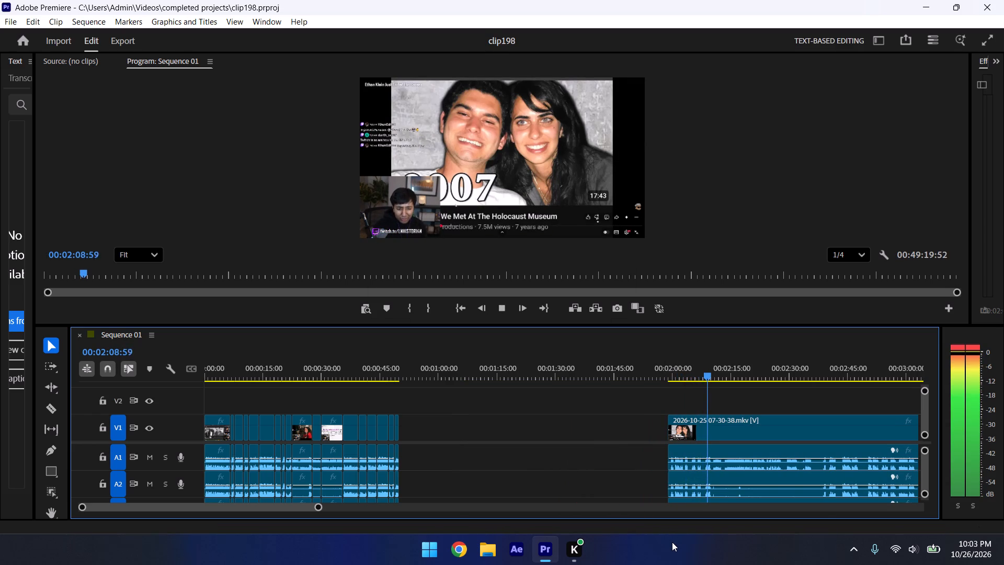
drag(318, 506, 322, 510)
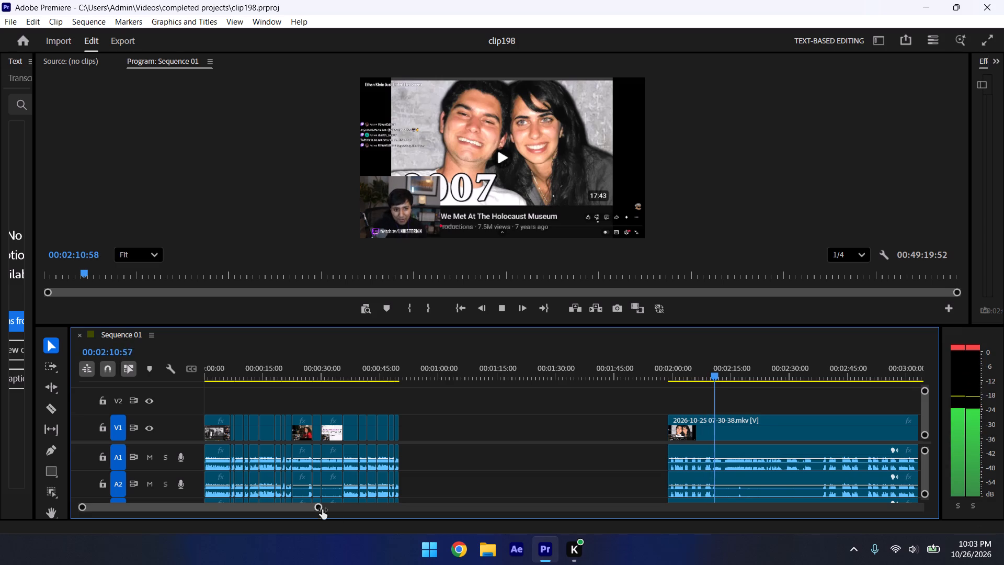
drag(322, 510, 498, 551)
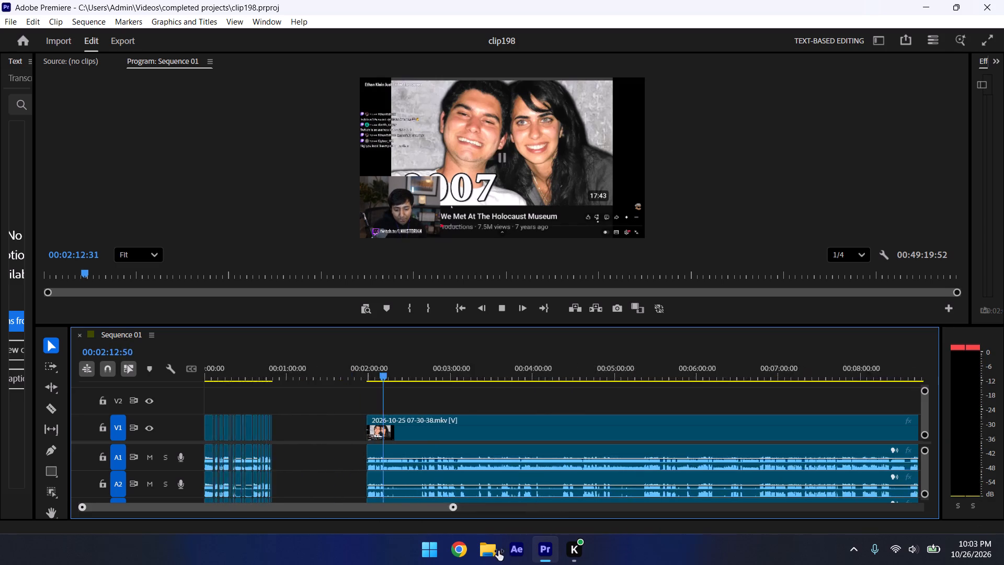
drag(498, 551, 437, 559)
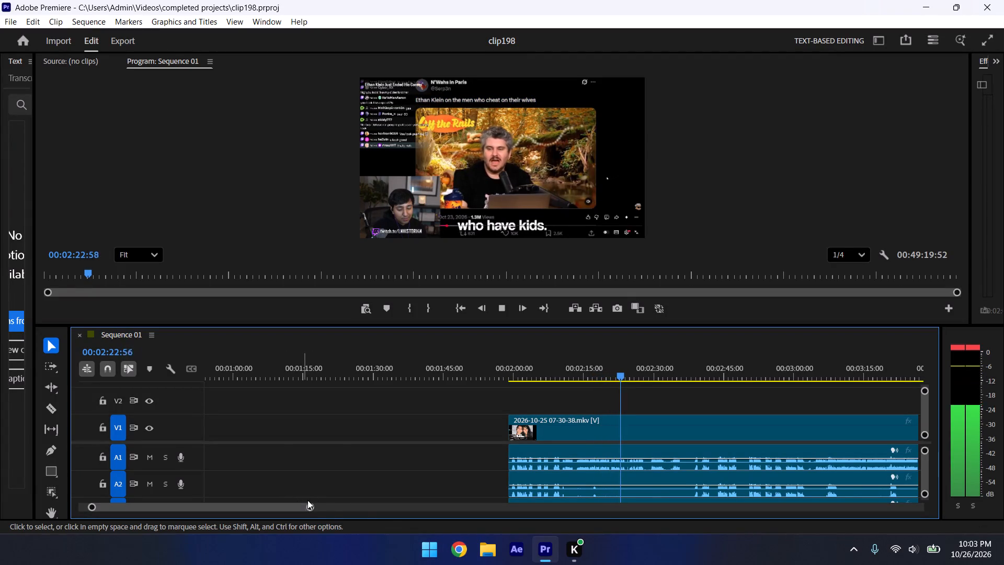
drag(312, 505, 346, 534)
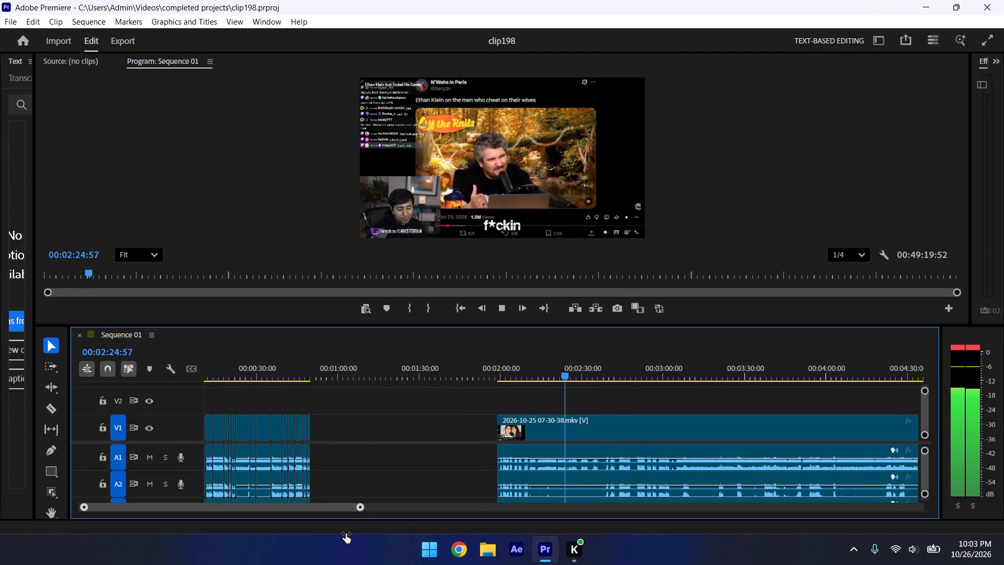
drag(346, 534, 315, 530)
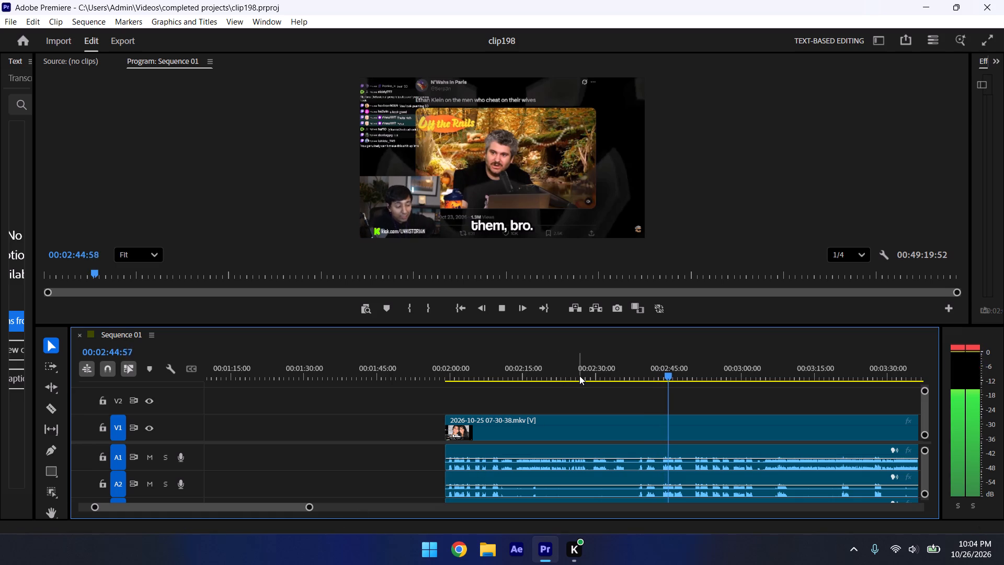
click(510, 379)
key(space)
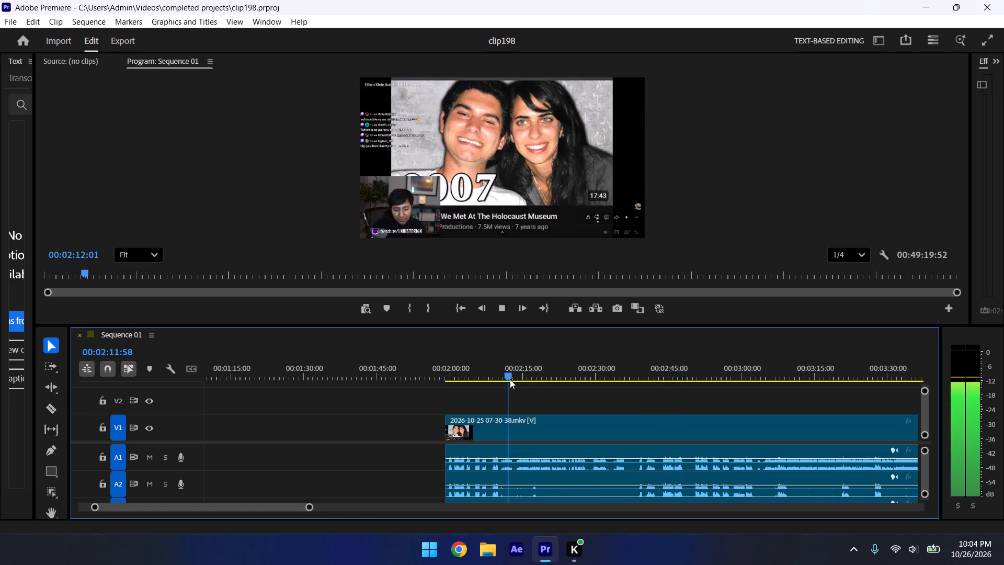
drag(441, 422, 506, 500)
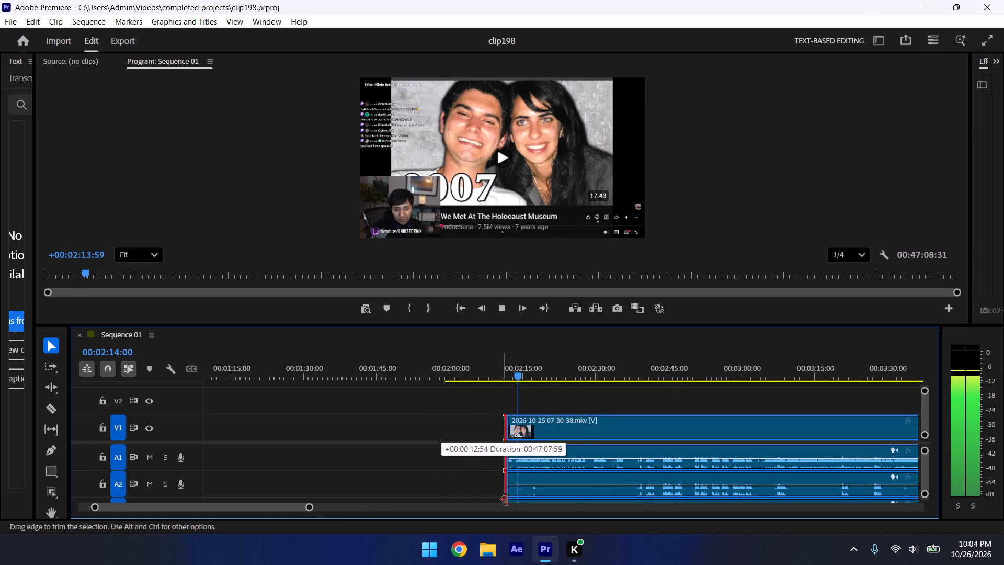
drag(506, 500, 509, 504)
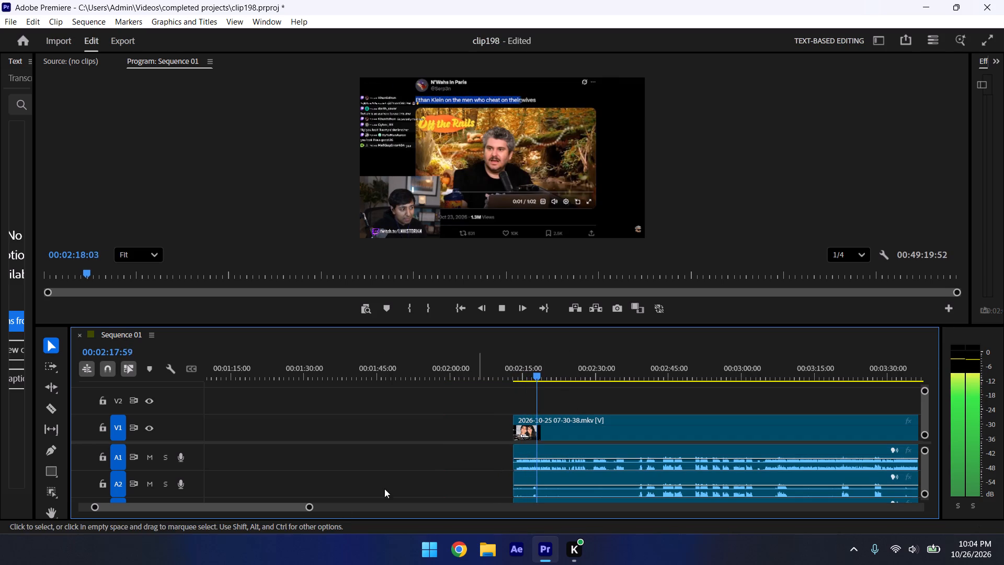
Trim the last clip's start in stages to about 00:02:20:44, just before "Again," is spoken, and save.
drag(309, 507, 265, 492)
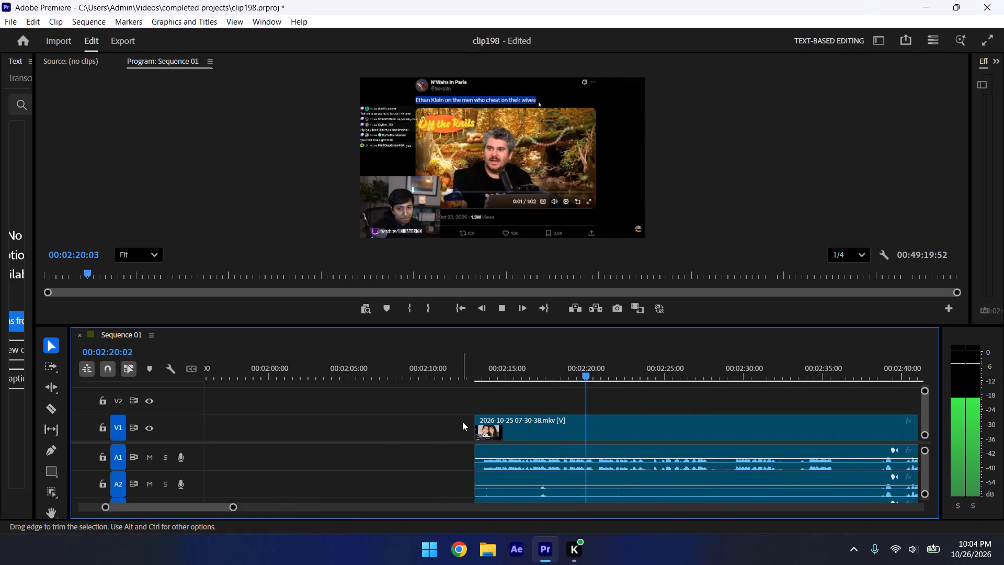
key(space)
drag(470, 421, 586, 496)
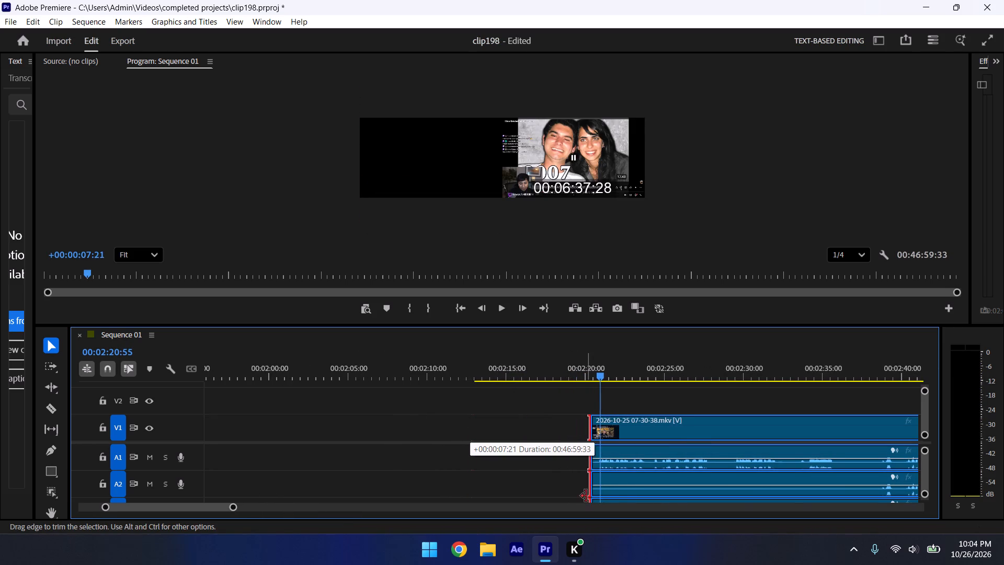
drag(586, 496, 590, 488)
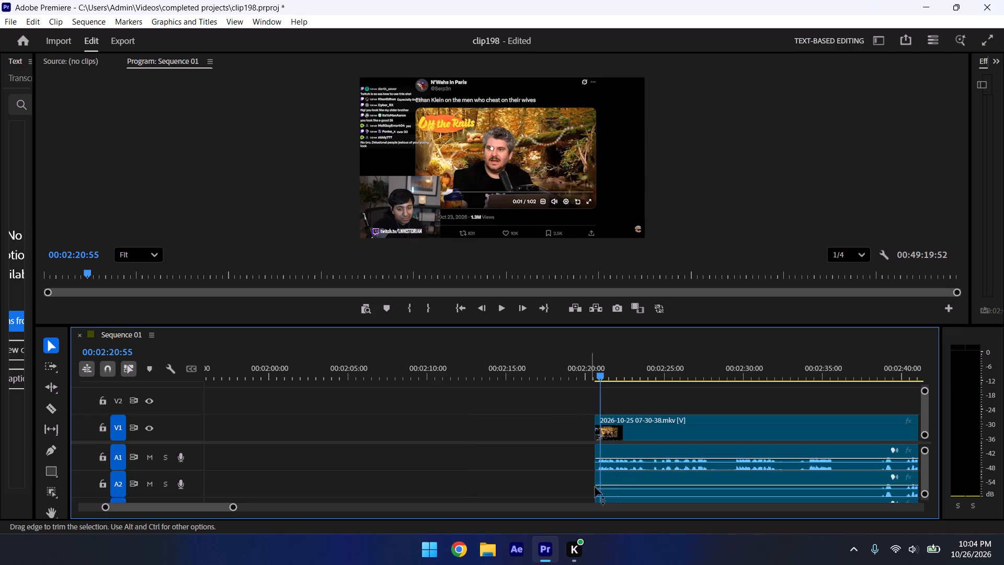
key(space)
click(596, 383)
click(595, 373)
key(space)
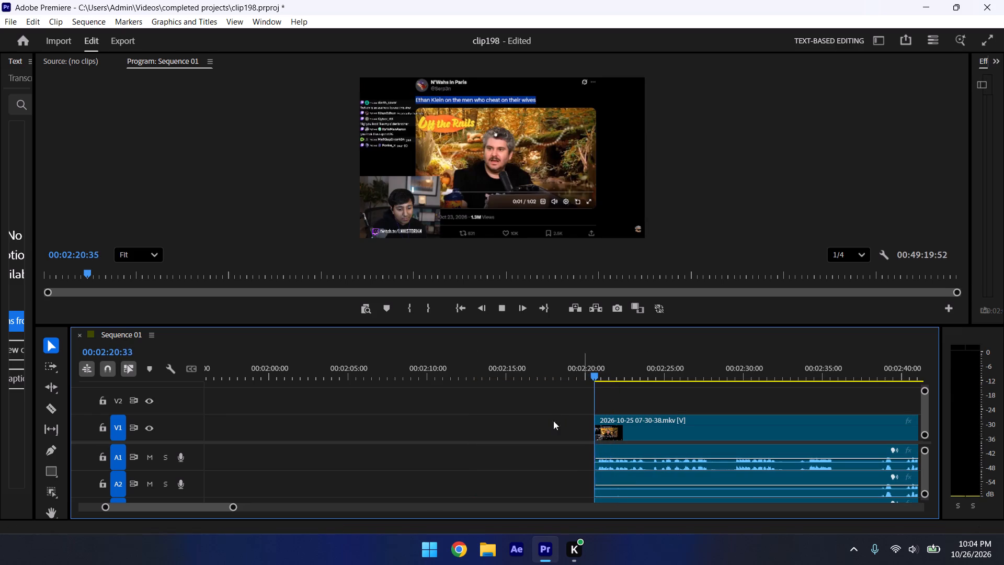
key(space)
drag(230, 507, 197, 490)
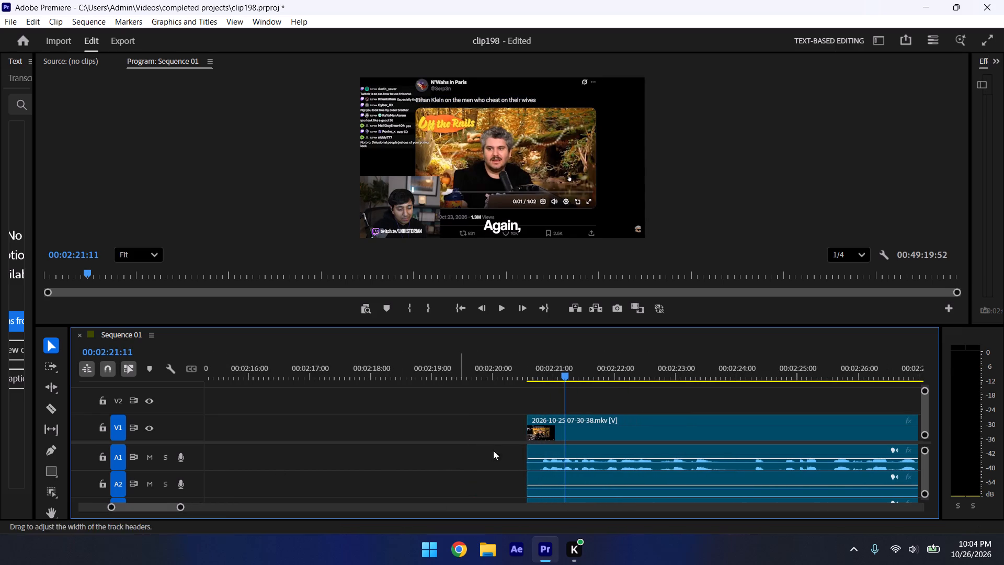
drag(529, 415, 539, 422)
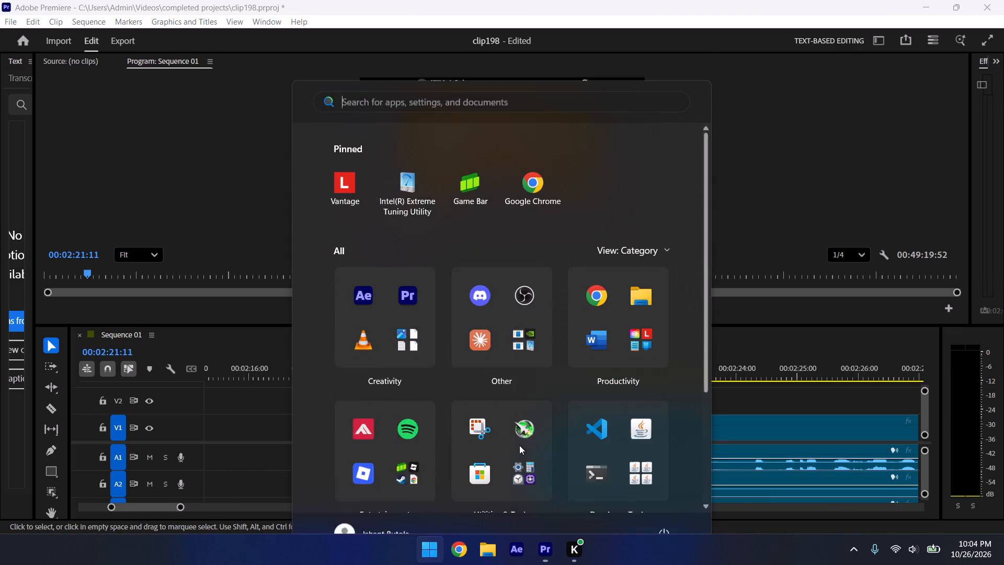
click(750, 415)
click(747, 392)
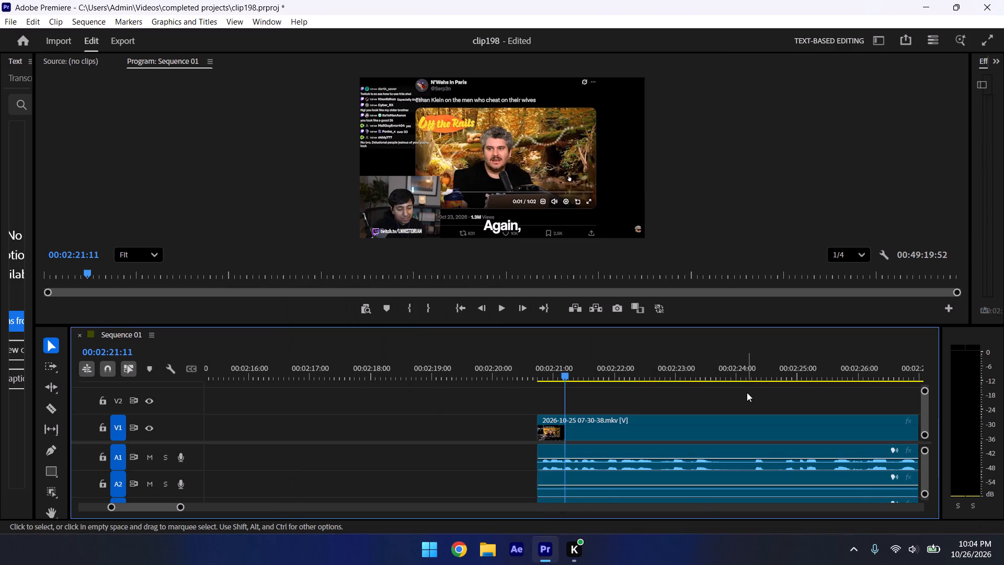
key(ctrl+s)
Move the last clip back against the end of the previous clip at about 00:00:50 to close the gap.
drag(180, 505, 203, 511)
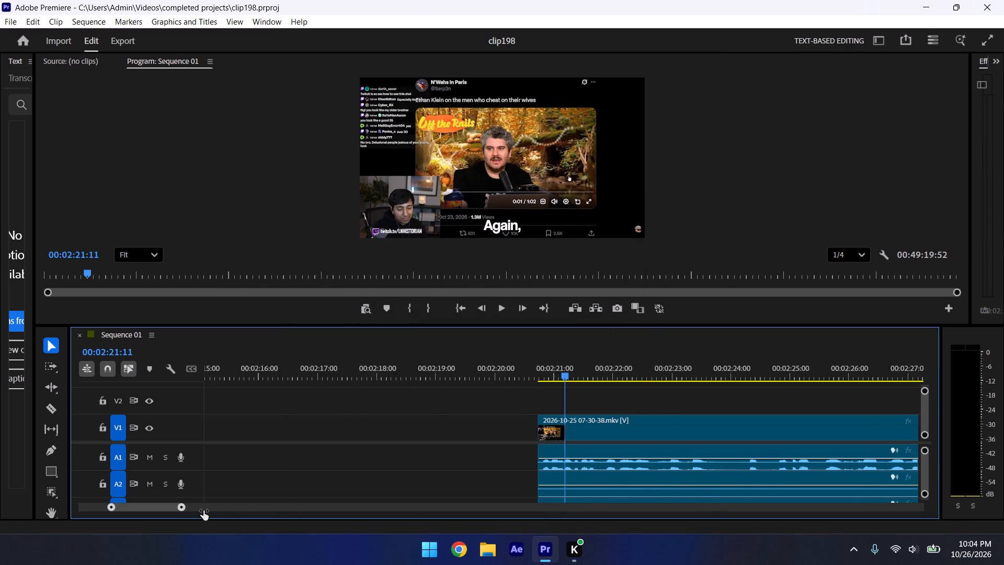
drag(203, 511, 271, 528)
drag(692, 443, 519, 449)
drag(655, 419, 550, 432)
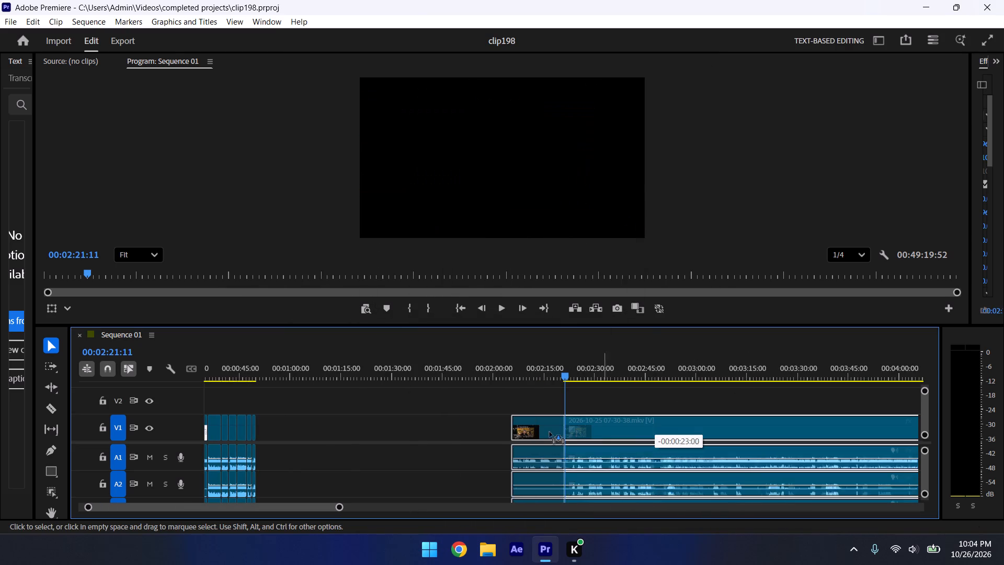
drag(550, 432, 350, 431)
Play across the new join near 00:00:50 to check how the two clips run together.
click(231, 364)
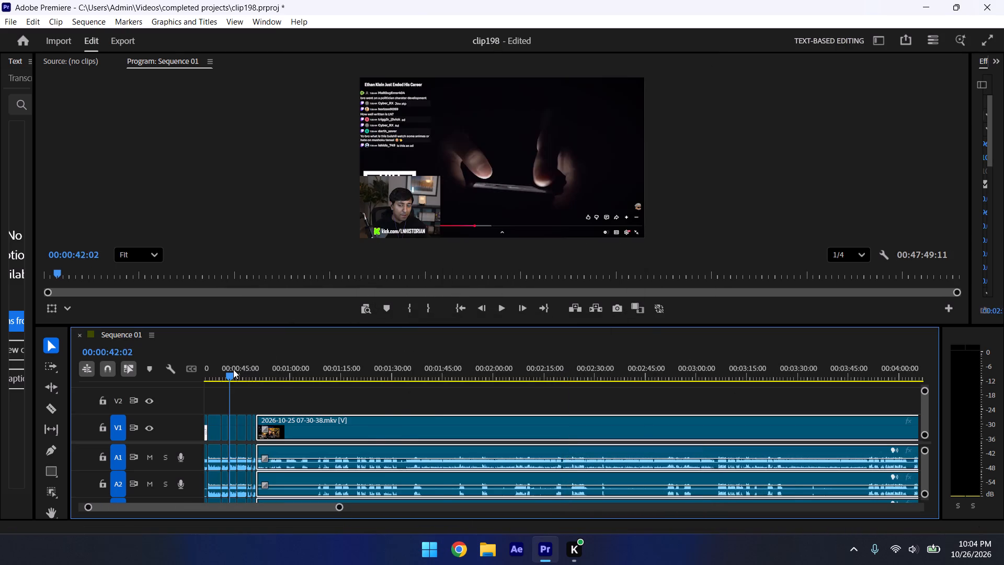
key(space)
drag(335, 509, 316, 512)
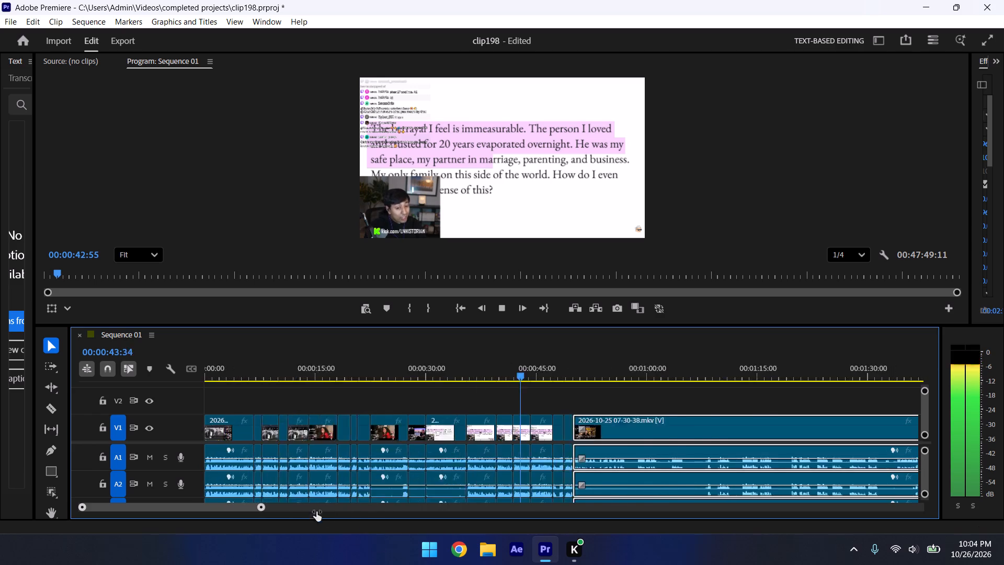
drag(316, 512, 309, 506)
click(644, 409)
click(666, 368)
key(space)
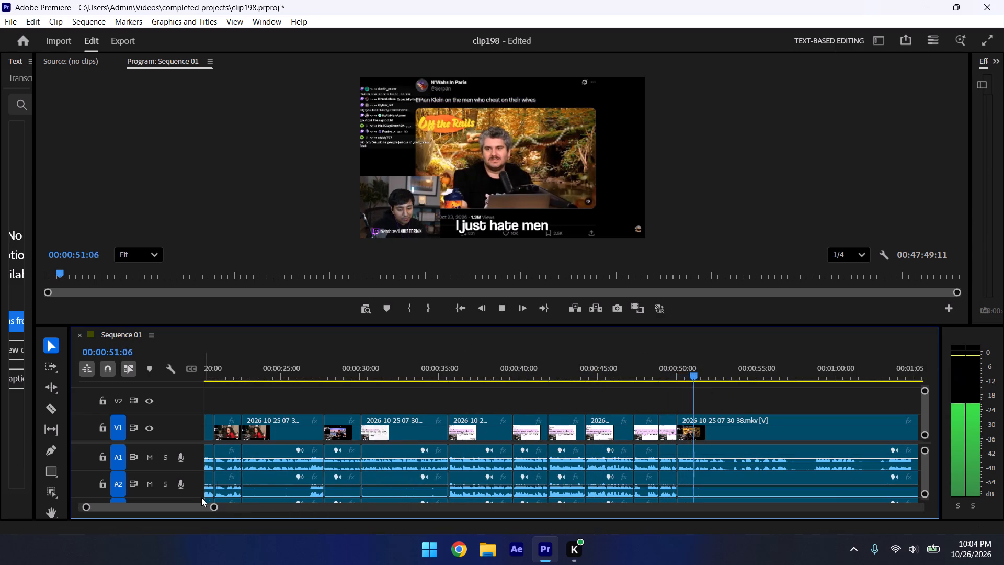
drag(217, 508, 200, 505)
key(space)
click(403, 373)
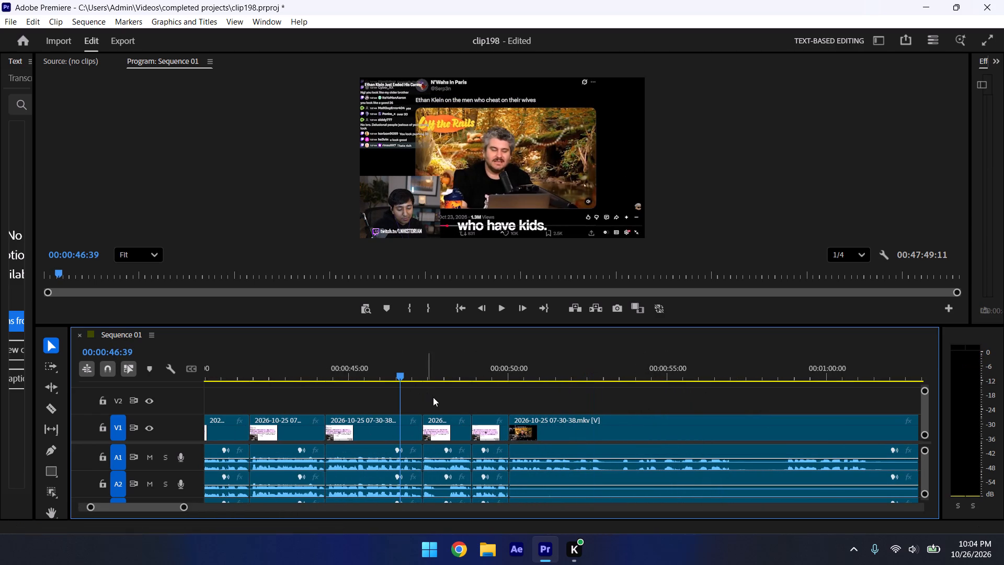
key(space)
click(434, 397)
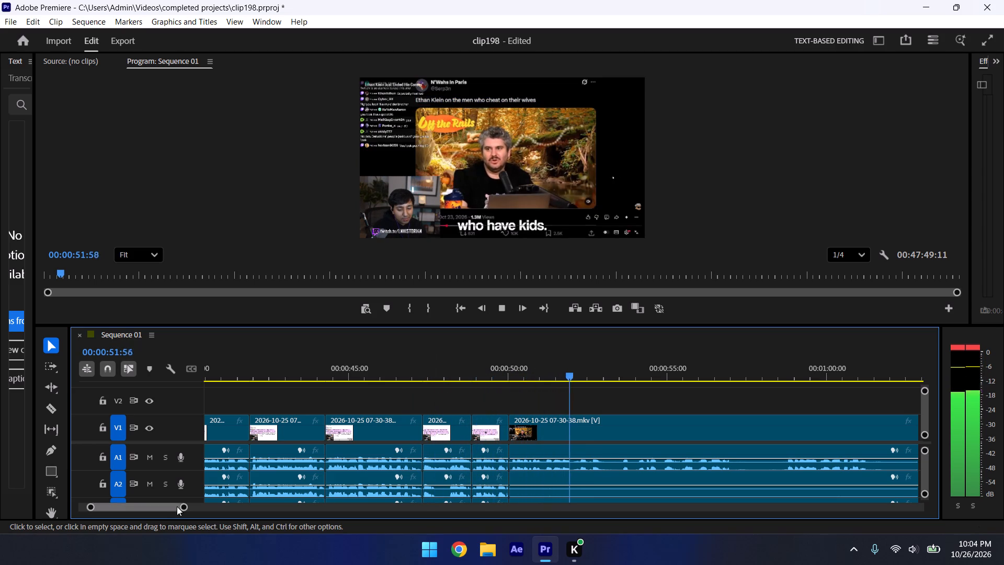
Stop playback, split the last clip at 00:00:53:07 and save.
key(space)
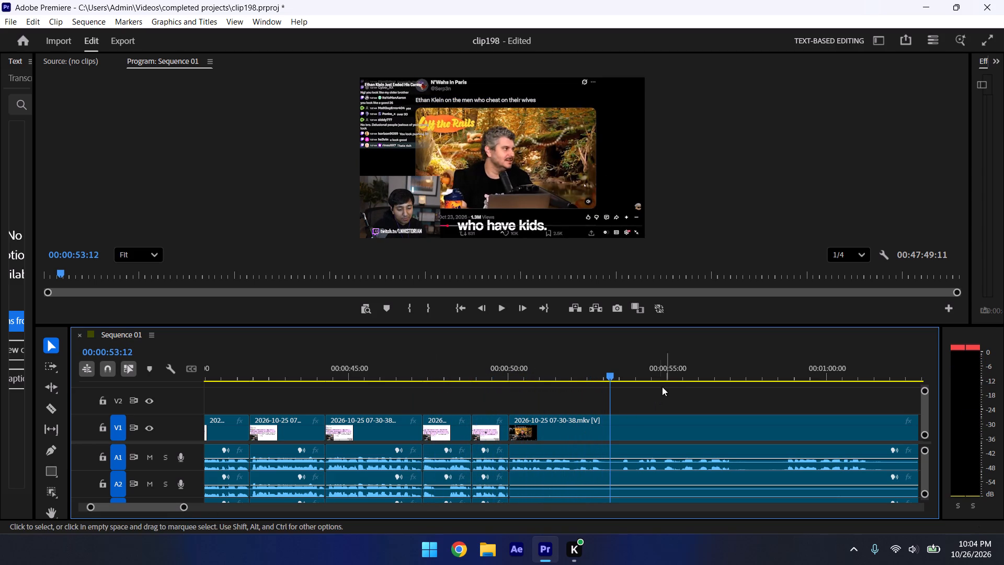
click(612, 372)
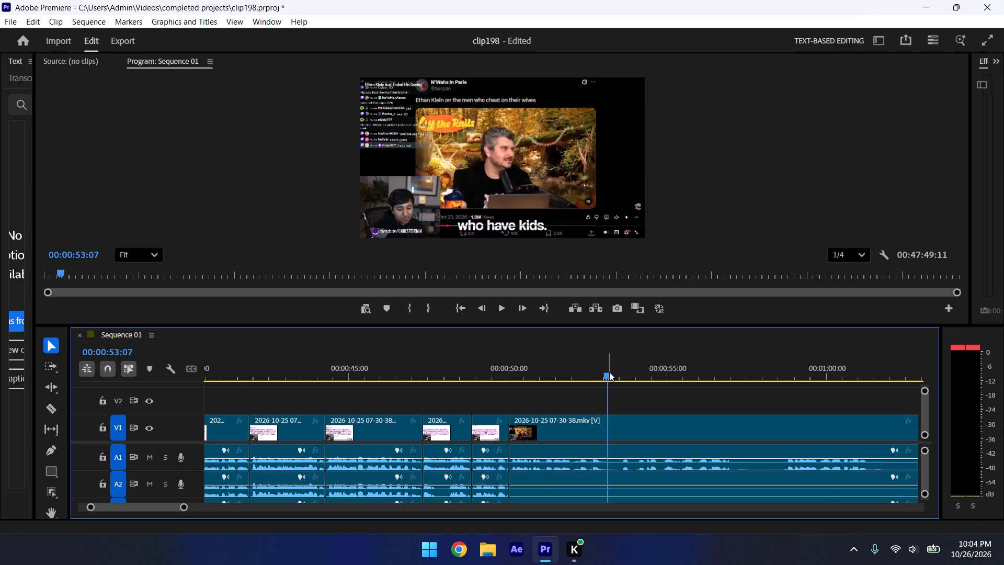
key(ctrl+k)
key(ctrl+s)
Trim the last clip's start by about half a second and move it back against the previous clip.
key(space)
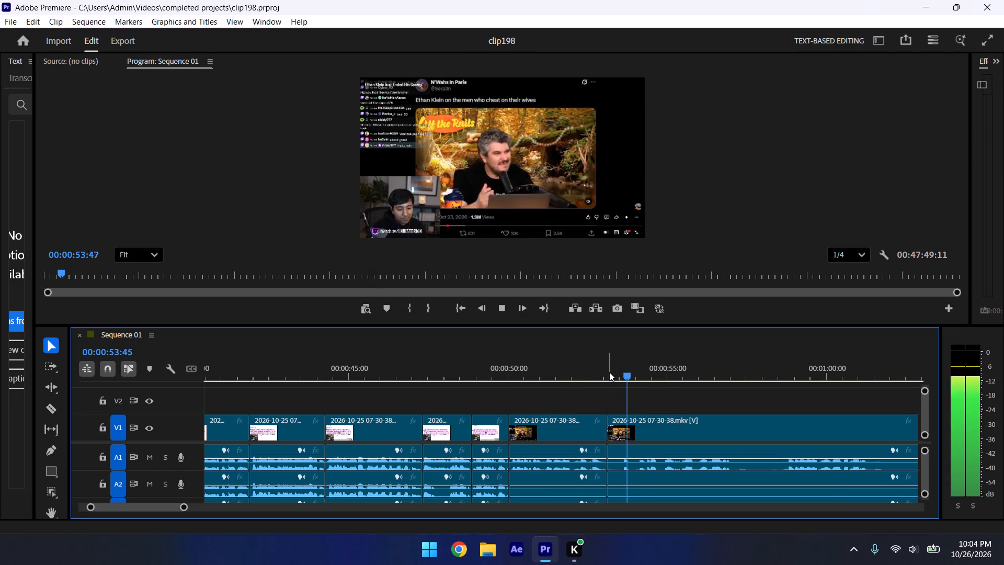
key(space)
drag(612, 416, 628, 423)
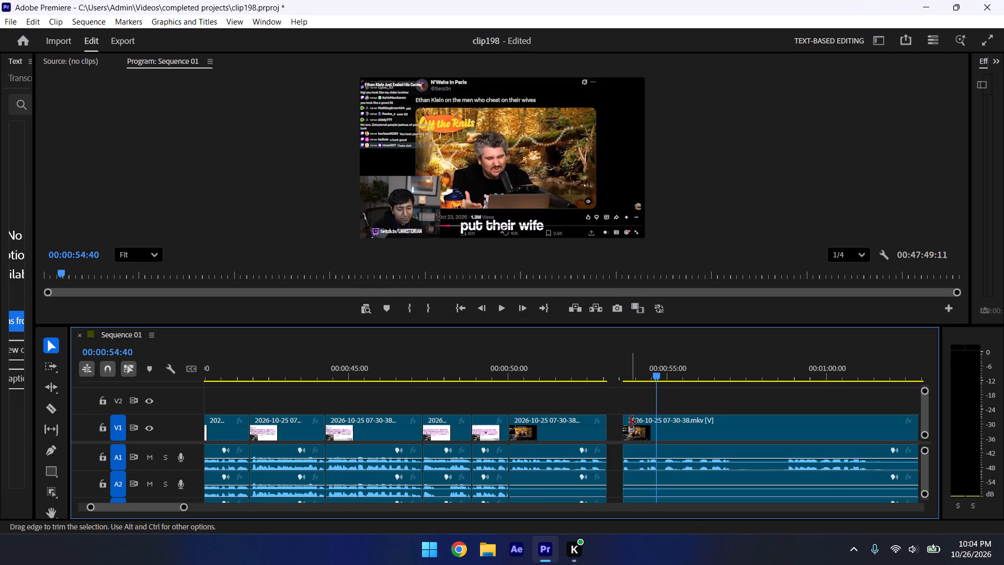
click(626, 421)
drag(661, 419, 647, 421)
Replay the join near 00:00:53 to check it, and save the project.
click(601, 388)
click(616, 395)
key(space)
click(599, 382)
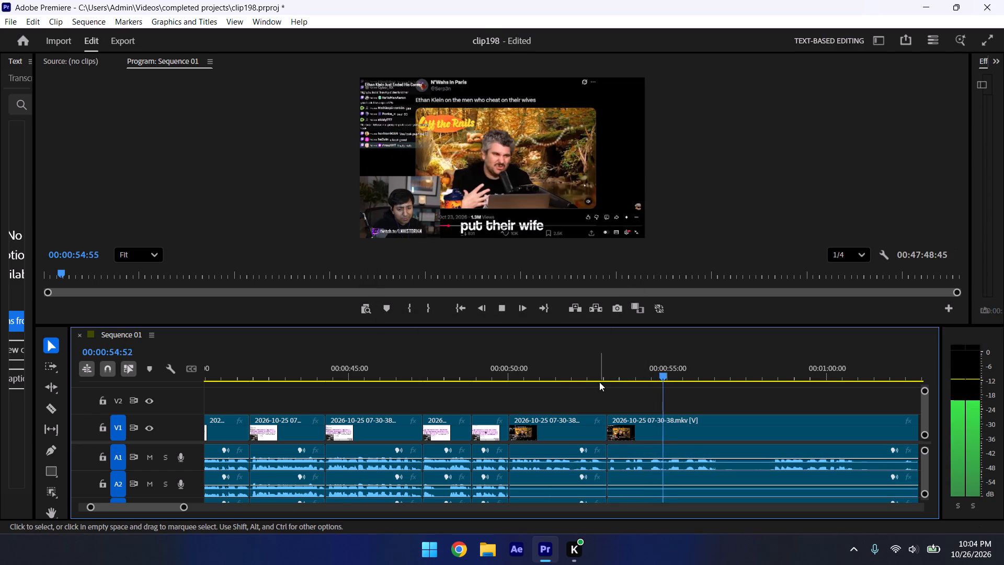
key(space)
click(599, 375)
key(space)
click(617, 392)
key(ctrl+s)
Play on past "childbirth.", split the last clip at about 00:00:57 and save.
key(space)
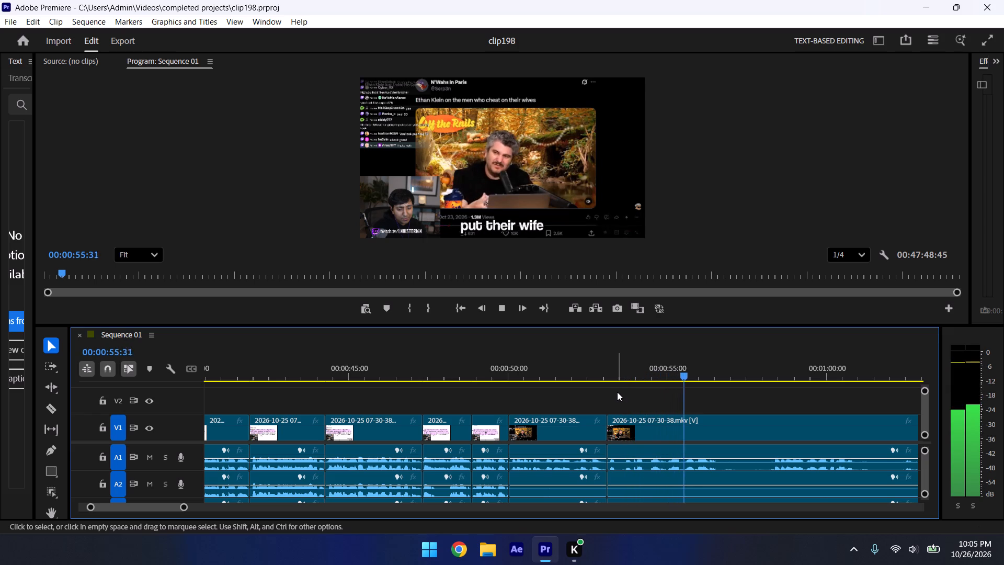
key(space)
key(space)
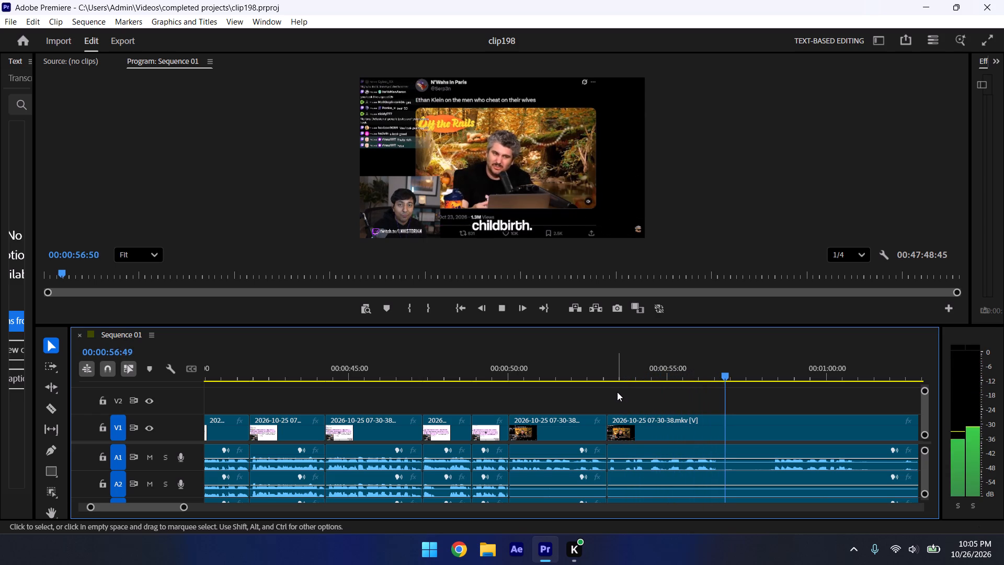
key(space)
key(ctrl+k)
key(ctrl+s)
Play on, trim the last clip's start to about 00:00:58:12 and move it back against the previous clip.
key(space)
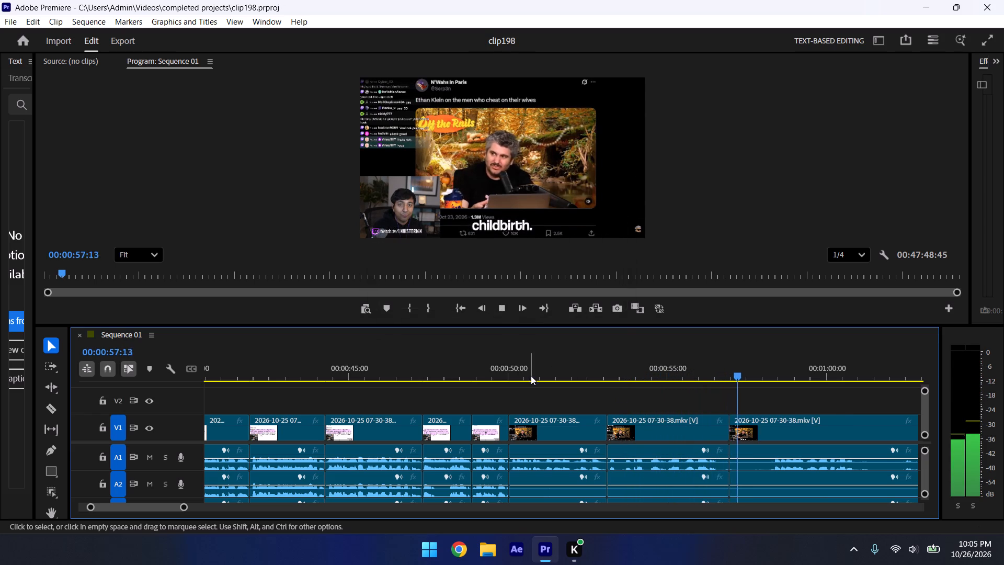
key(space)
key(space)
key(space)
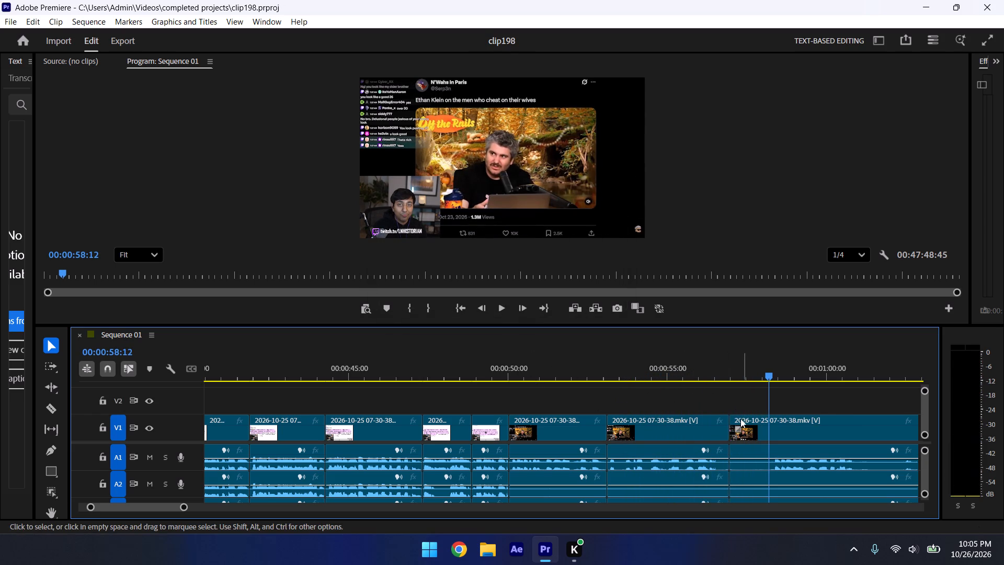
drag(735, 416, 772, 431)
drag(800, 420, 764, 422)
Replay the join near 00:00:57 to check it, and save the project.
click(714, 369)
click(741, 392)
key(space)
key(ctrl+s)
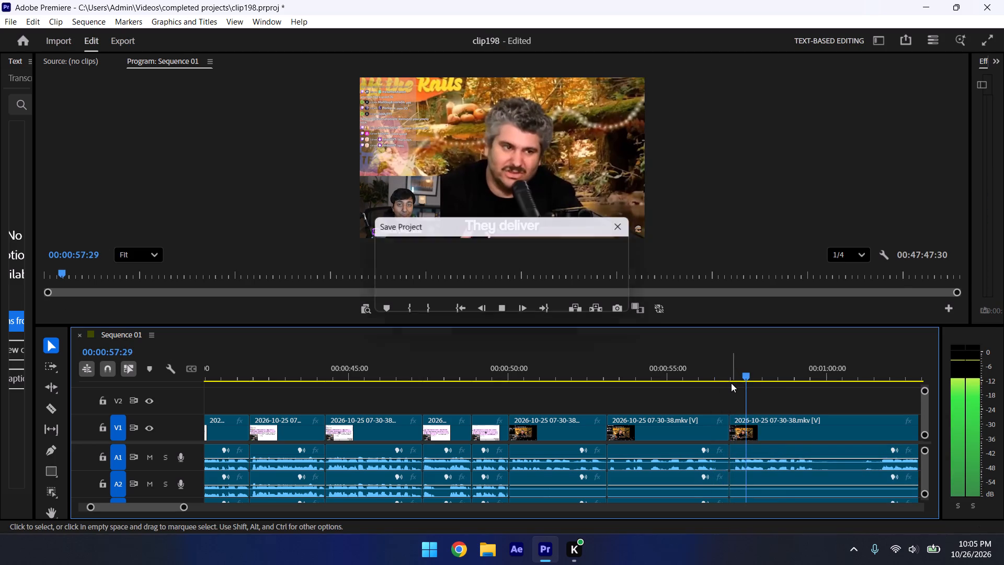
Play on to the word "children.", split the last clip at about 00:00:59:37 and save.
key(space)
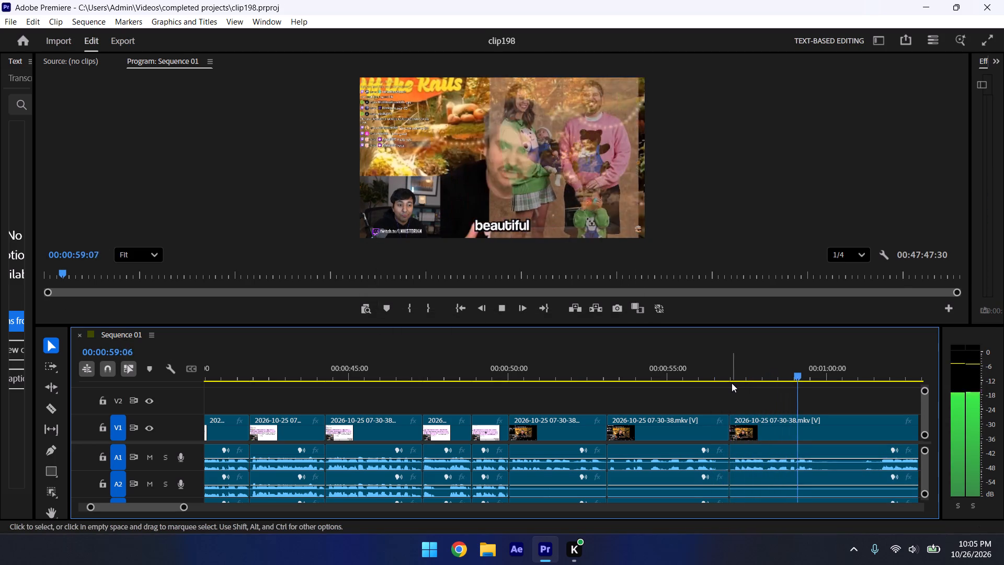
key(space)
key(ctrl+k)
key(ctrl+s)
key(space)
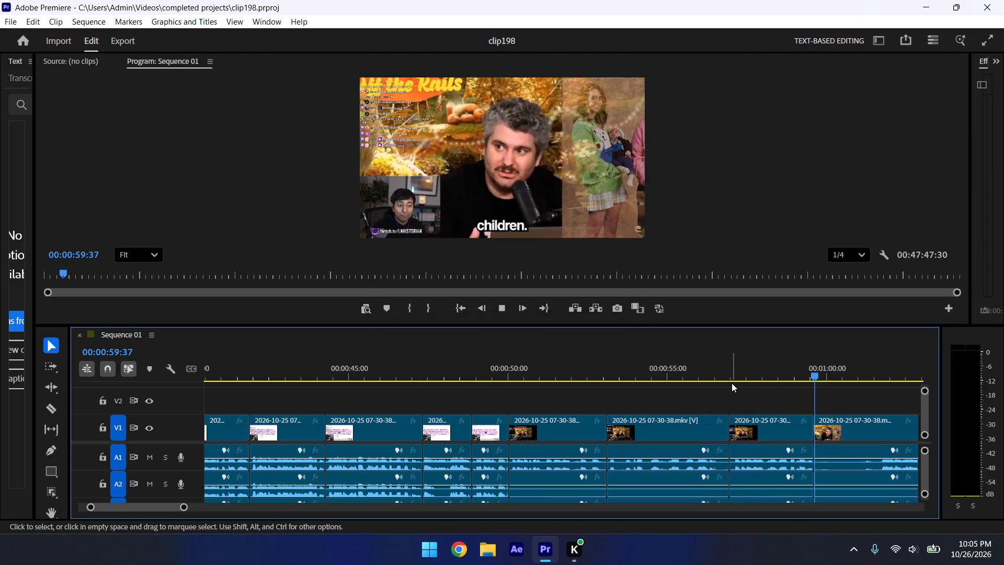
Play on, trim the last clip's start to about 00:01:01:08 and move it back against the previous clip.
key(space)
key(space)
key(space)
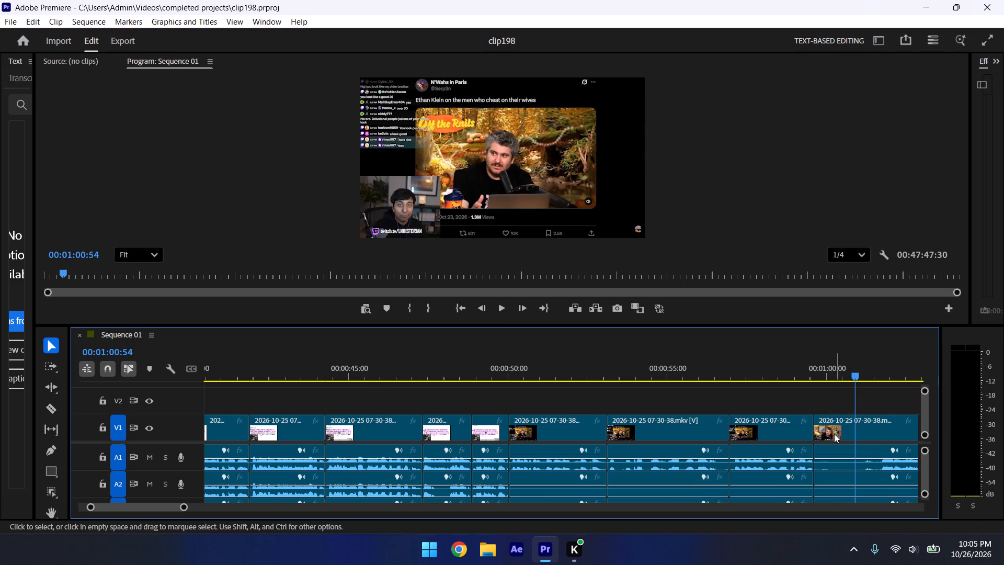
key(space)
key(space)
drag(819, 422, 869, 445)
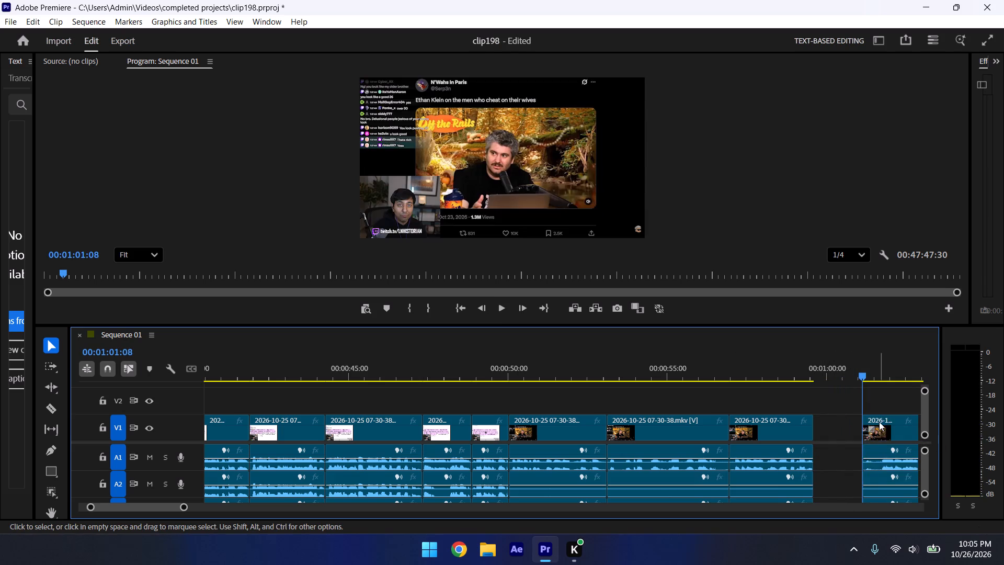
drag(879, 422, 836, 431)
Replay the join near 00:00:59:37 to check it, and save the project.
click(800, 370)
click(818, 398)
key(space)
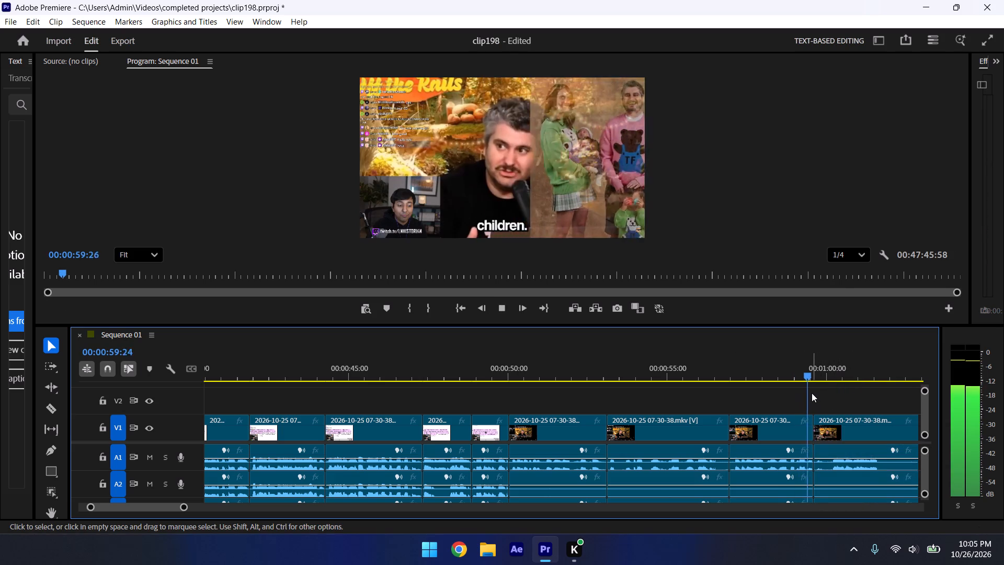
key(ctrl+s)
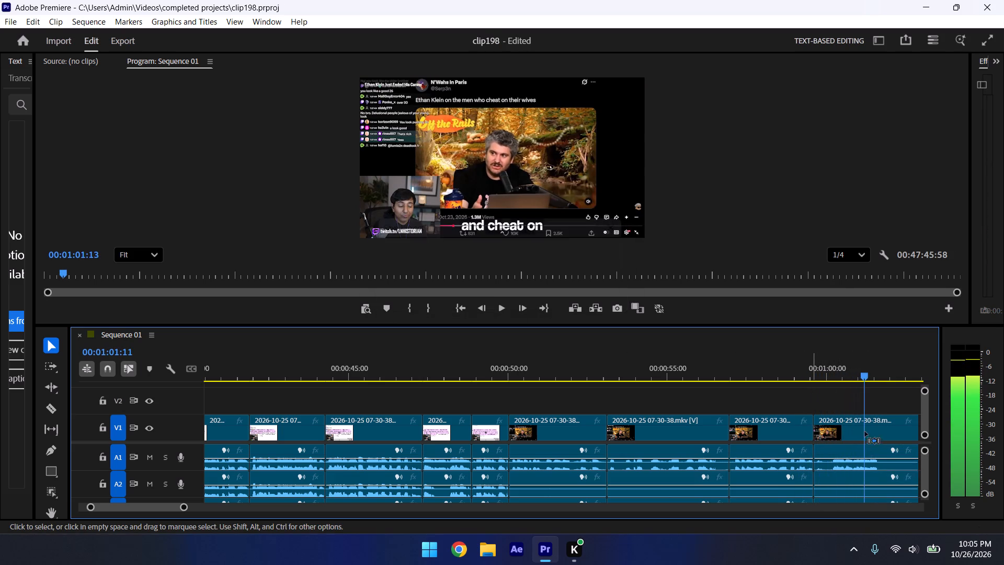
Trim about 21 more frames off the last clip's start and move it back against the previous clip.
drag(820, 420, 831, 421)
drag(853, 420, 845, 421)
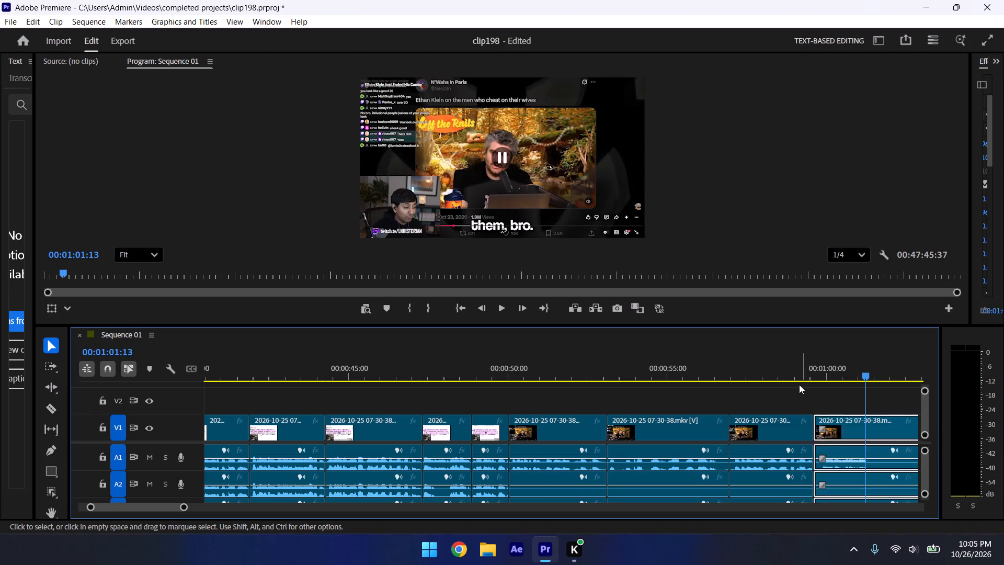
Replay the re-trimmed join near 00:00:59:37 to check it, and save the project.
click(799, 385)
click(808, 377)
key(space)
click(823, 392)
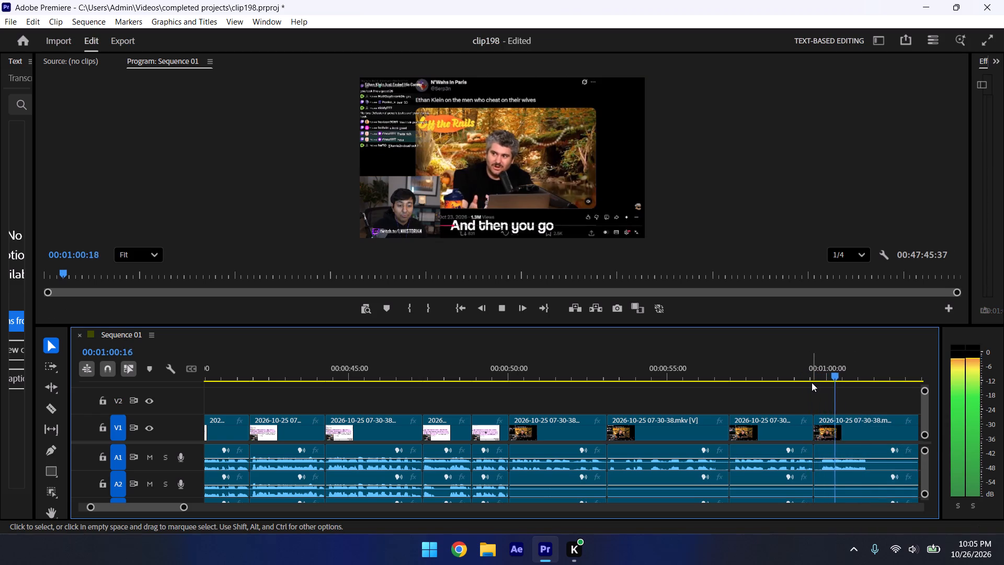
key(ctrl+s)
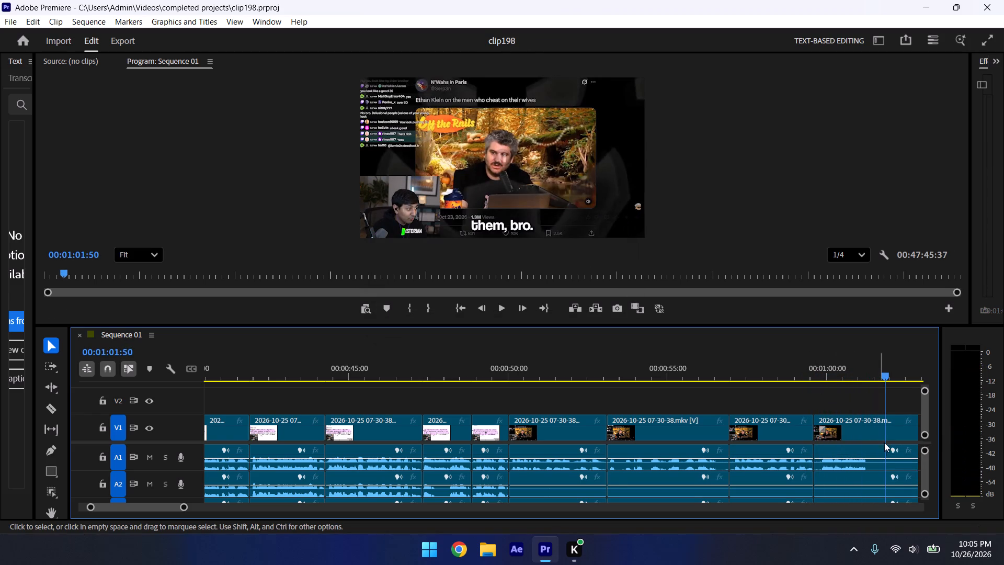
Play to the pause after "them, bro.", split the last clip at 00:01:01:49 and save.
drag(186, 508, 173, 506)
click(507, 380)
key(space)
key(space)
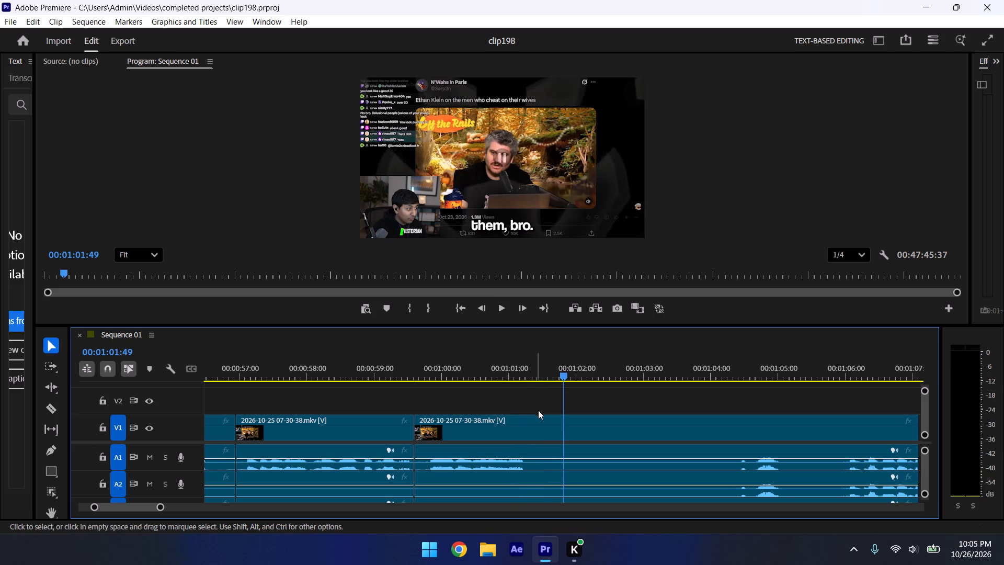
key(ctrl+k)
key(ctrl+s)
Play on, trim the last clip's start to about 00:01:04:39 and move it back against the previous clip.
key(space)
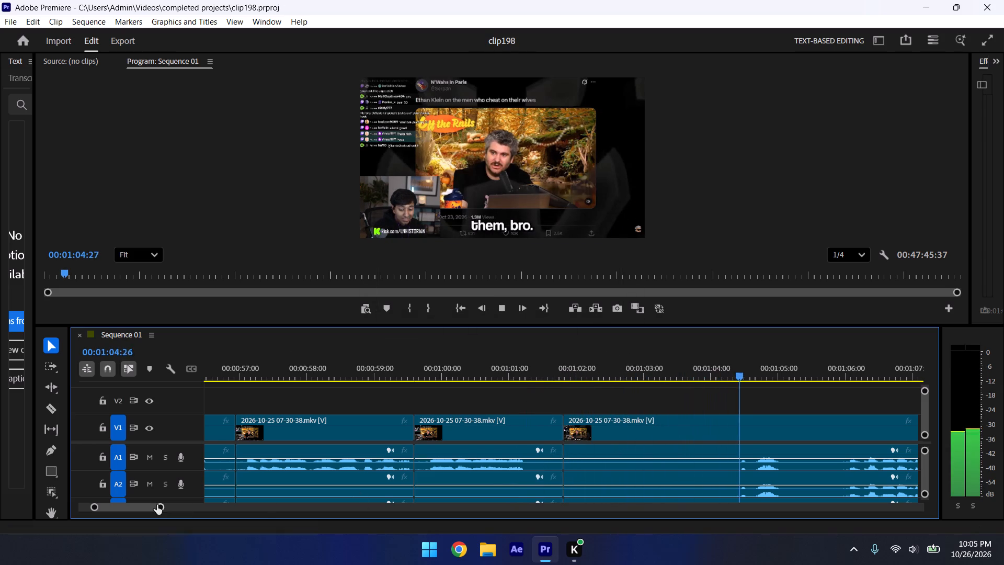
drag(163, 510, 196, 527)
drag(509, 422, 550, 428)
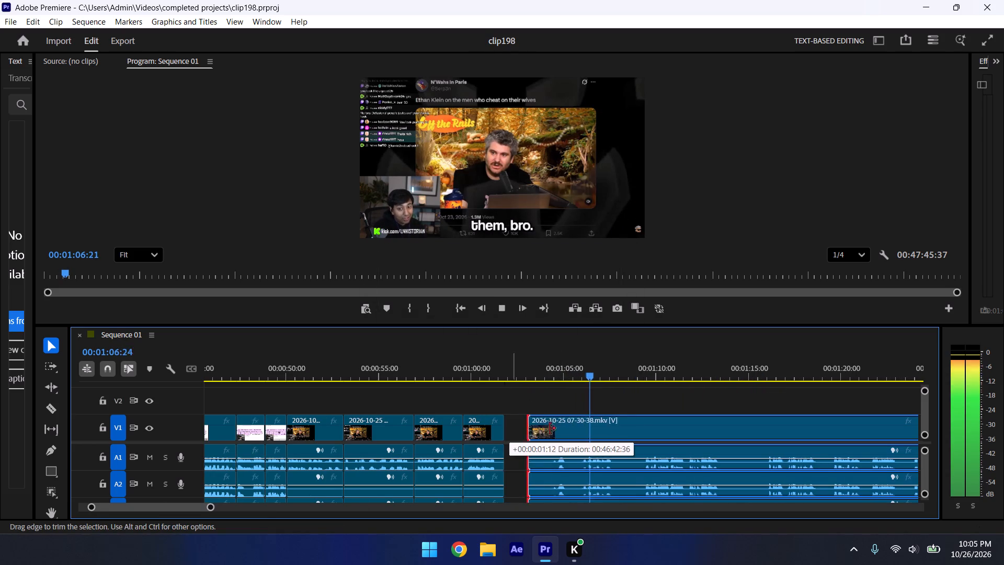
drag(550, 428, 560, 432)
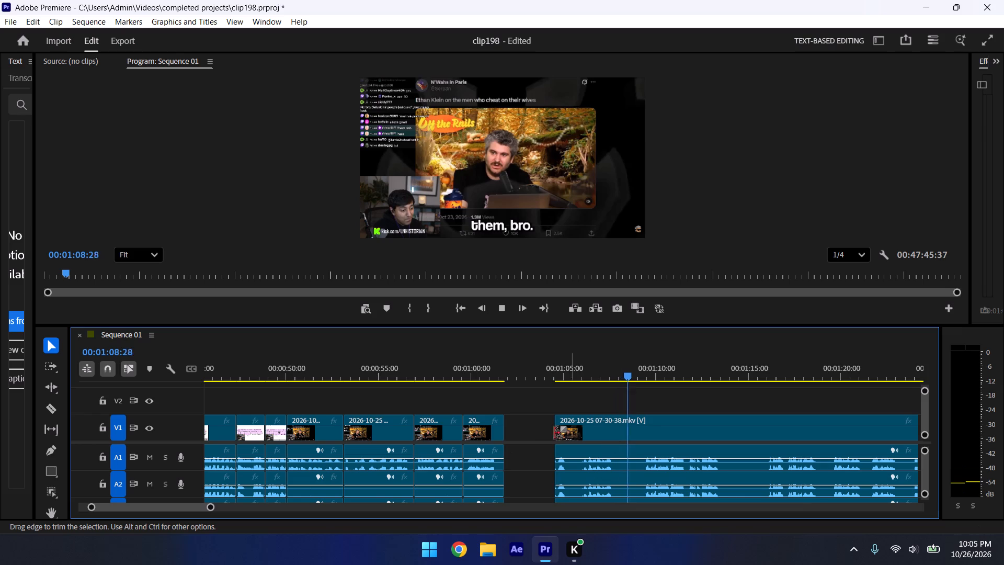
drag(209, 506, 190, 506)
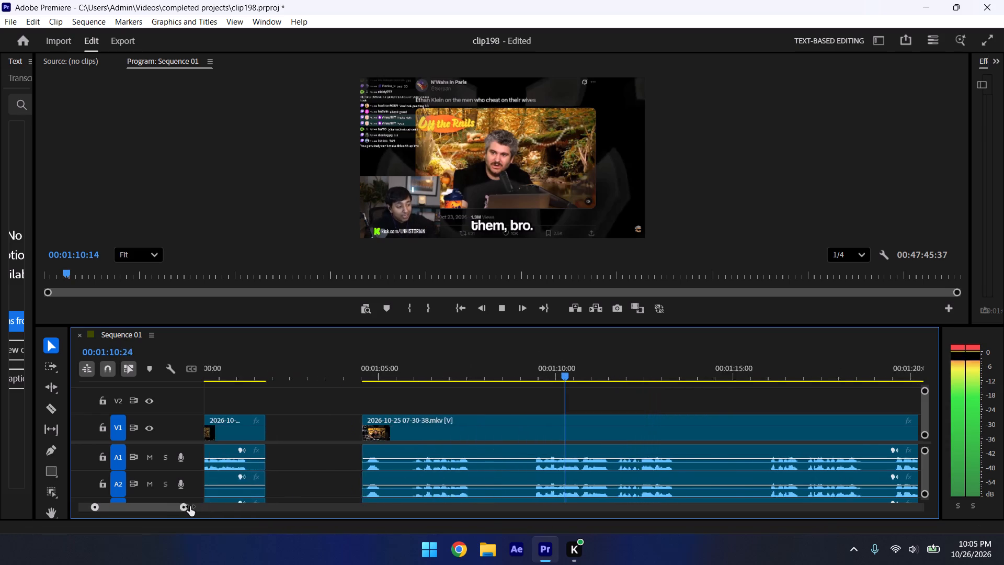
drag(190, 506, 200, 506)
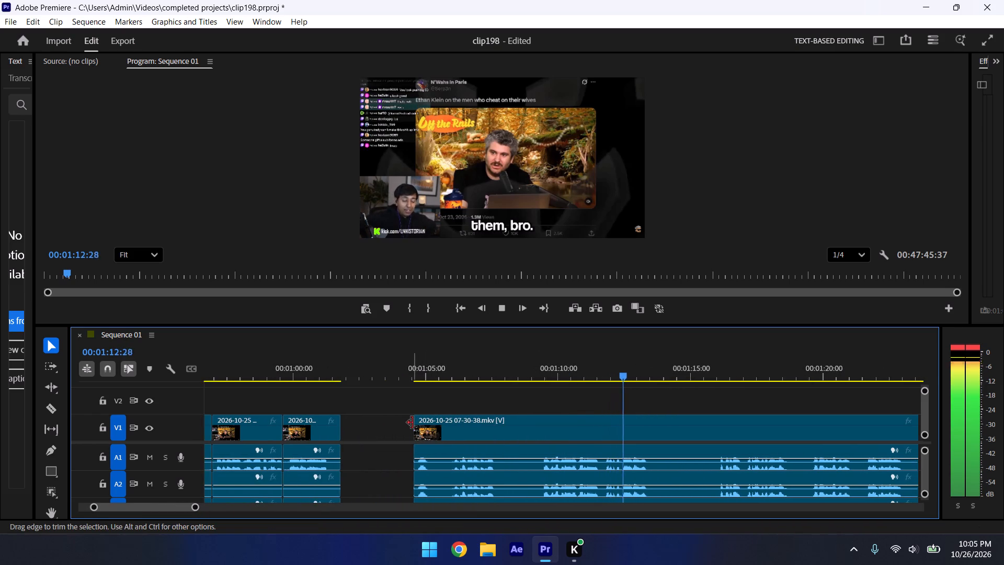
click(413, 423)
key(space)
drag(469, 431, 414, 434)
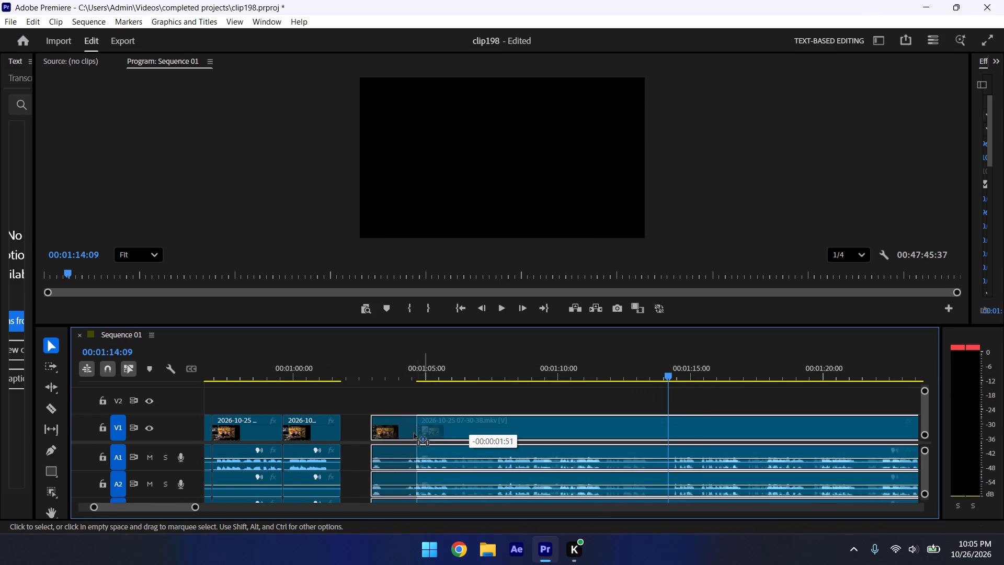
drag(414, 434, 401, 436)
Replay the join near 00:01:01:49 to check it.
click(330, 385)
click(323, 378)
key(space)
click(344, 392)
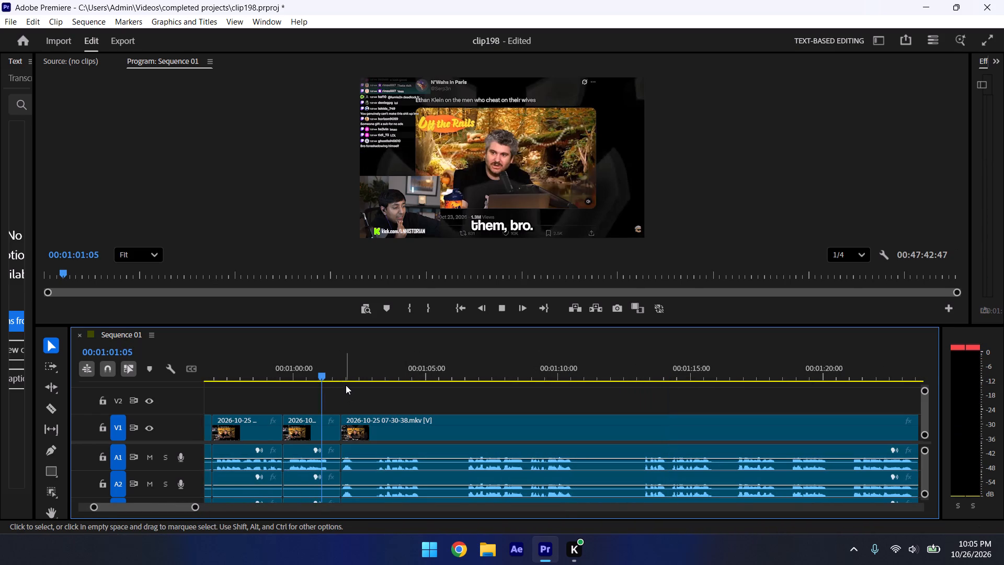
key(space)
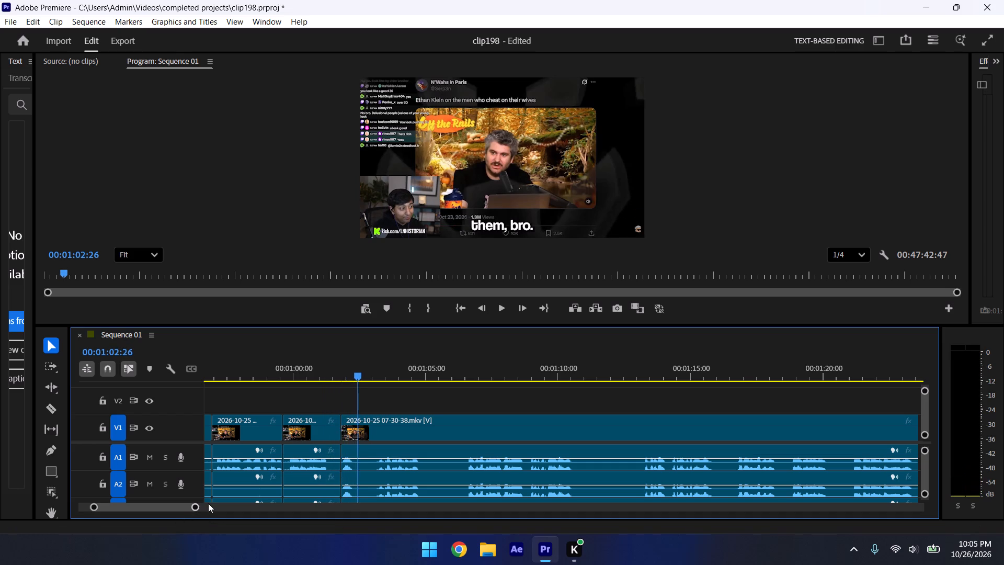
Trim the end of the clip before the join to about 00:01:01:42 and close the gap by extending the last clip's start.
drag(198, 507, 171, 500)
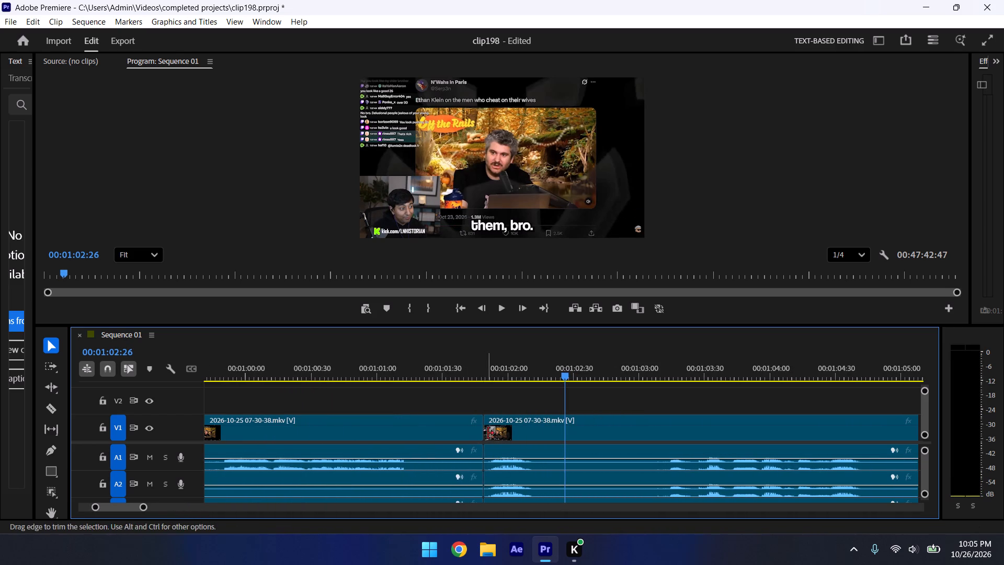
drag(481, 422, 464, 416)
click(478, 419)
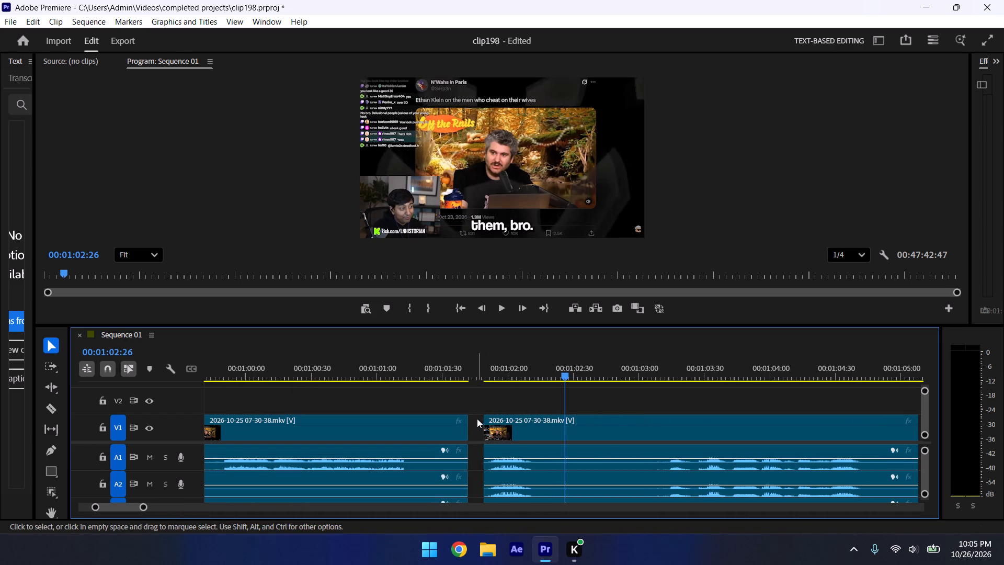
drag(484, 419, 472, 419)
Play across the adjusted join, split the last clip at about 00:01:02:24 and save.
click(443, 367)
click(465, 389)
key(space)
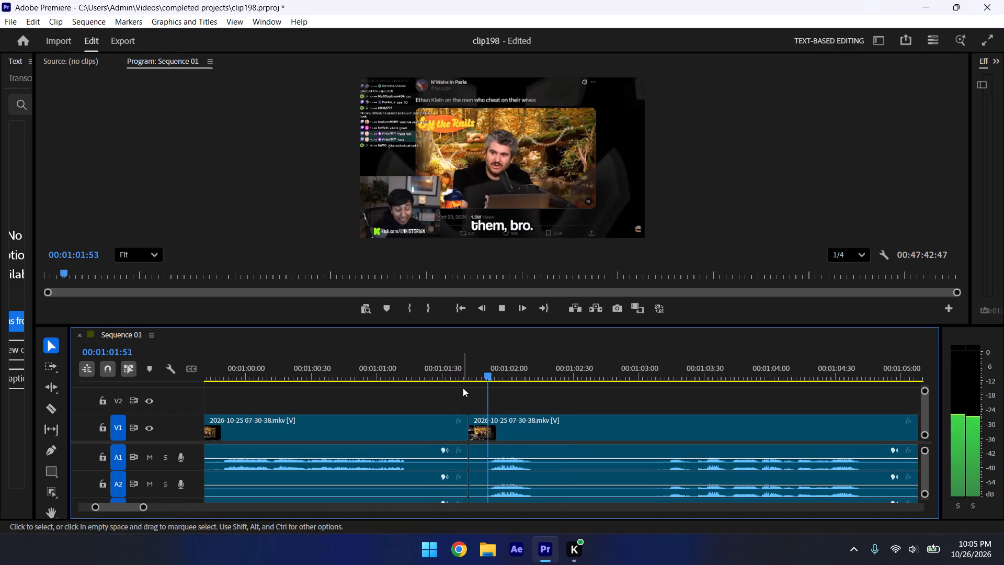
key(space)
key(ctrl+k)
key(ctrl+s)
Play on, trim the last clip's start to about 00:01:03:12, move it back against the previous clip and save.
key(space)
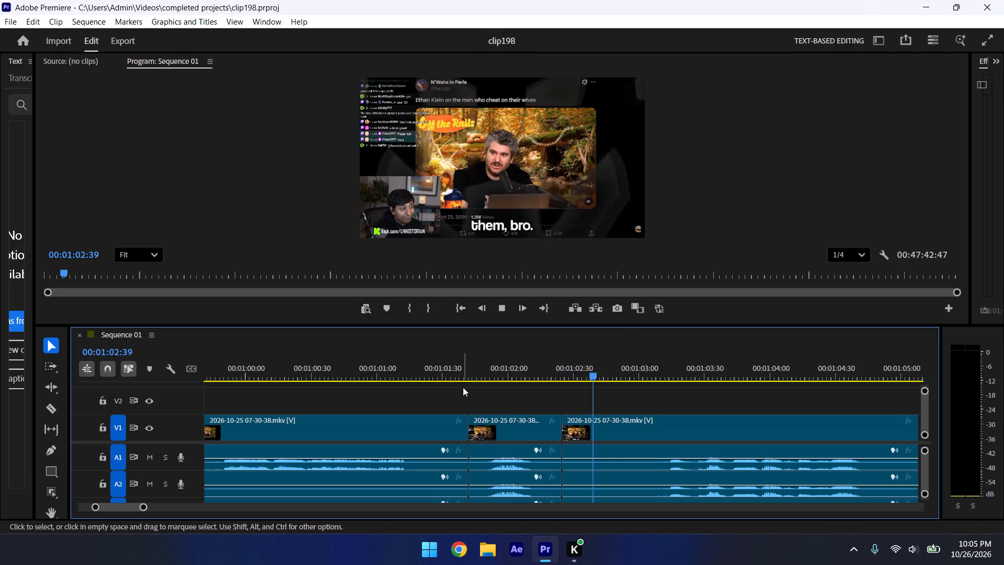
key(space)
key(space)
drag(563, 420, 627, 476)
key(space)
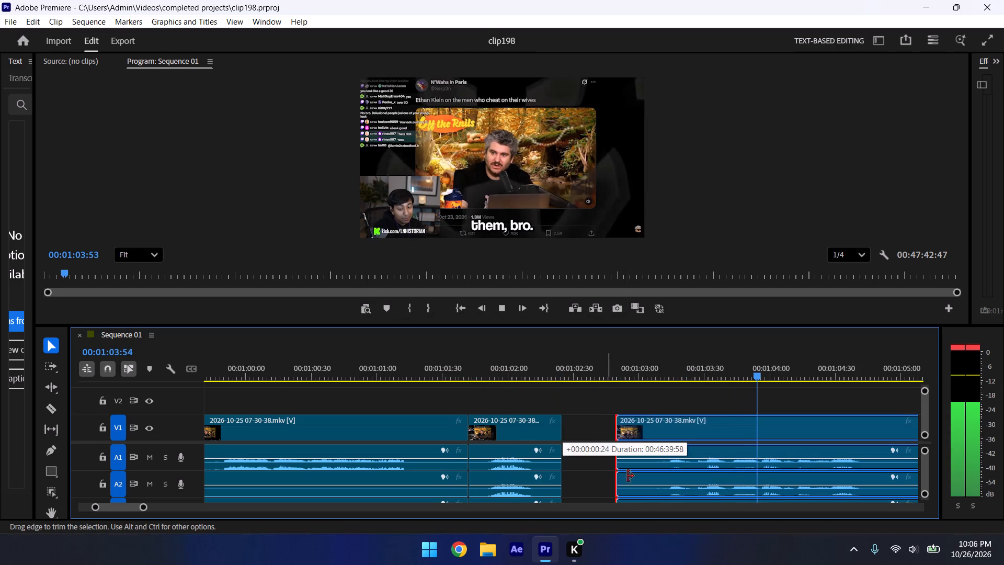
drag(627, 476, 671, 510)
drag(667, 430, 663, 428)
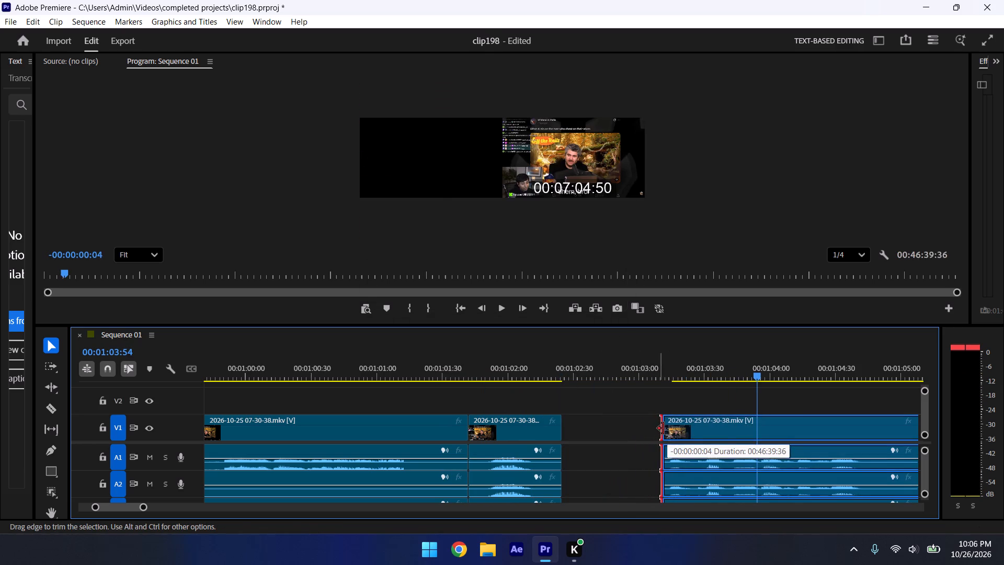
drag(663, 428, 663, 428)
drag(692, 423, 592, 423)
key(ctrl+s)
Play across the join near 00:01:02:24, split the last clip at 00:01:03:57 and save.
click(528, 376)
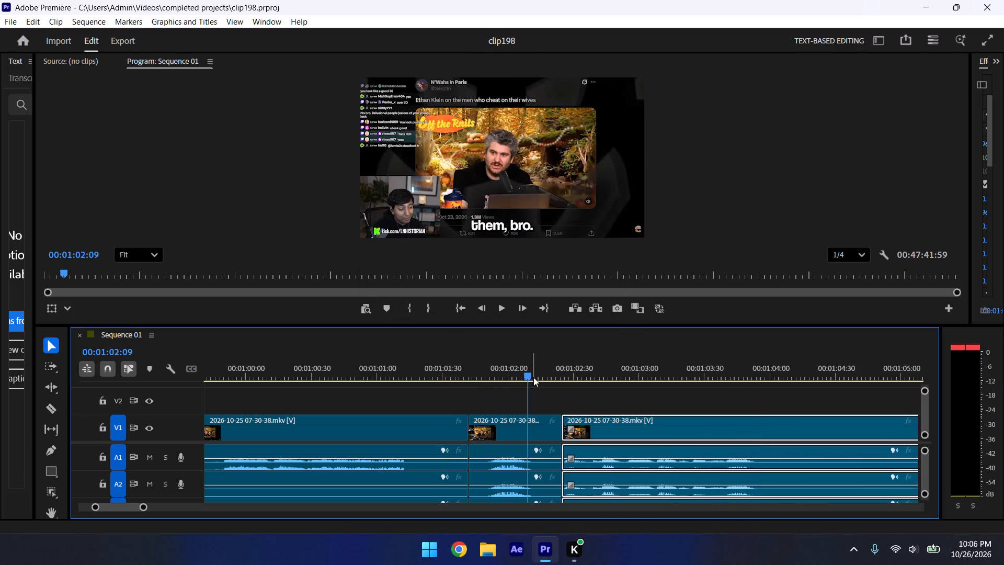
key(space)
key(space)
drag(142, 507, 155, 511)
key(space)
key(space)
key(ctrl+k)
key(ctrl+s)
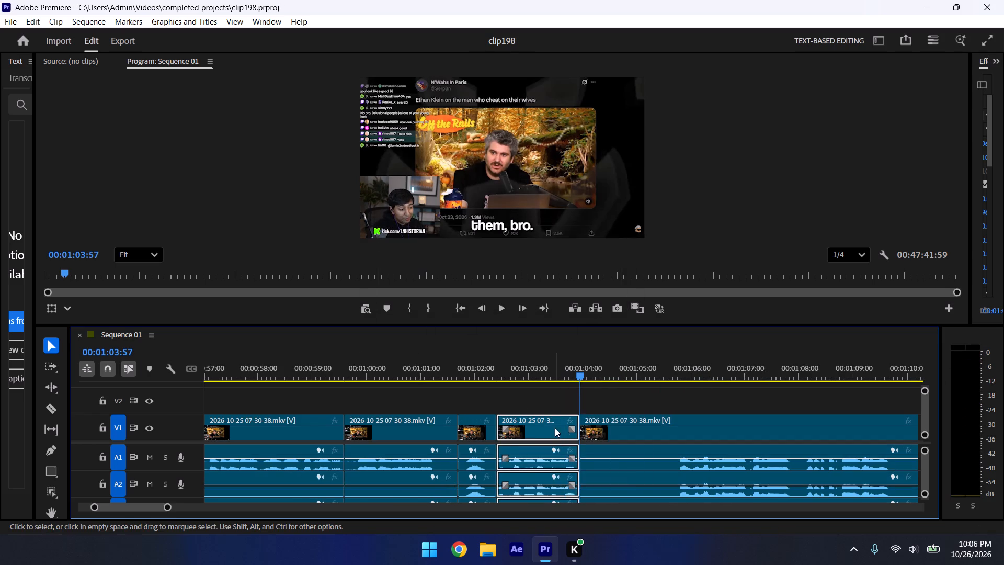
Play on, trim the last clip's start to 00:01:05:44 and move it back against the previous clip.
key(space)
key(space)
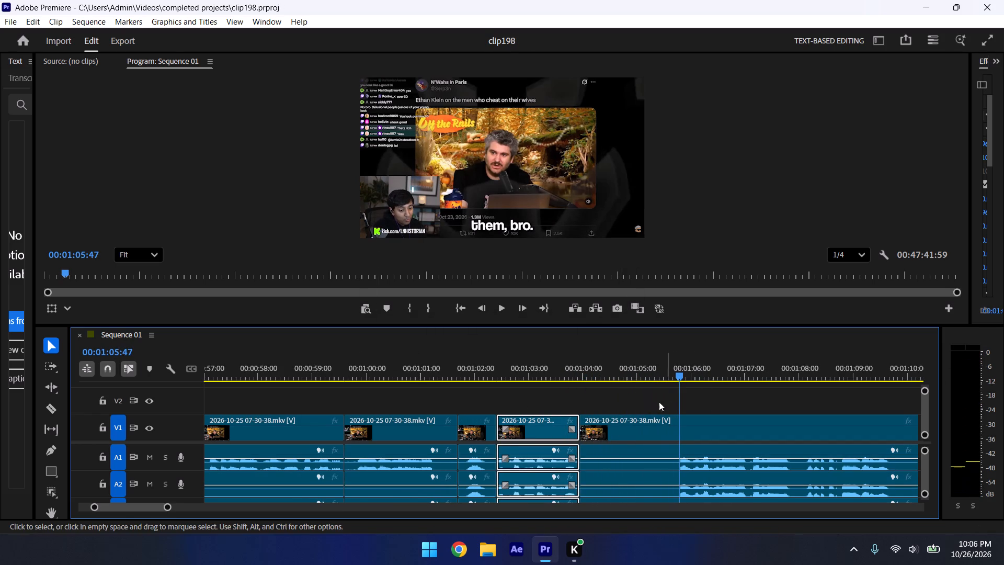
key(Left)
key(Left)
key(Left)
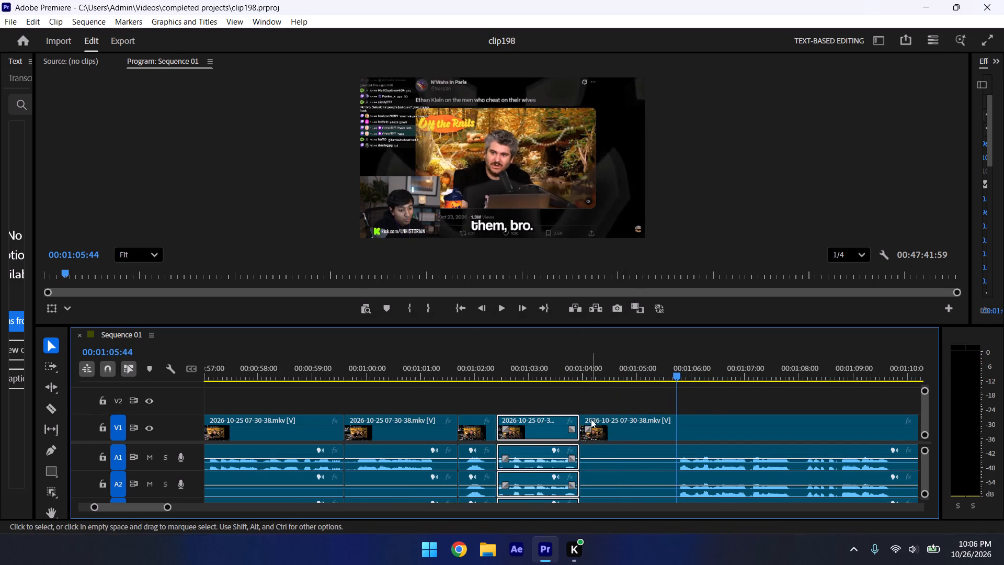
drag(587, 419, 680, 467)
drag(709, 437, 617, 428)
Replay the join near 00:01:03:57 to check it, and save the project.
click(572, 392)
click(555, 361)
key(space)
click(589, 379)
click(562, 367)
ctrl+click(585, 400)
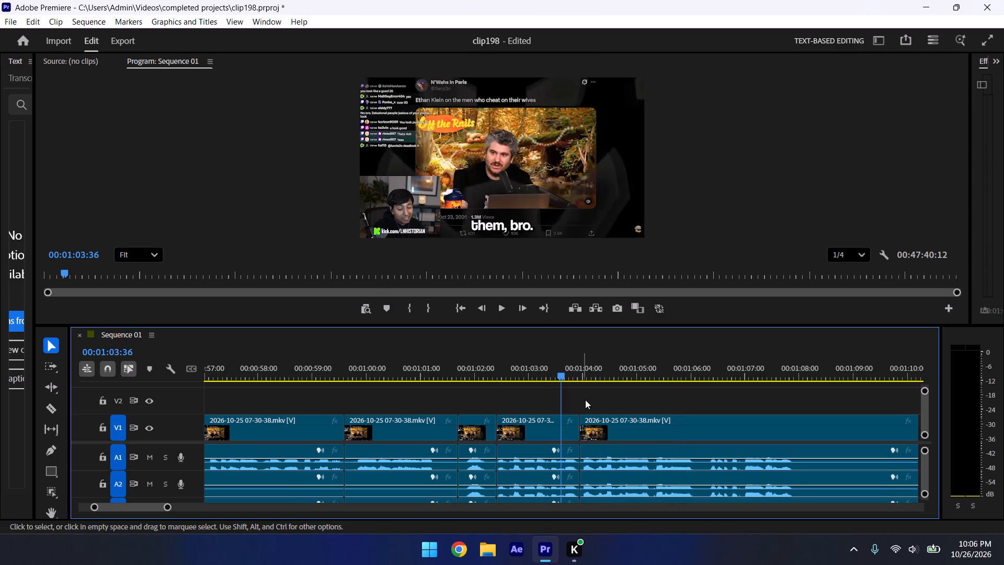
key(ctrl+s)
Play on, split the last clip at 00:01:06:02 and save.
key(space)
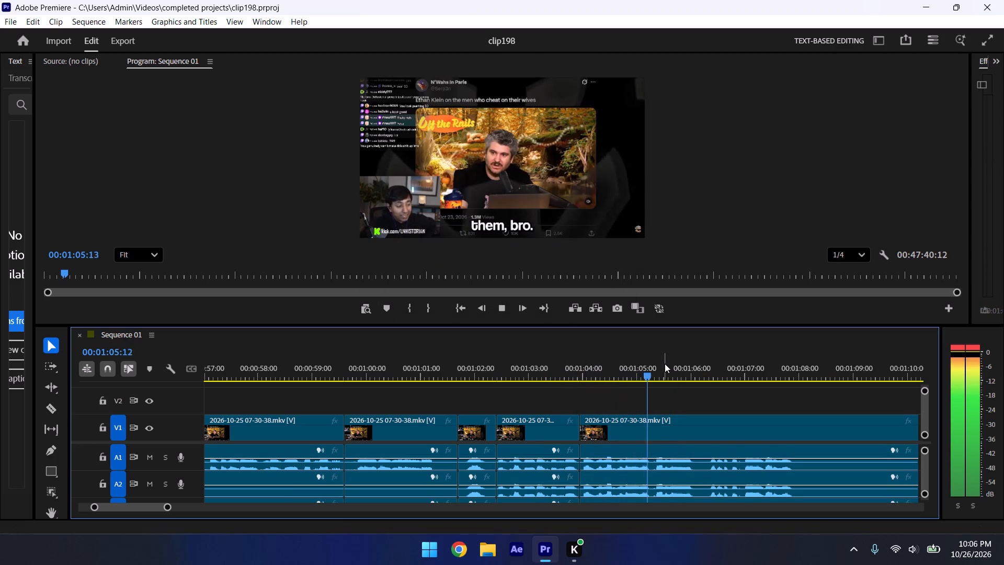
key(space)
key(ctrl+k)
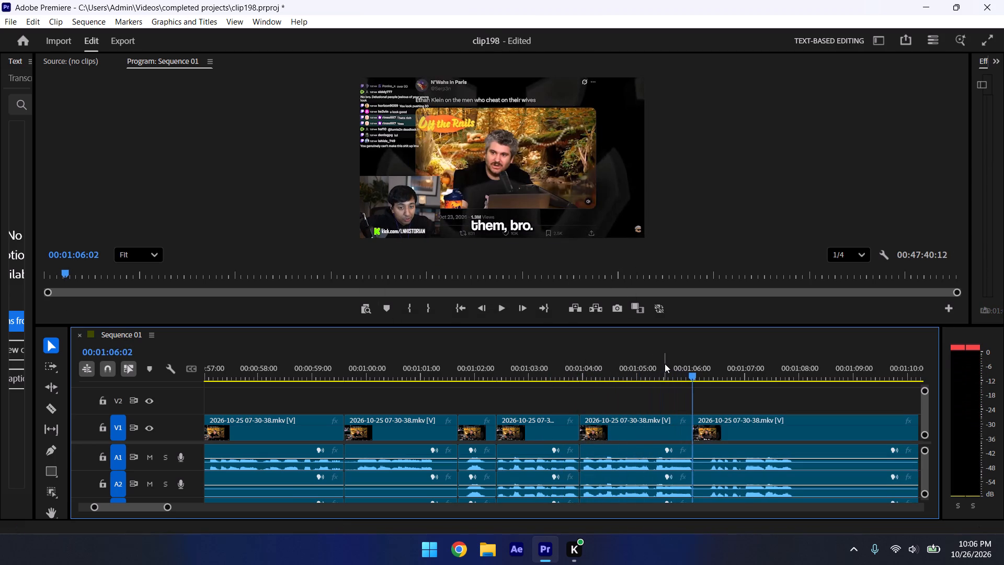
key(ctrl+s)
Play on, trim the last clip's start to about 00:01:06:19 and move it back against the previous clip.
key(space)
key(space)
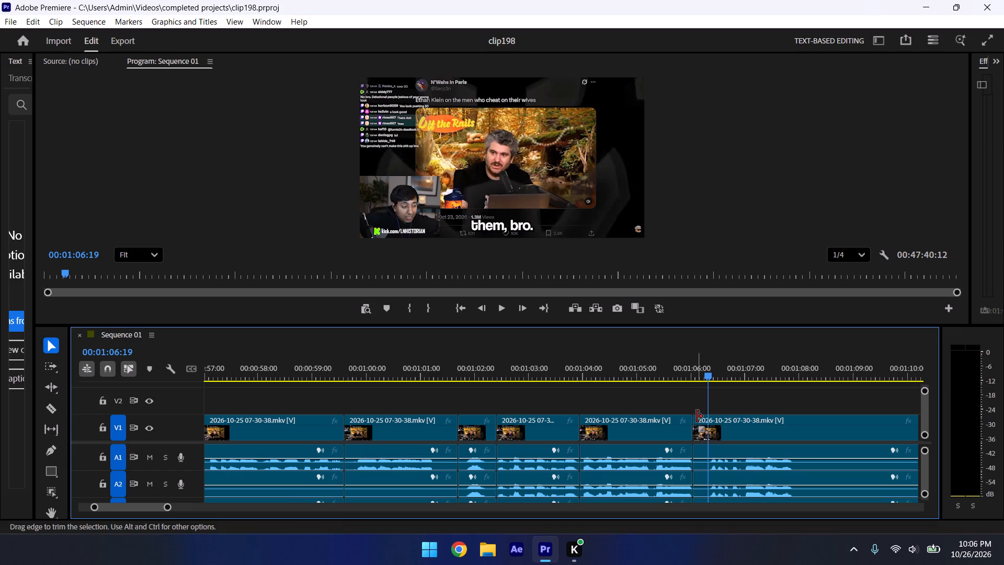
drag(697, 416, 709, 422)
click(714, 422)
drag(749, 424, 736, 423)
Replay the join near 00:01:06:02 twice to check it.
click(702, 392)
click(691, 363)
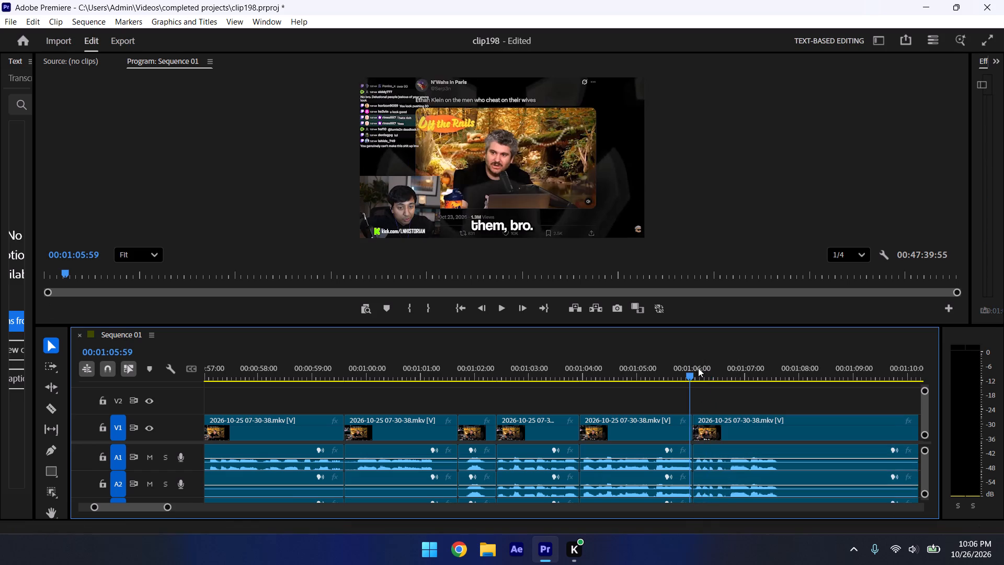
click(718, 387)
key(space)
key(space)
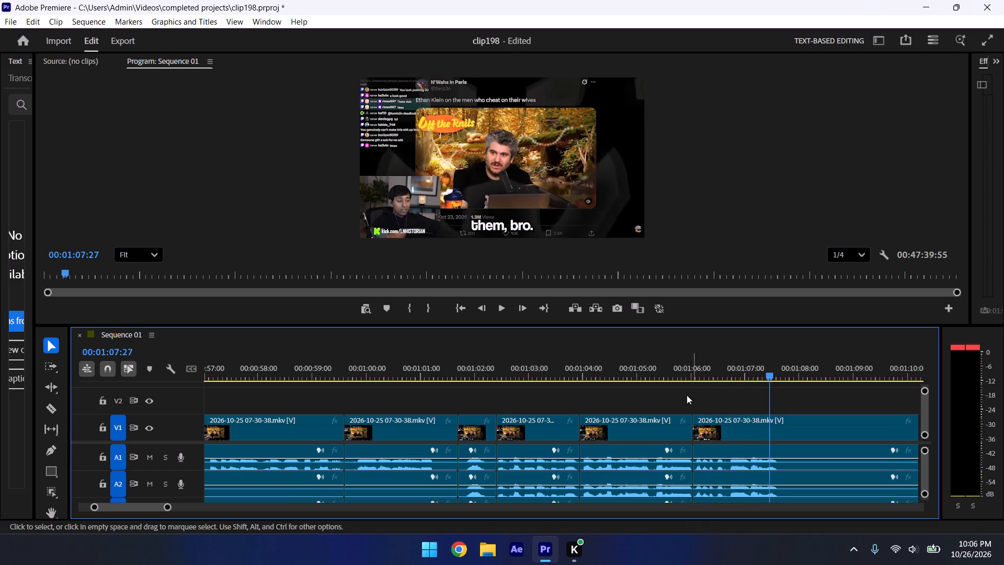
click(690, 378)
key(space)
key(space)
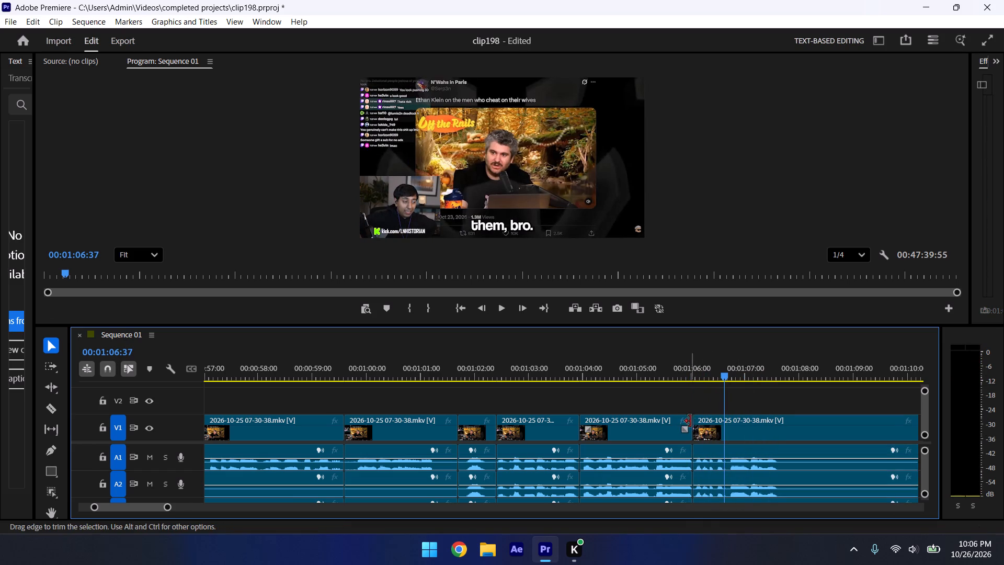
Trim the last clip's start to about 00:01:06:37 and move it back against the previous clip.
drag(701, 419, 729, 437)
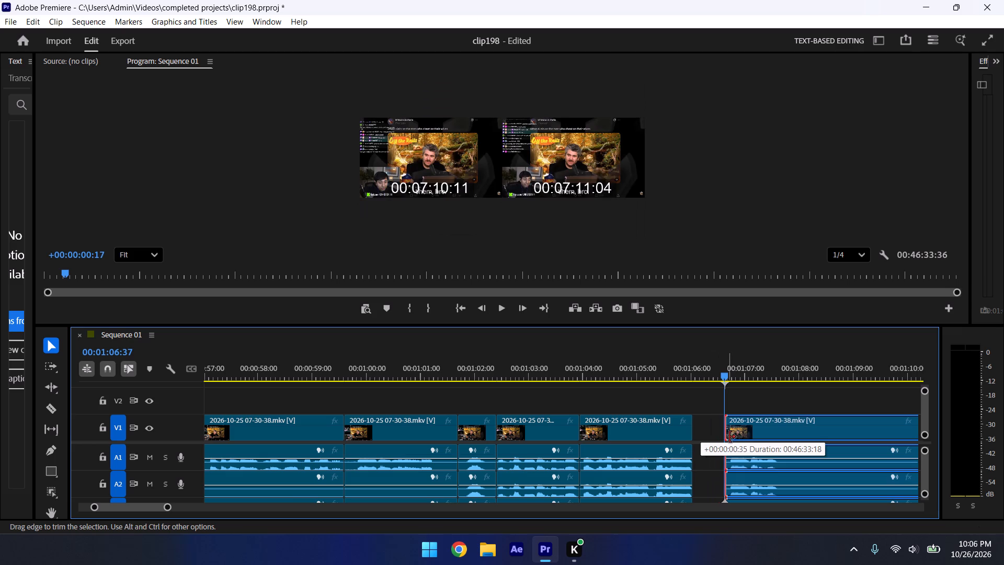
drag(729, 437, 732, 439)
key(space)
key(space)
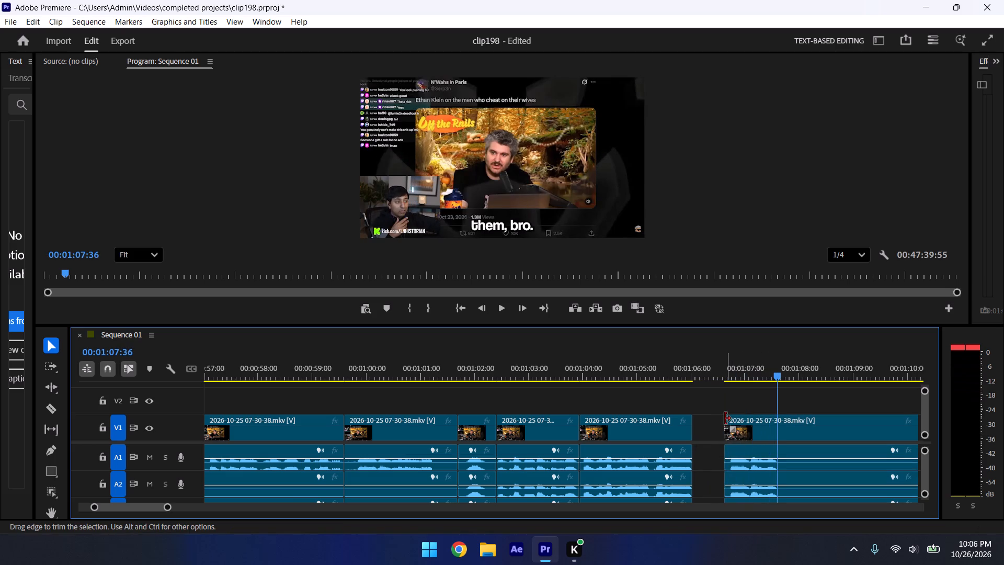
click(725, 419)
drag(759, 424, 731, 421)
Replay the join near 00:01:06:02, split the last clip at 00:01:07:06 and save the project.
click(668, 382)
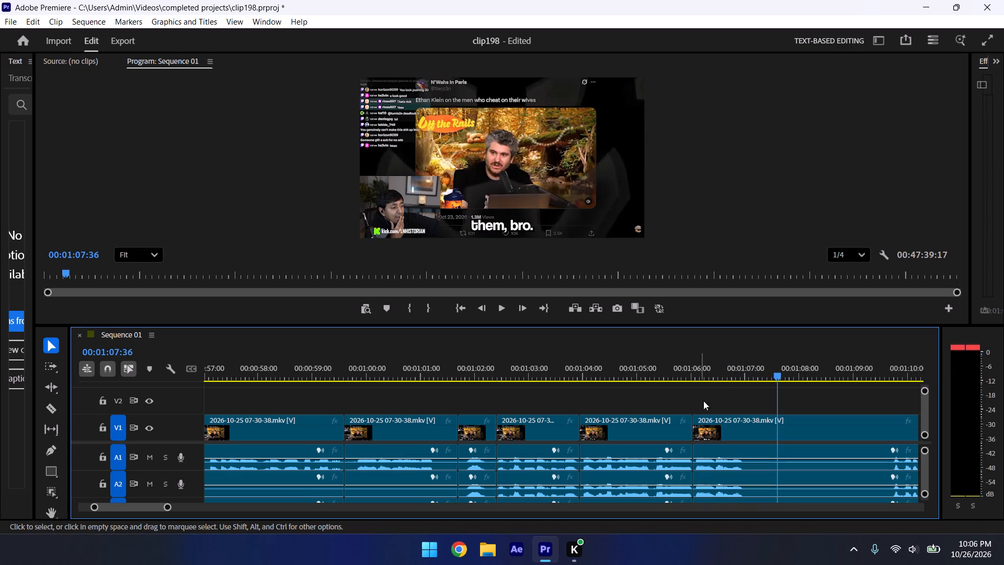
click(667, 369)
key(space)
click(698, 386)
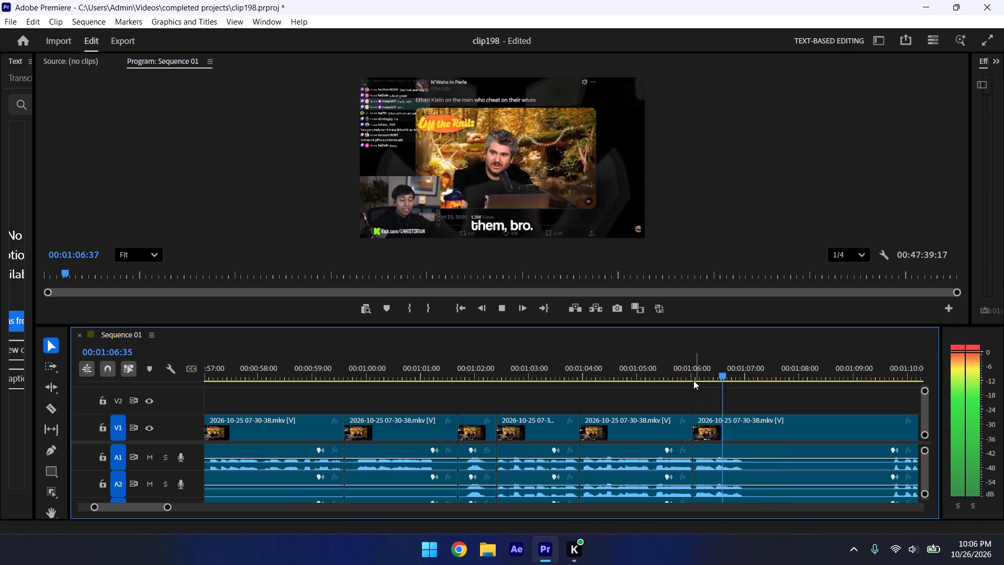
key(ctrl+s)
key(ctrl+k)
key(ctrl+s)
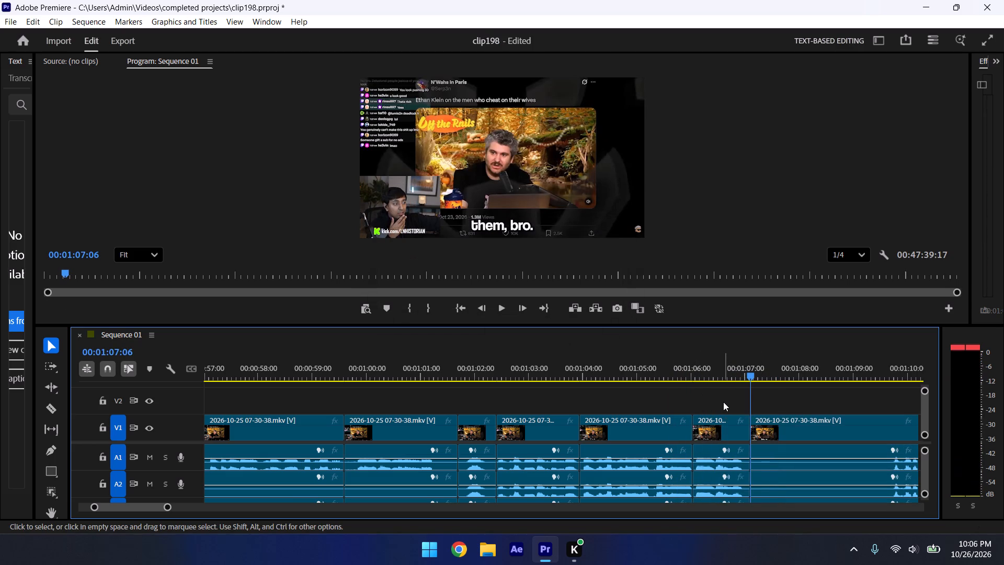
Play on, trim the last clip's start to about 00:01:09:42 and move it back against the previous clip.
key(space)
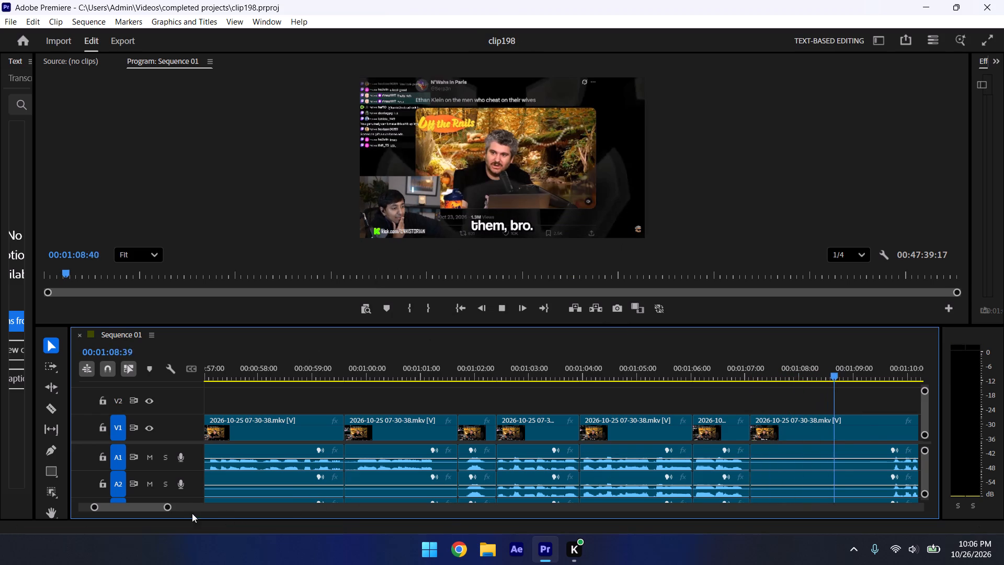
drag(167, 510, 191, 521)
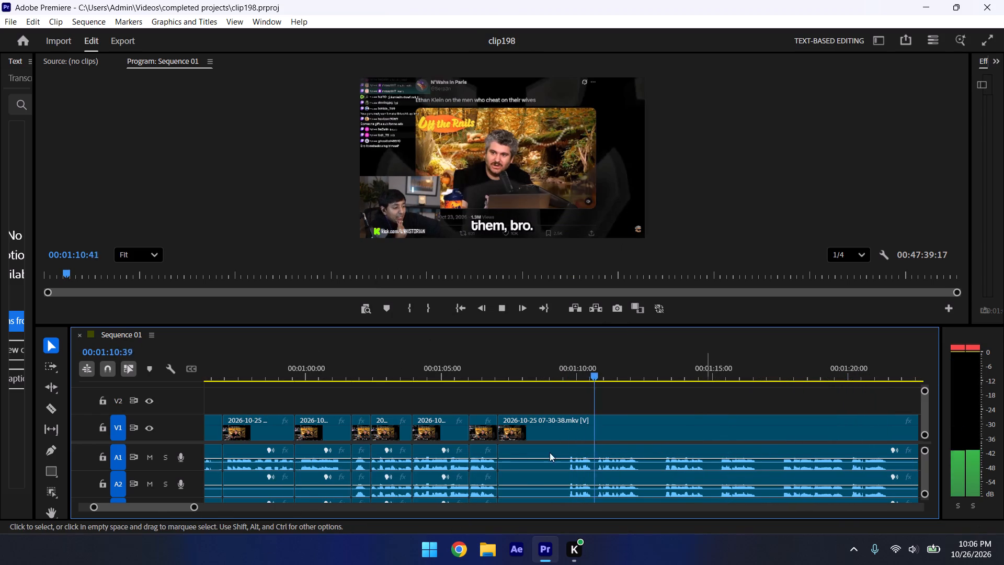
drag(506, 420, 571, 430)
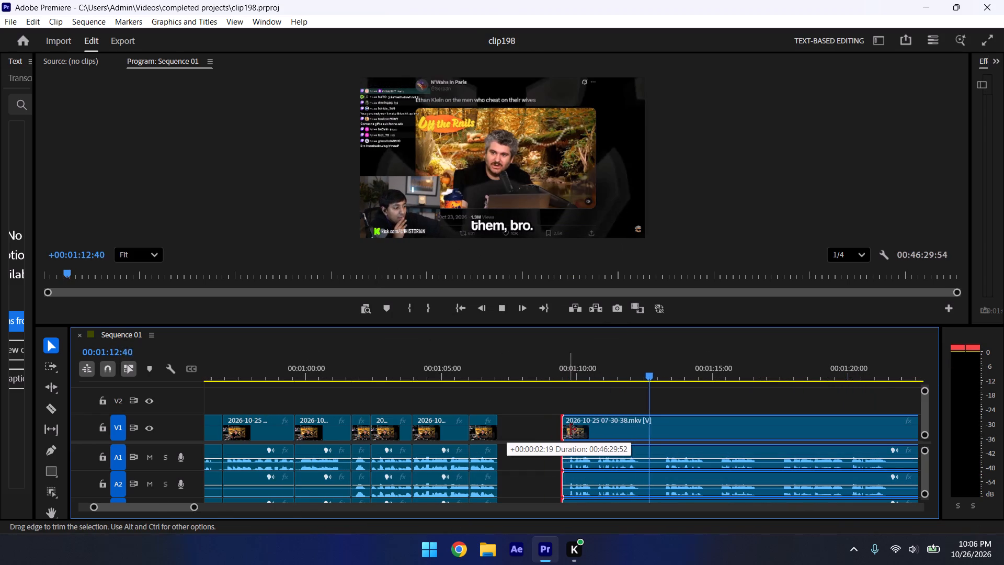
drag(571, 430, 577, 432)
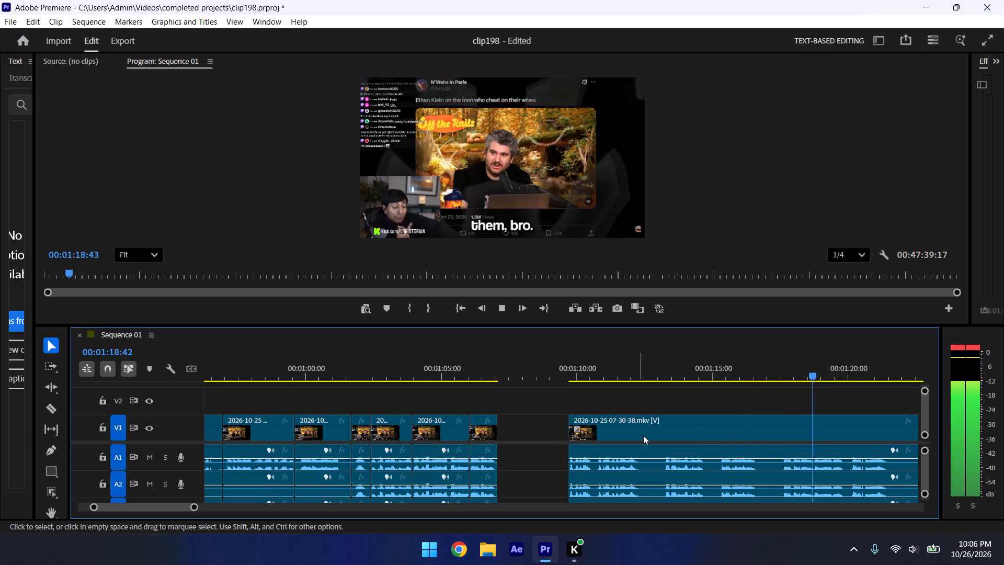
key(space)
drag(629, 425, 618, 426)
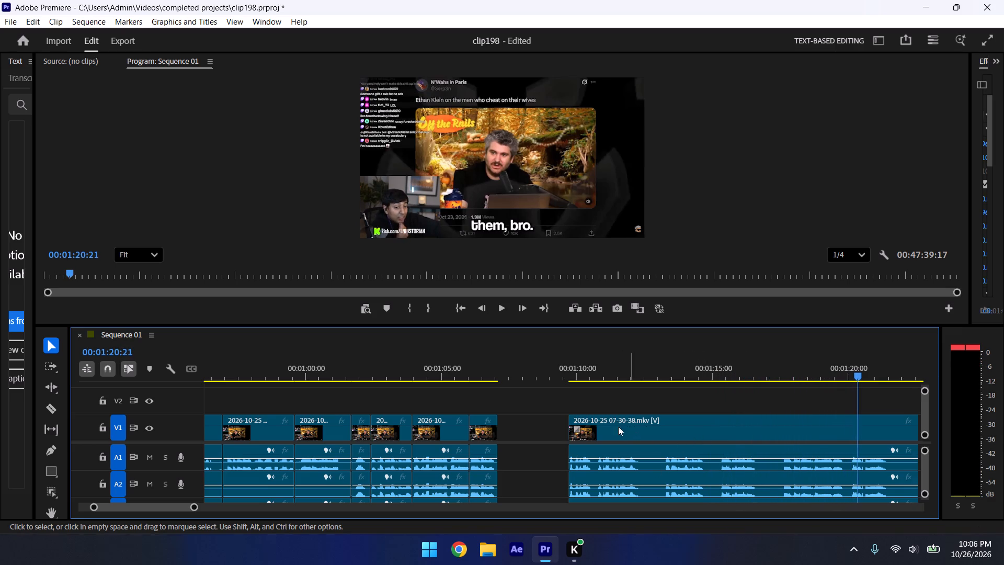
drag(618, 426, 563, 431)
Replay from 00:01:07:17, split the last clip at about 00:01:07:55 and save the project.
click(503, 367)
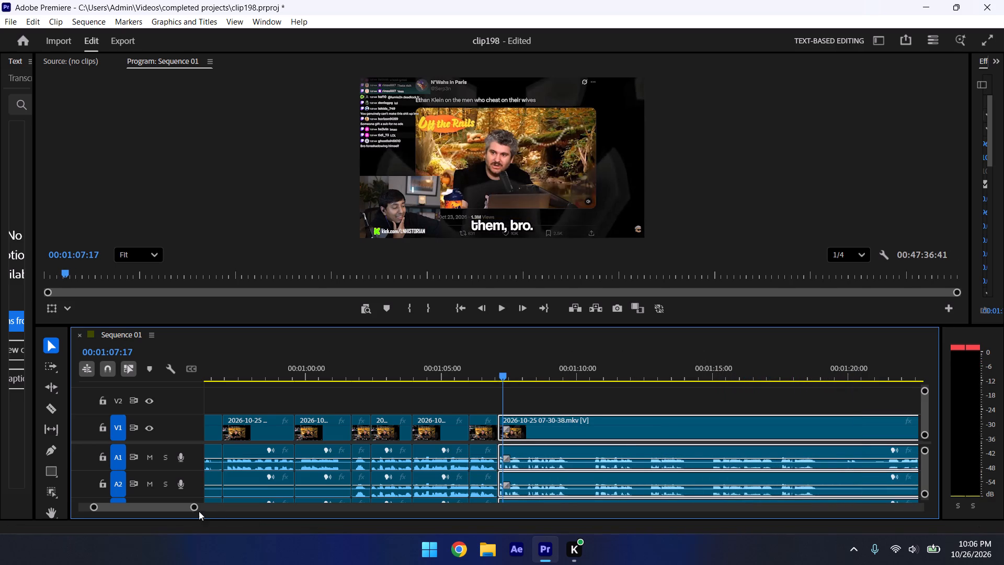
drag(195, 508, 166, 493)
key(space)
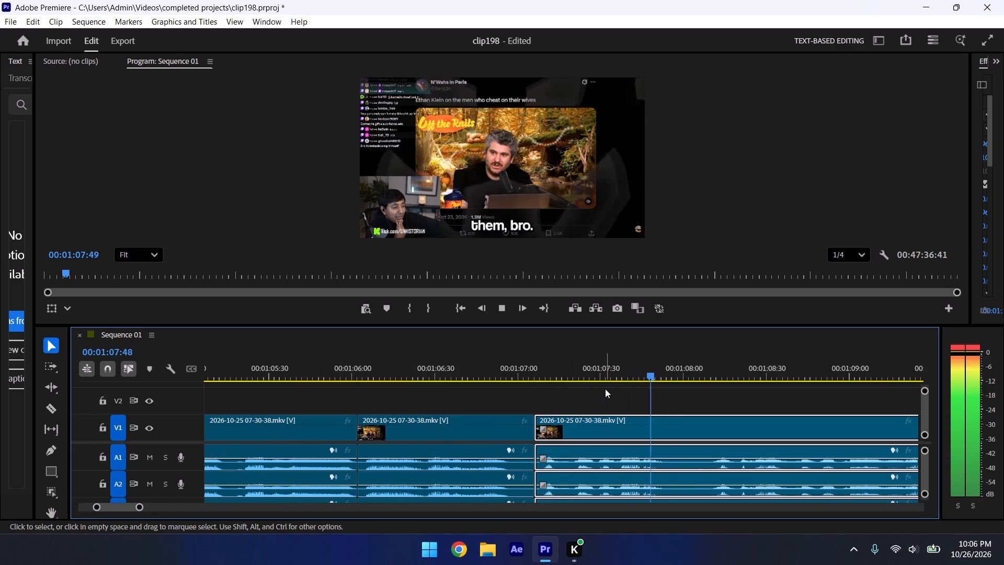
key(space)
key(ctrl+k)
key(ctrl+s)
Play on, trim the last clip's start to about 00:01:08:09 and move it back against the previous clip.
key(space)
key(space)
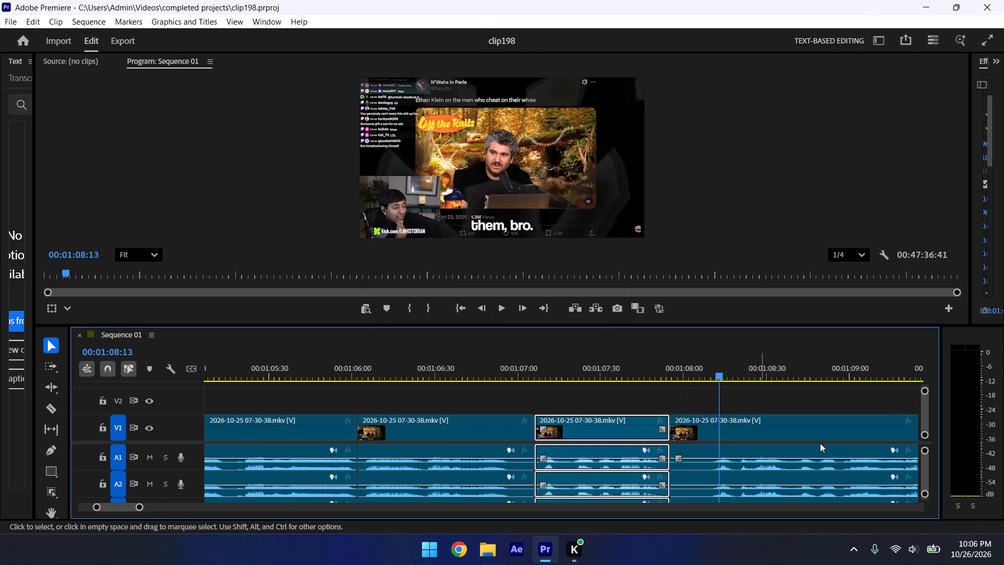
key(space)
key(space)
drag(678, 420, 716, 438)
drag(778, 422, 740, 433)
Play on, split the last clip at about 00:01:09:32, save the project and play on to 00:01:10:13.
key(space)
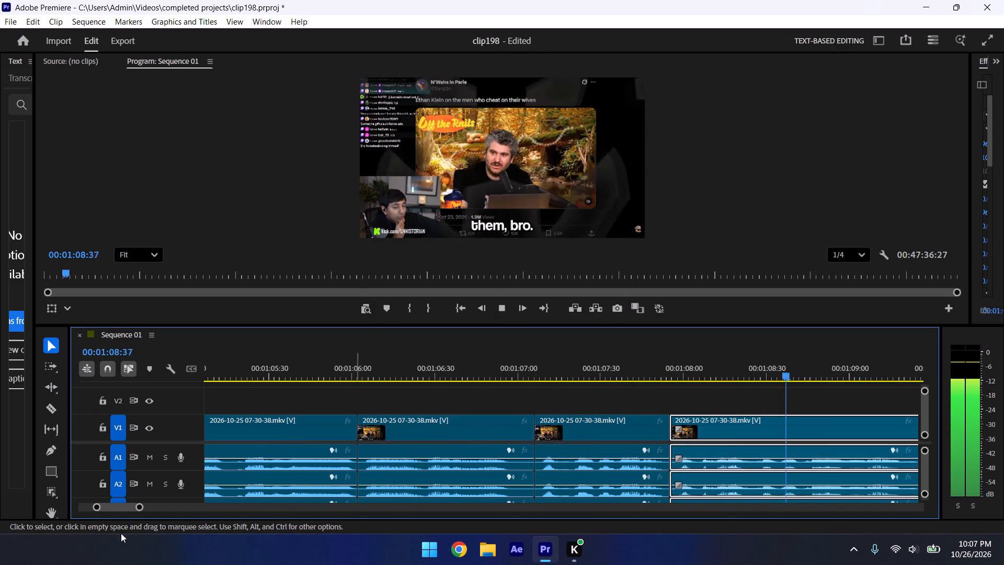
drag(142, 505, 164, 518)
key(space)
drag(588, 372, 582, 372)
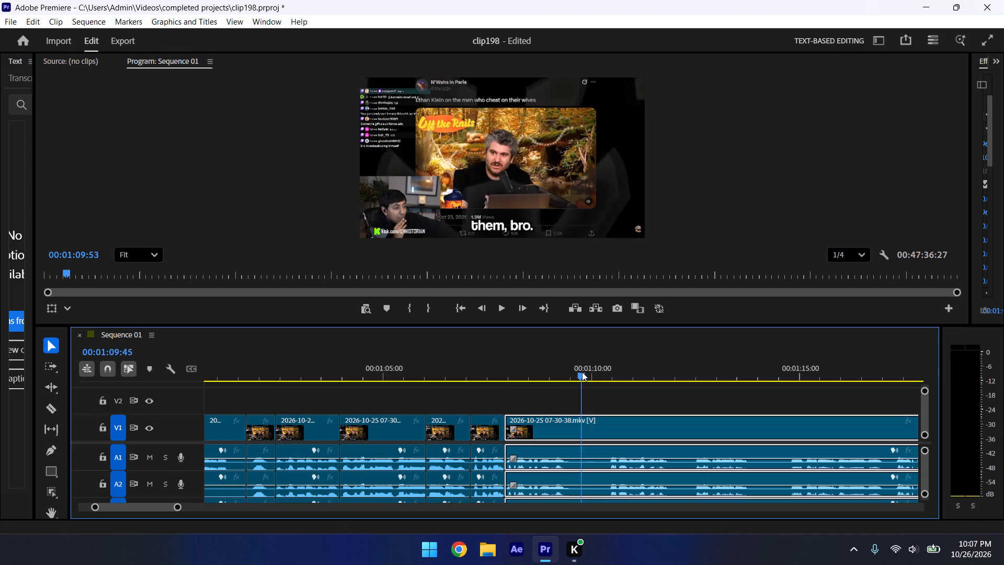
drag(582, 372, 573, 365)
key(ctrl+k)
key(ctrl+s)
key(space)
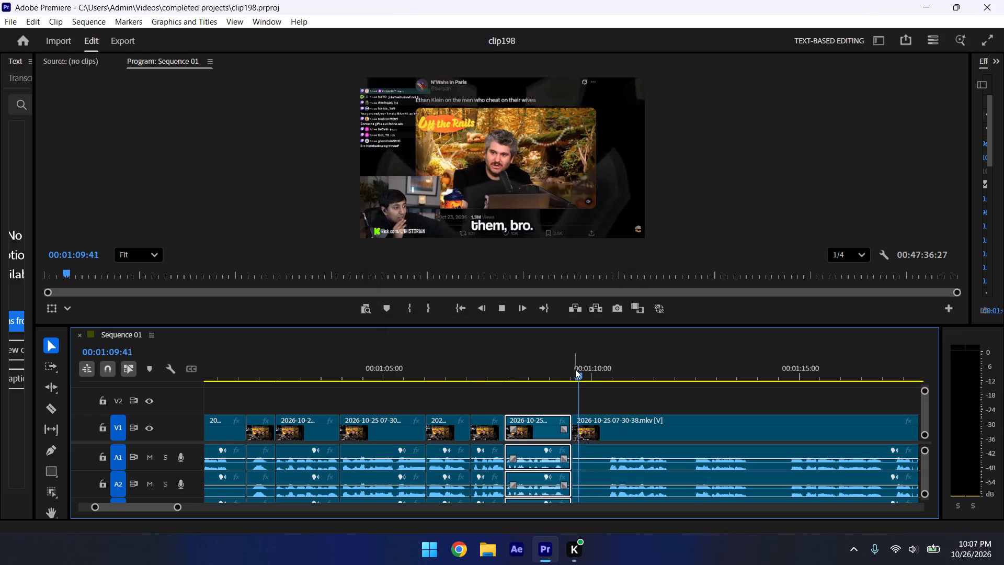
key(space)
Open Task Manager to look over the running processes.
click(622, 558)
right_click(622, 558)
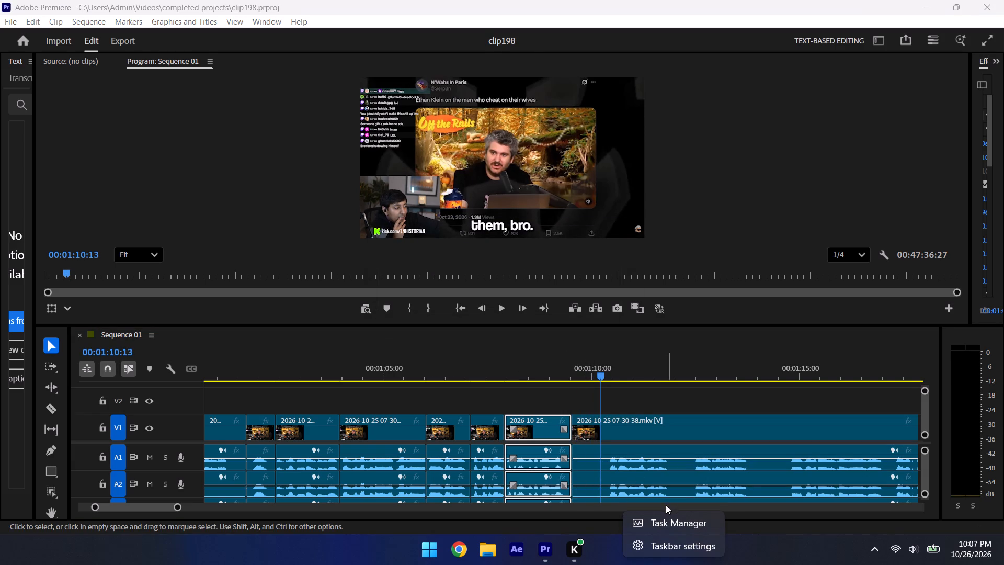
click(667, 521)
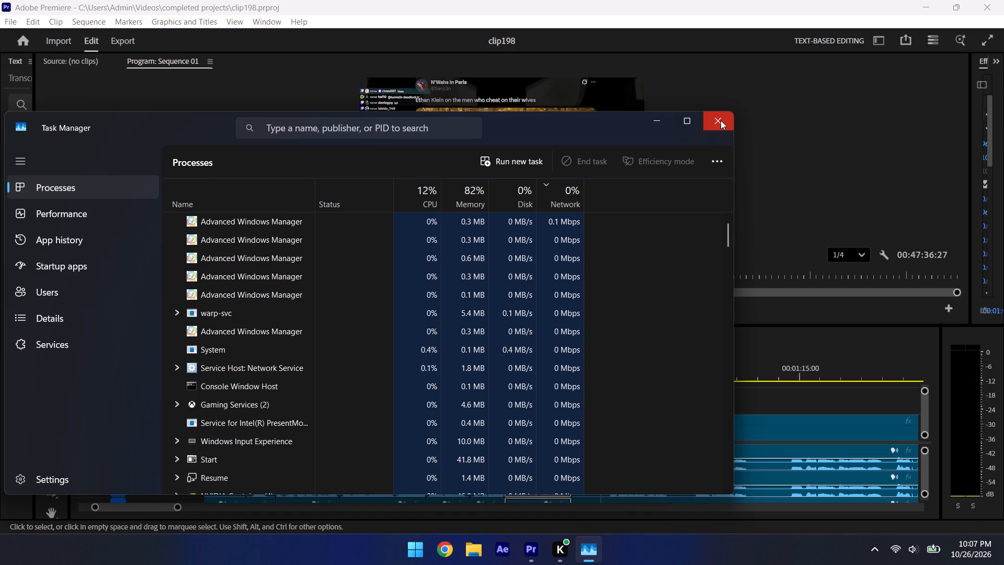
Trim the last clip's start to about 00:01:10:23 and move it back against the previous clip.
drag(576, 420, 594, 423)
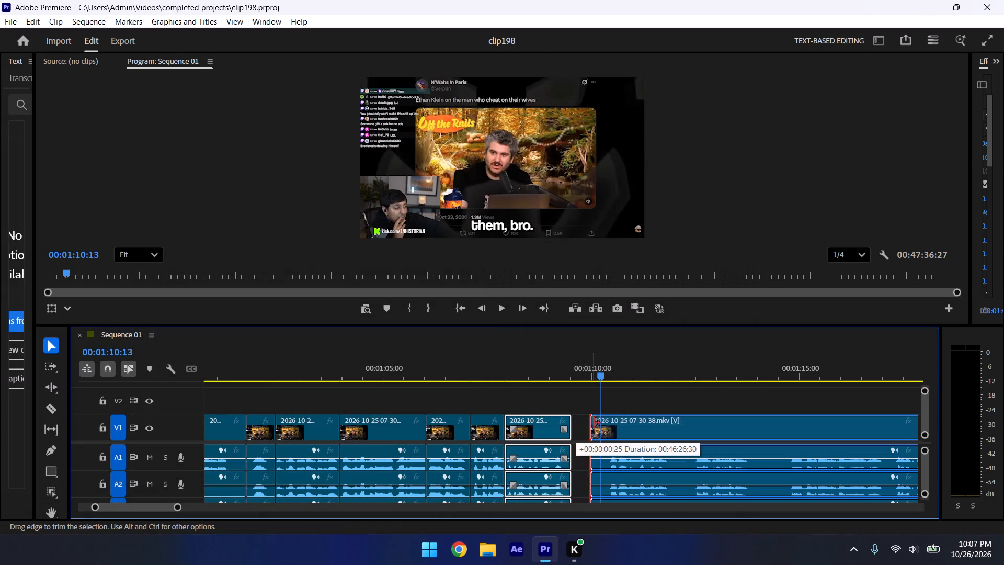
drag(594, 423, 604, 427)
click(607, 378)
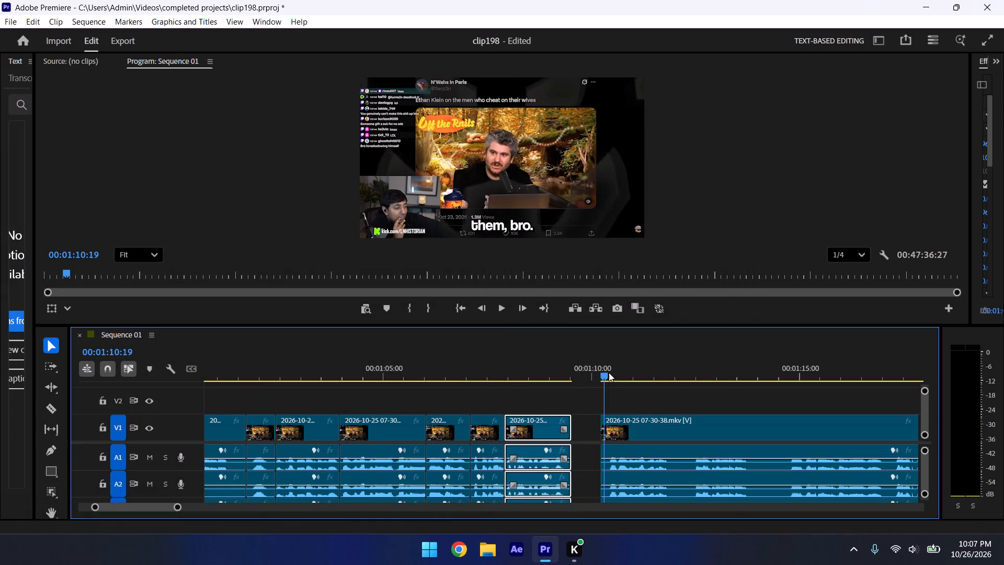
click(609, 372)
drag(601, 425, 607, 426)
drag(634, 427, 610, 417)
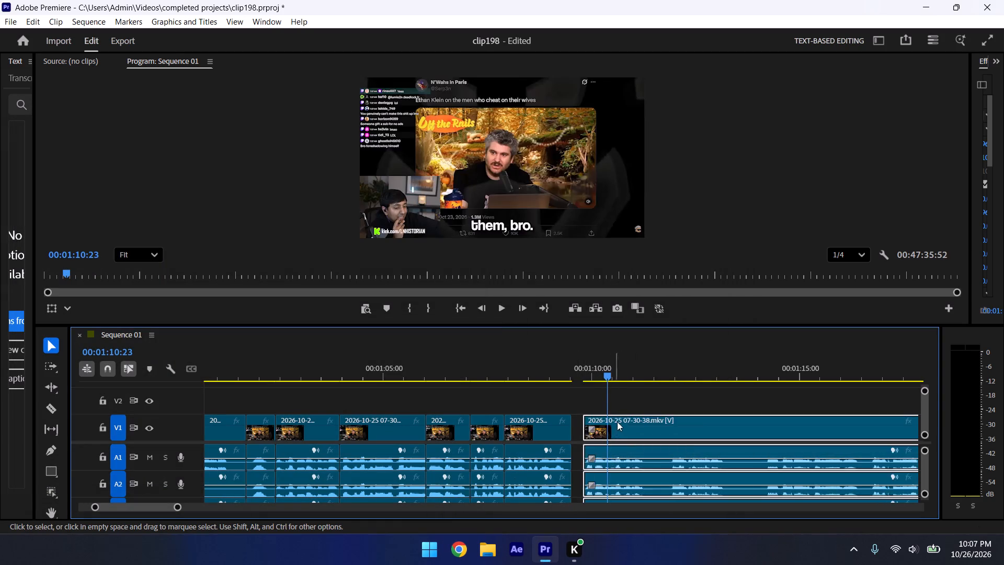
drag(619, 424, 608, 424)
Replay from 00:01:08:48 to check the join near 00:01:09:32, and save the project.
click(563, 386)
click(524, 352)
click(543, 377)
click(567, 404)
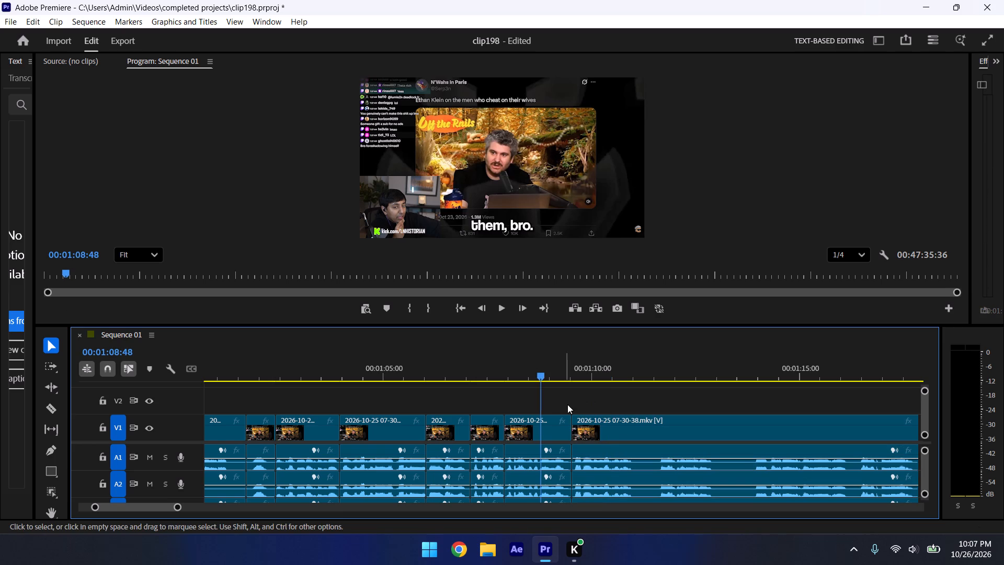
key(space)
key(ctrl+s)
key(space)
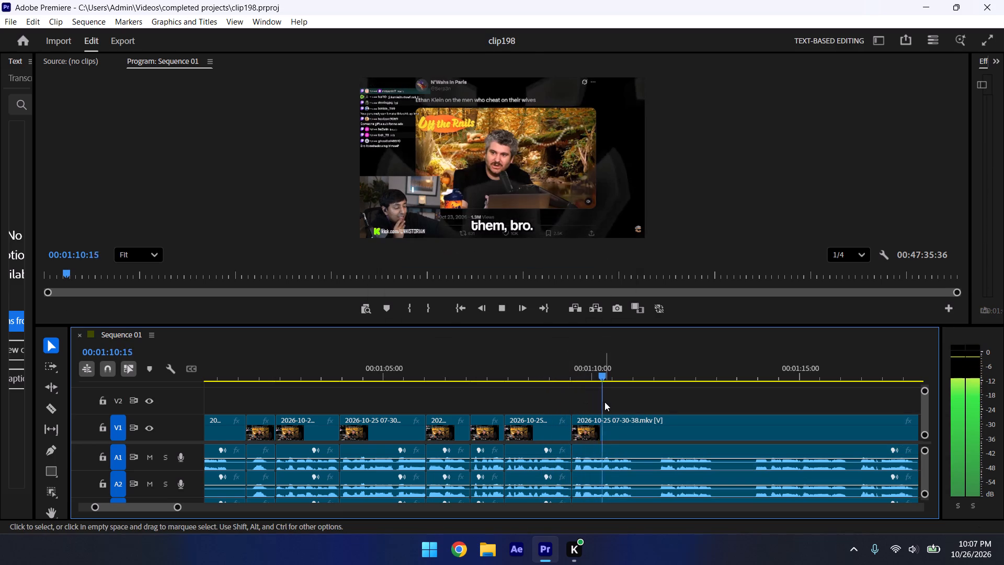
Split the last clip at 00:01:10:59 and save the project.
key(space)
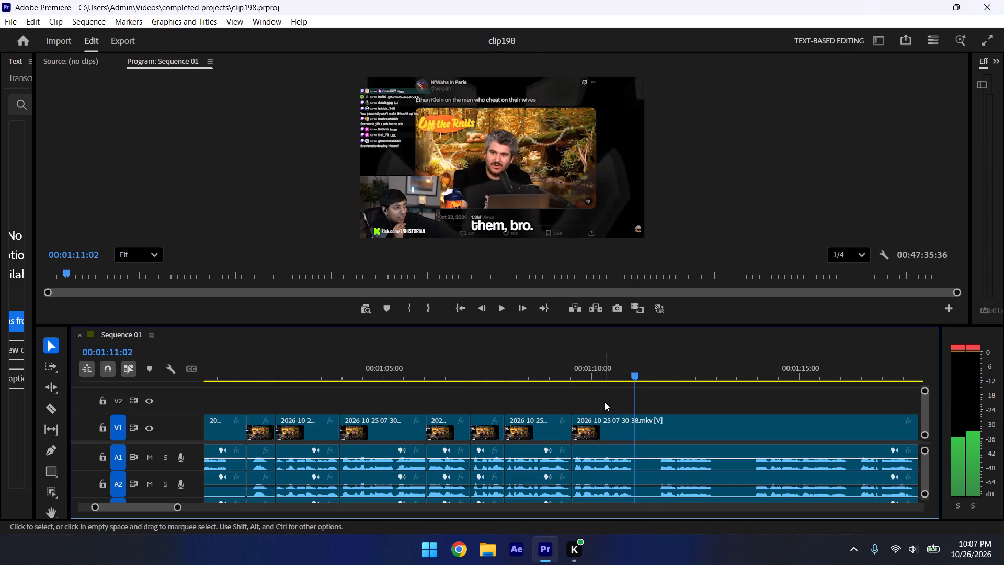
key(Left)
key(Left)
key(Left)
key(Left)
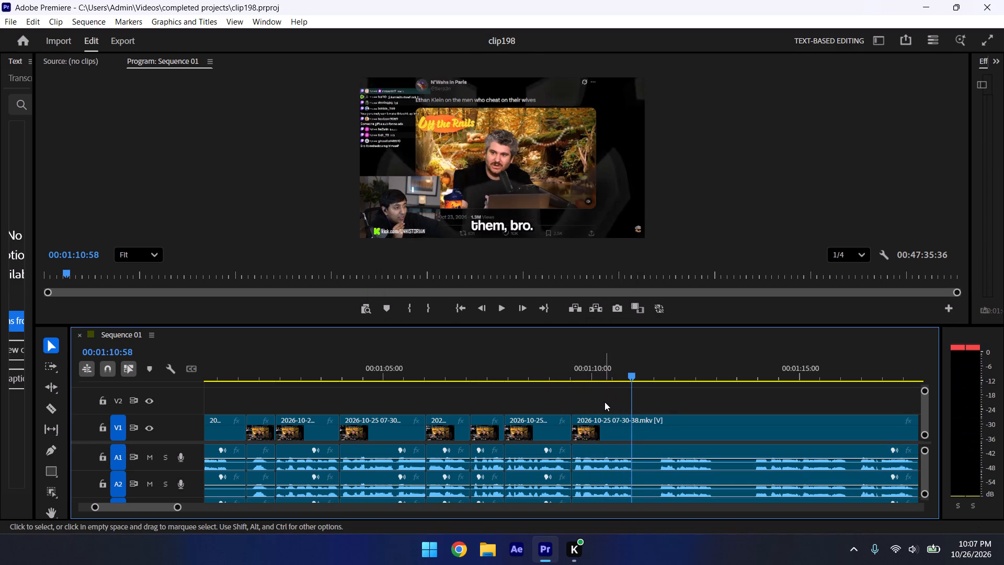
key(Right)
key(ctrl+k)
key(ctrl+k)
key(ctrl+s)
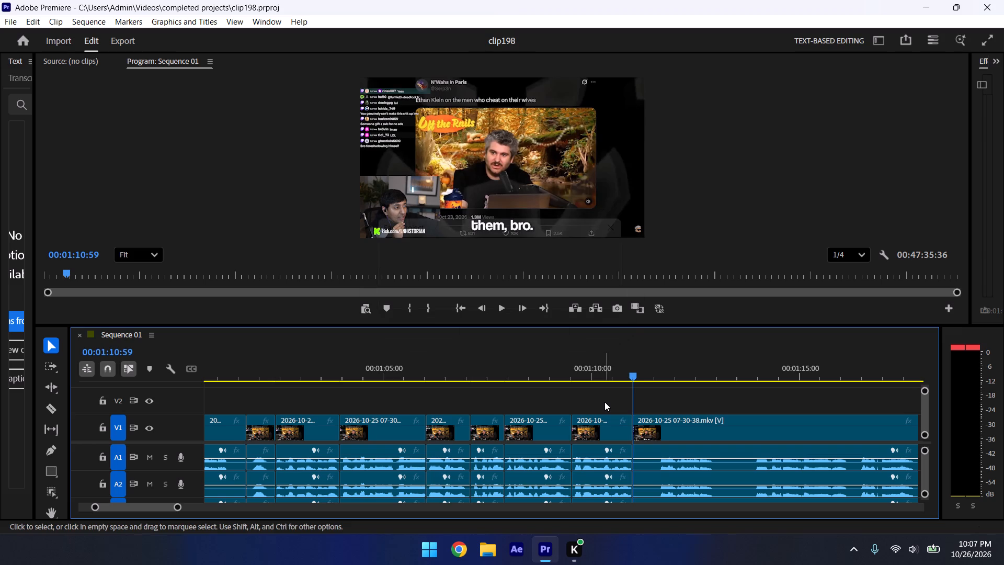
Replay the section across the join near 00:01:09:32 and past the split at 00:01:10:59 to check it.
click(520, 357)
key(space)
click(546, 386)
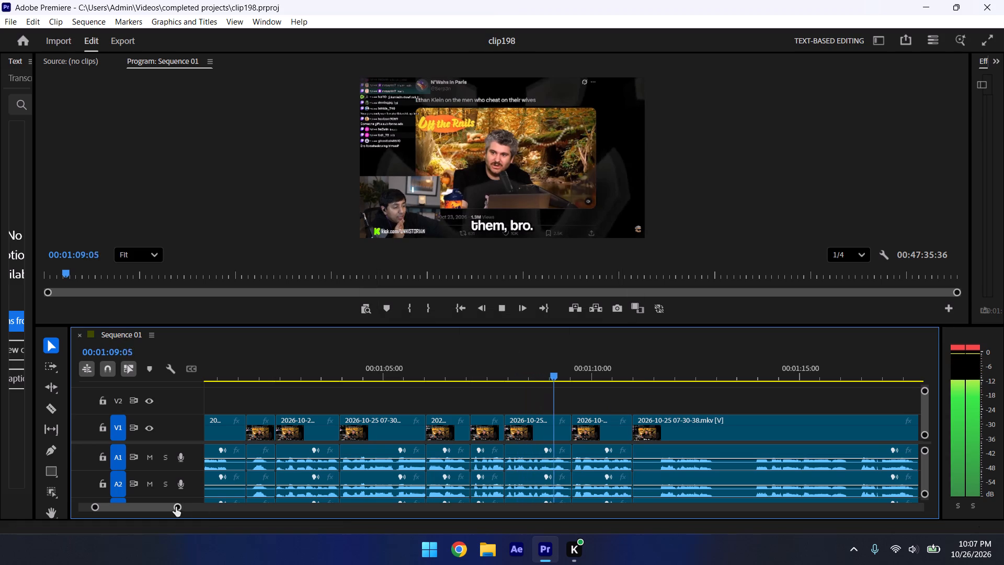
drag(179, 509, 179, 503)
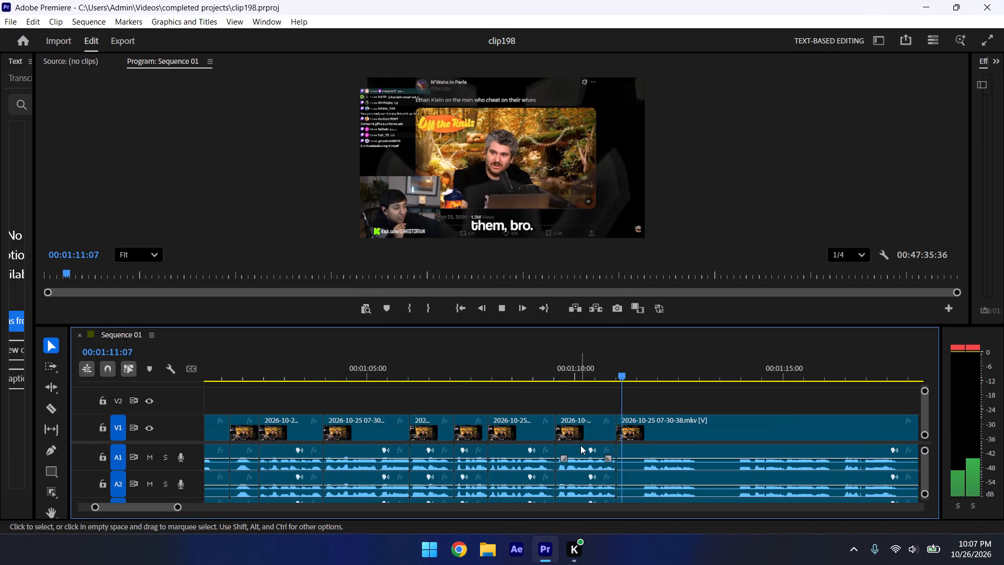
key(space)
Trim the last clip's start to about 00:01:11:11, undoing the stray transition edit at its beginning.
drag(178, 507, 155, 501)
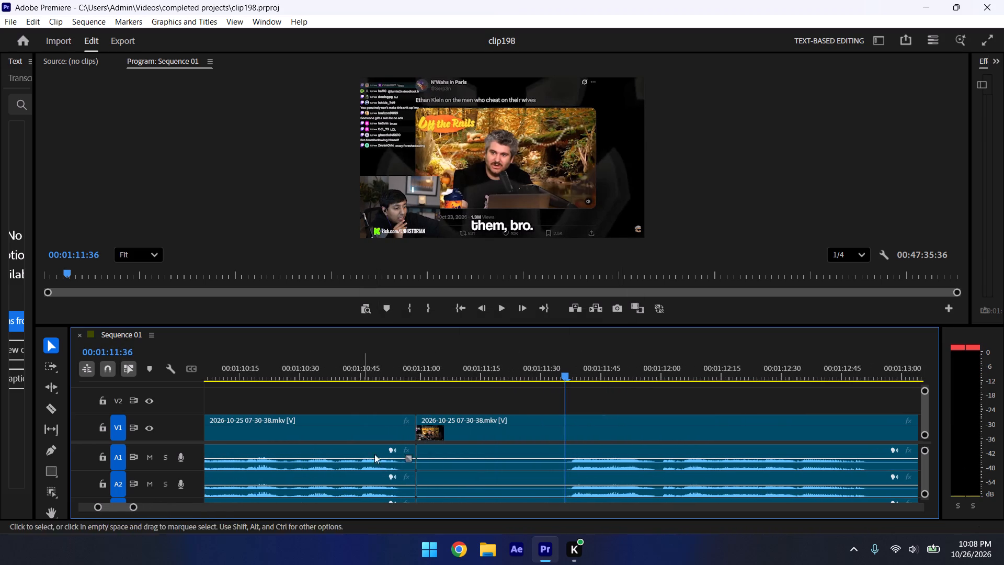
drag(420, 427, 450, 431)
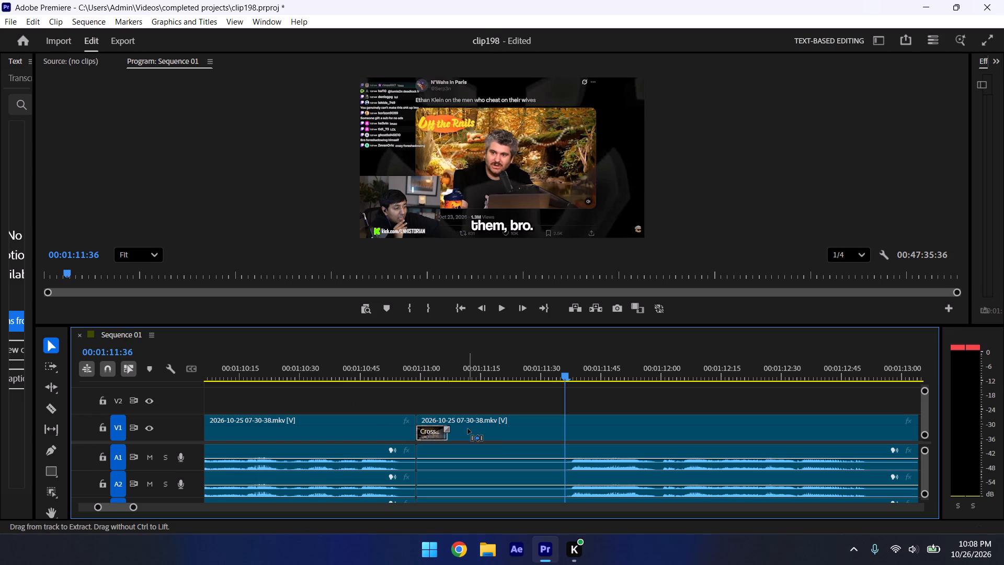
key(ctrl+z)
drag(425, 416, 473, 425)
Replay the end of the clip before the gap, trim that end back to about 00:01:10:53 and replay it.
click(338, 394)
click(296, 391)
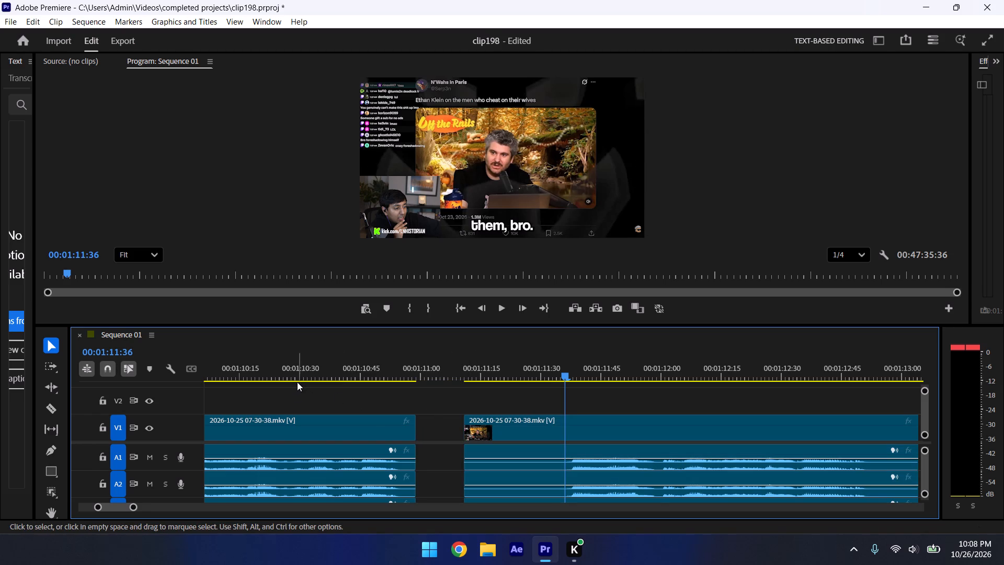
click(296, 381)
click(296, 359)
key(space)
key(space)
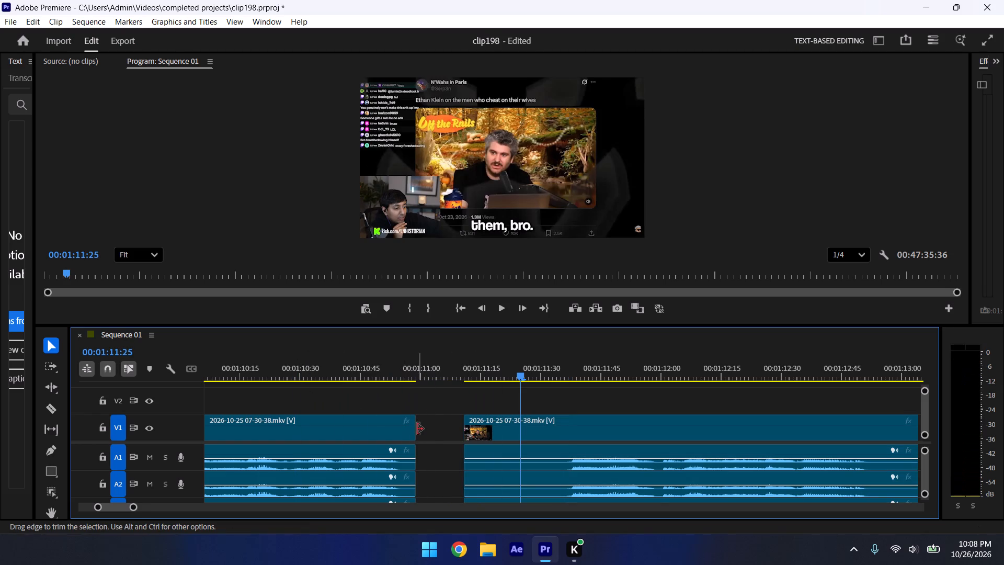
drag(417, 429, 391, 420)
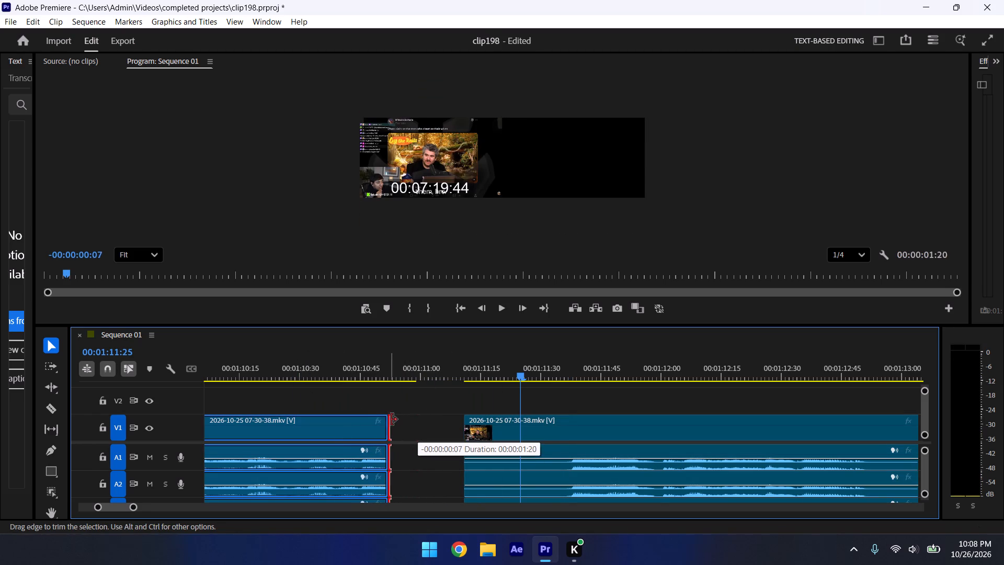
drag(391, 420, 393, 420)
click(337, 374)
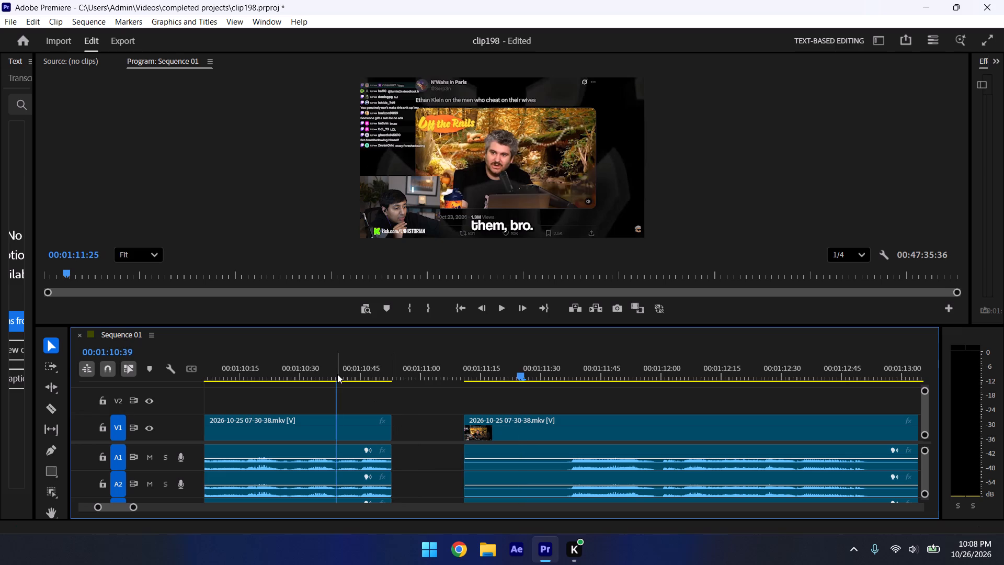
click(309, 369)
key(space)
key(space)
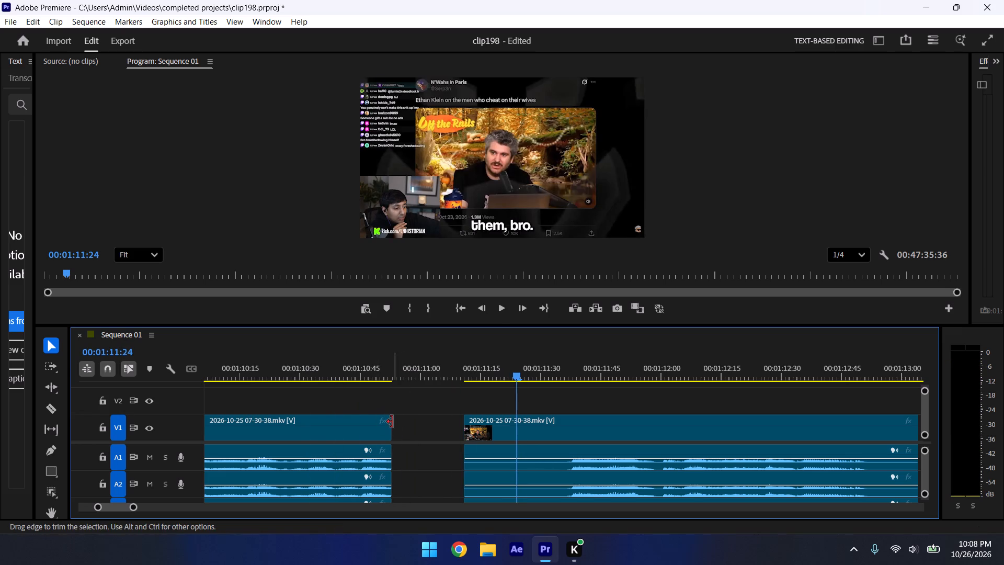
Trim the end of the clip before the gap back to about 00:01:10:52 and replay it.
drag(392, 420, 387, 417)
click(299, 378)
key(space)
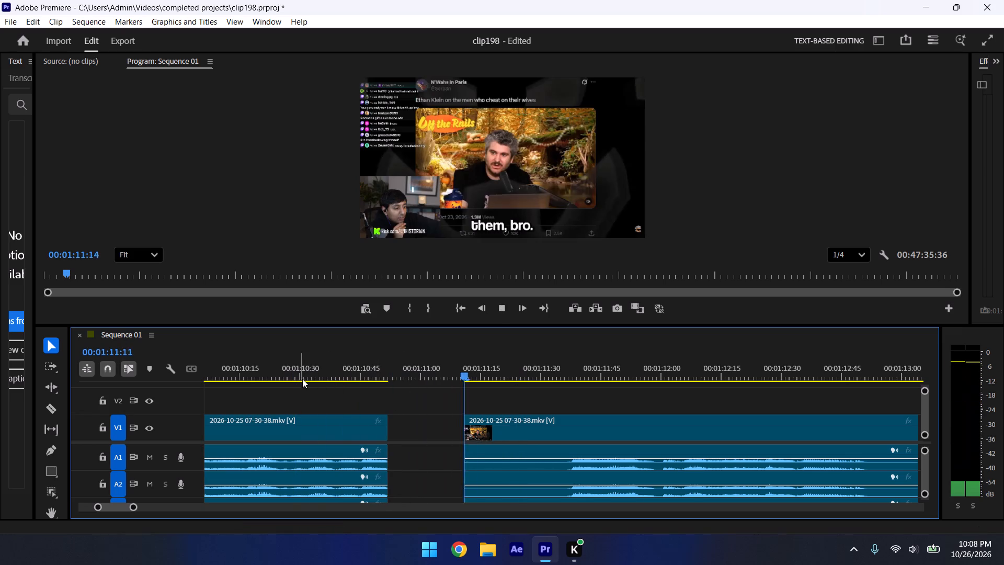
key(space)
Trim the last clip's start to about 00:01:11:36 and the preceding clip's end to about 00:01:10:57, saving the project.
drag(464, 421, 567, 533)
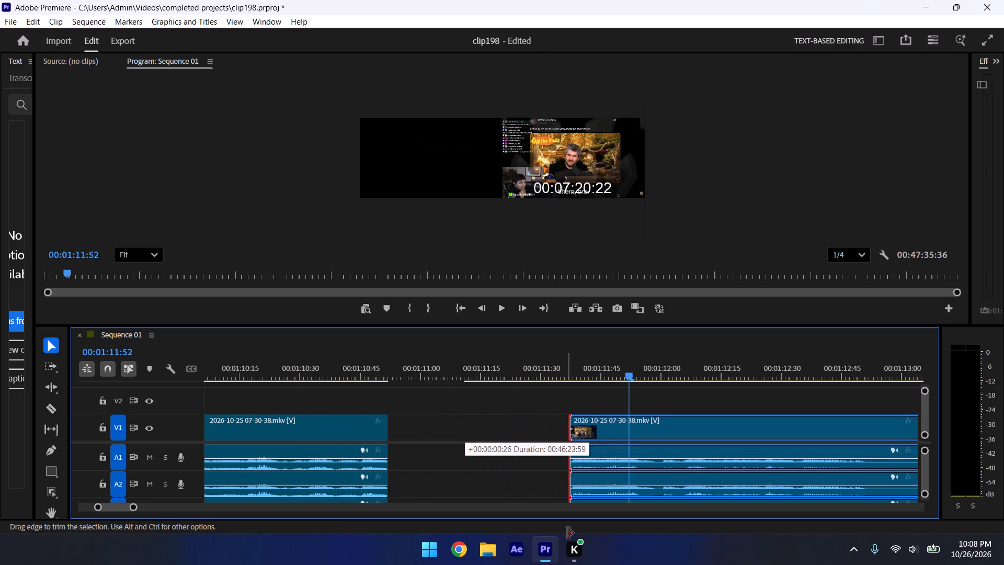
drag(567, 533, 566, 533)
drag(392, 431, 423, 448)
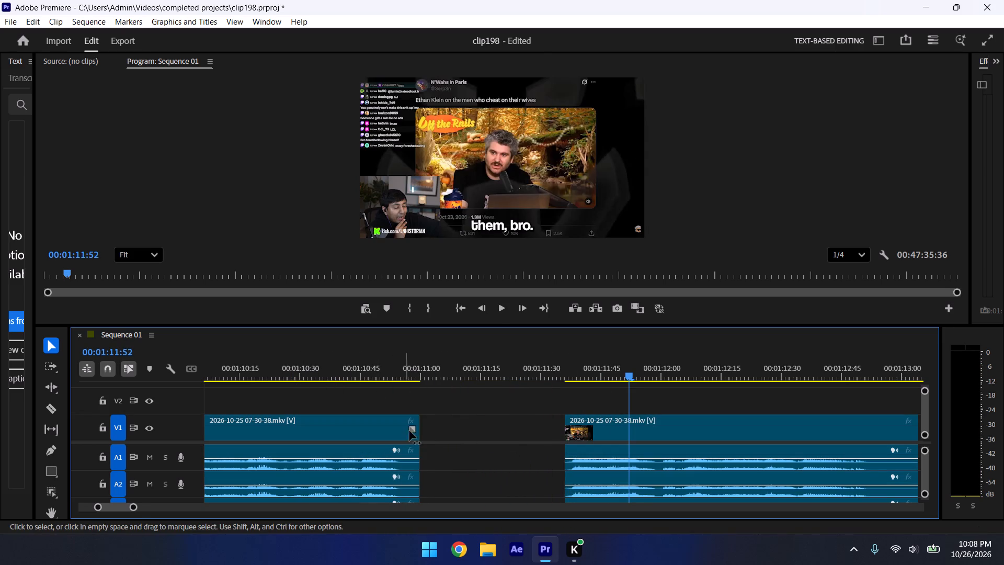
drag(418, 430, 406, 414)
key(ctrl+s)
Move the last clip back to close the gap and replay the join near 00:01:10:57.
ctrl+drag(586, 437, 433, 445)
click(352, 383)
key(space)
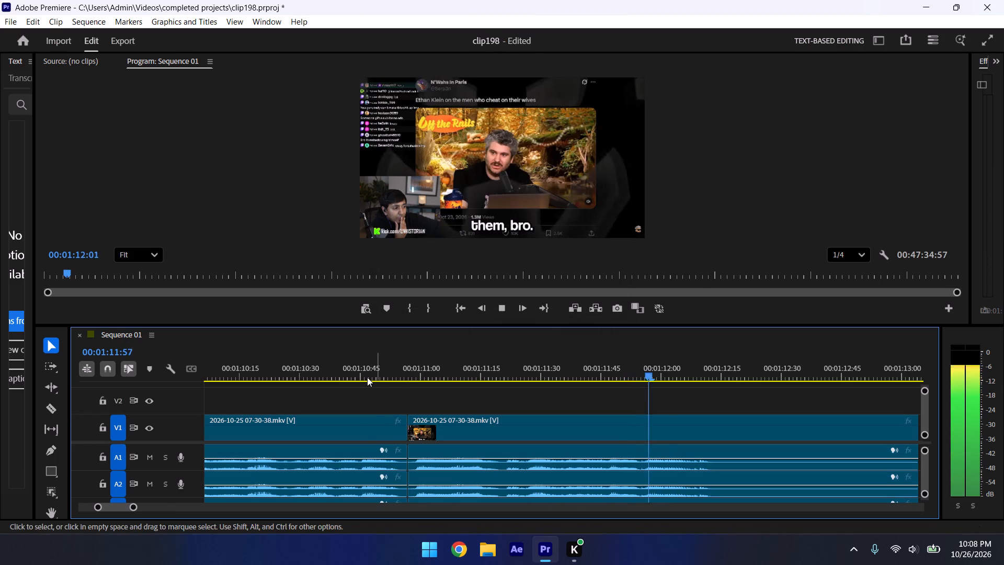
click(366, 376)
key(space)
click(375, 386)
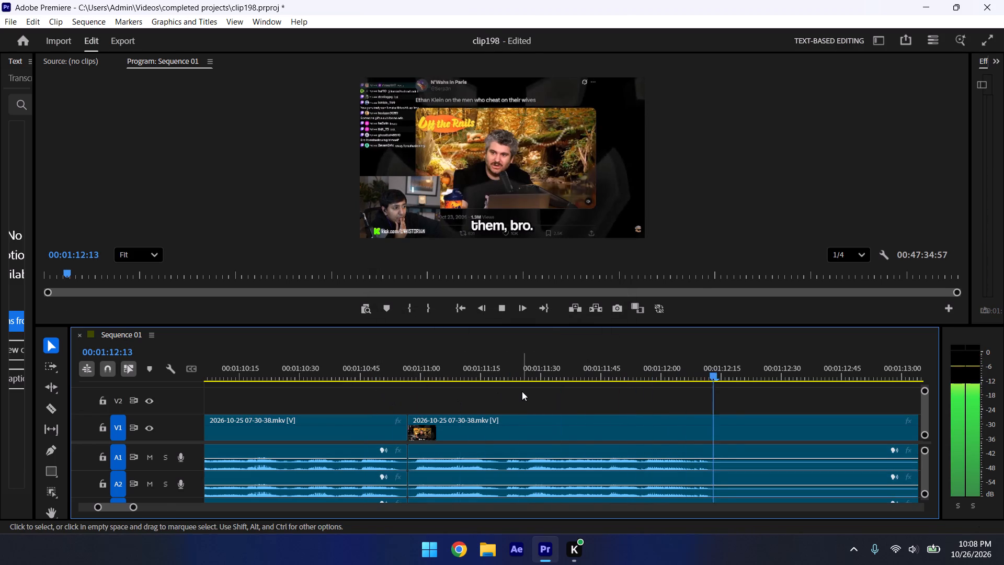
Split the last clip at about 00:01:12:18 and save the project.
key(space)
key(ctrl+k)
key(ctrl+s)
Play past the split, trim the last clip's start to about 00:01:13:10 and move it back against the preceding clip.
key(space)
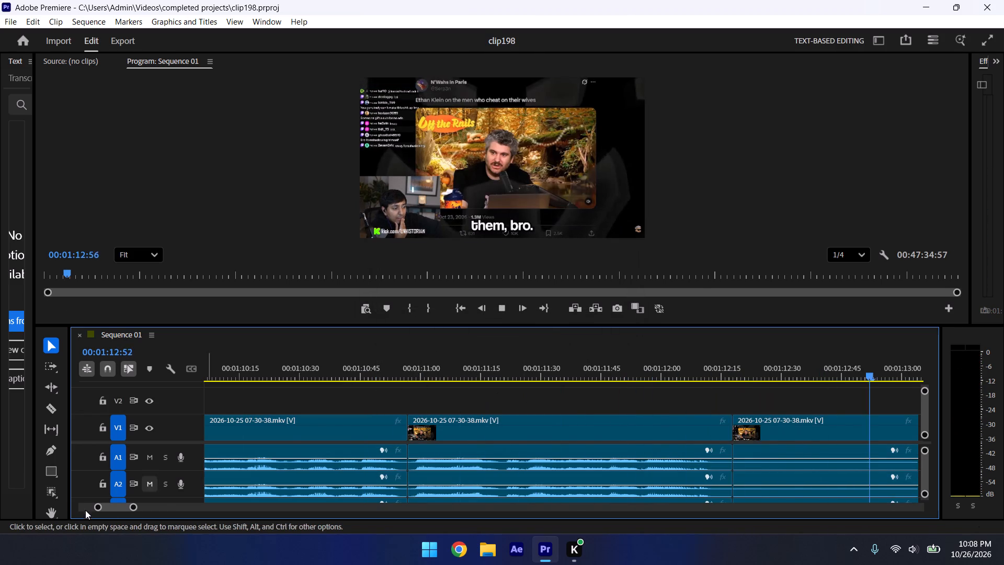
drag(133, 510, 169, 520)
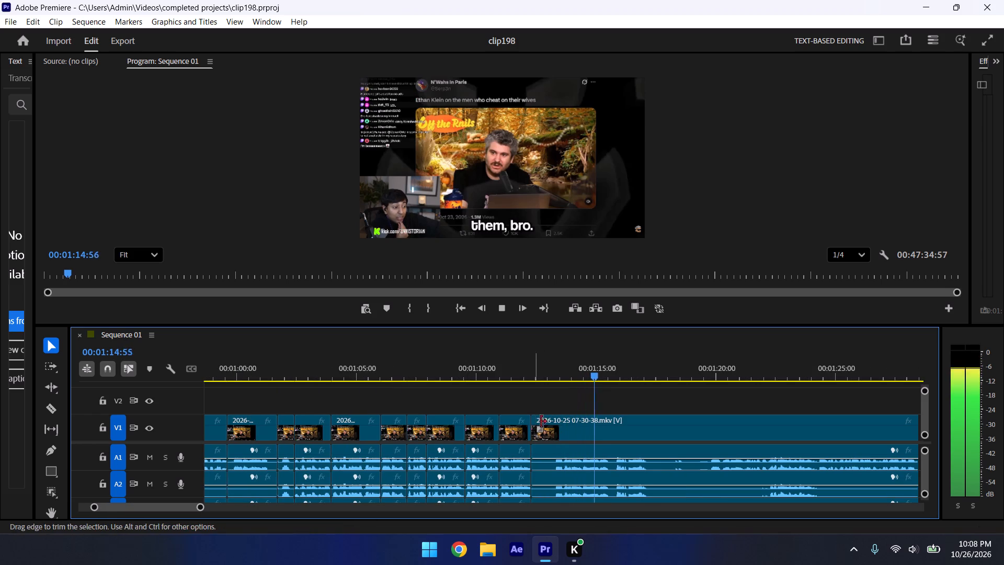
drag(538, 420, 559, 423)
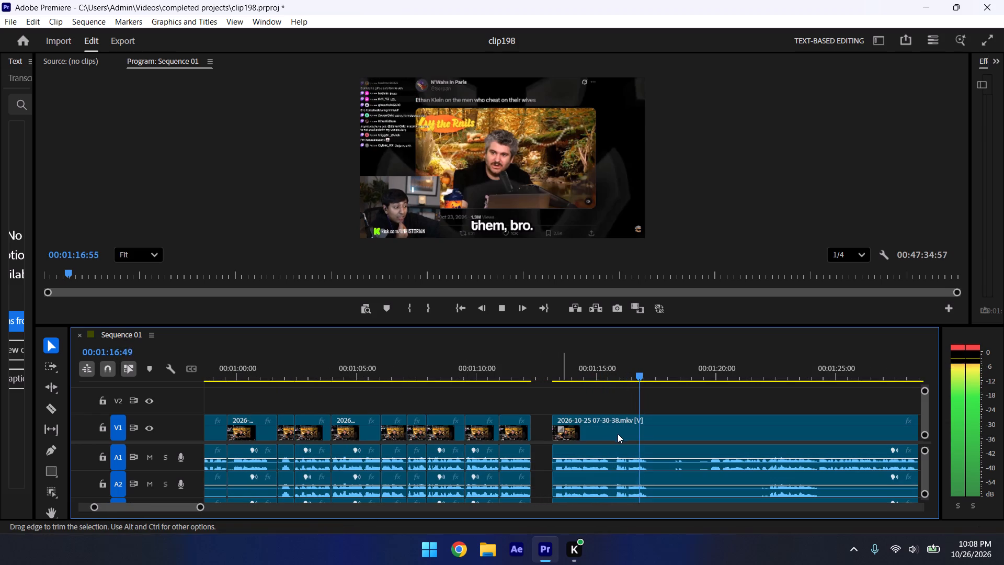
key(space)
drag(590, 426, 573, 427)
Replay from about 00:01:15:14, split the last clip at 00:01:16:17 and save the project.
click(603, 377)
key(space)
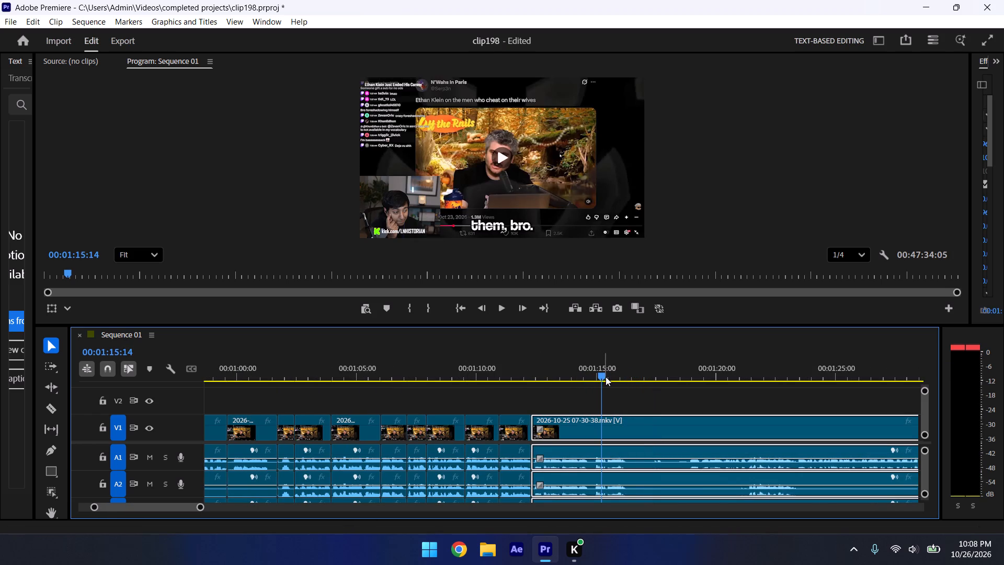
key(space)
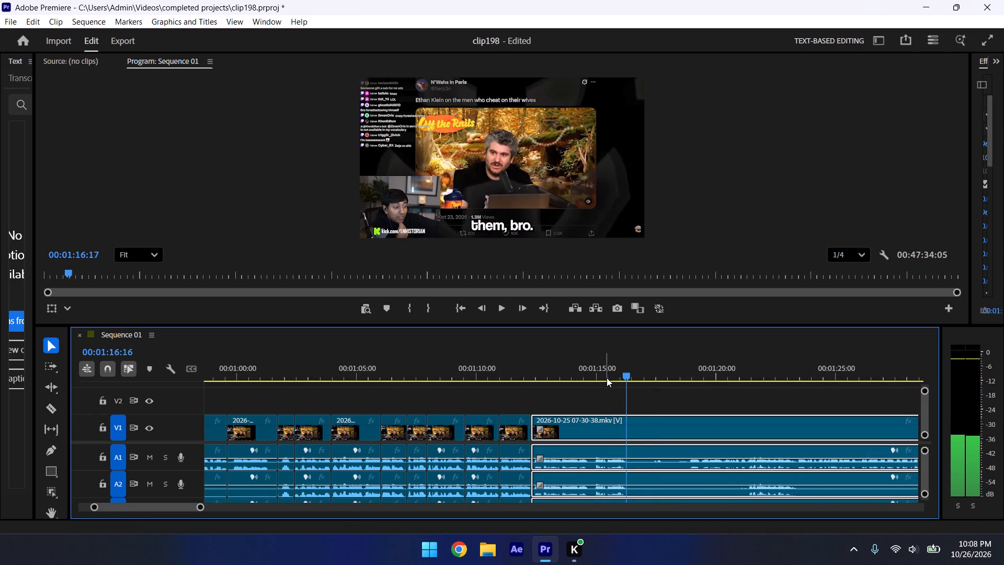
key(ctrl+k)
key(ctrl+s)
Play past the new split and trim the last clip's start to about 00:01:18:44.
key(space)
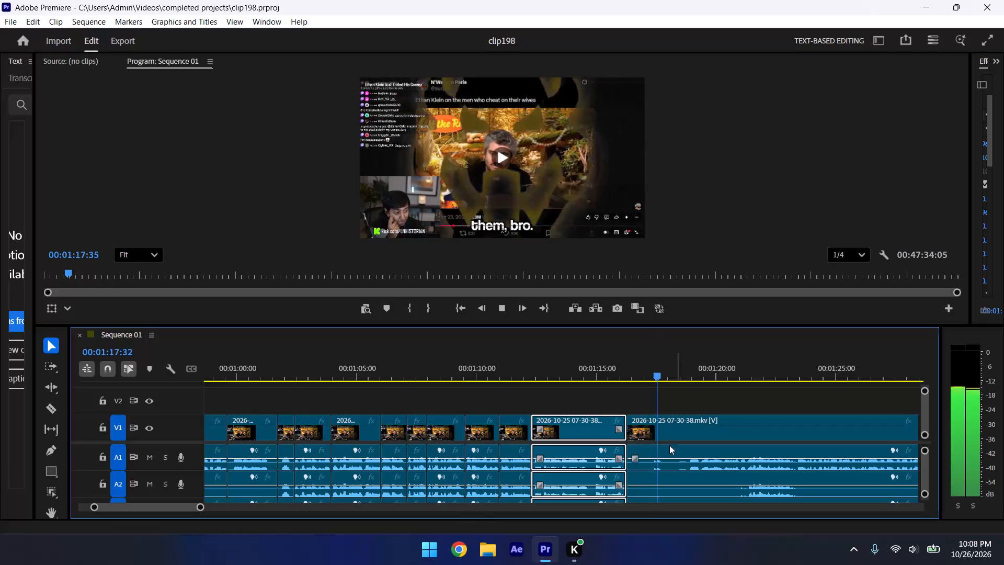
drag(632, 417, 690, 456)
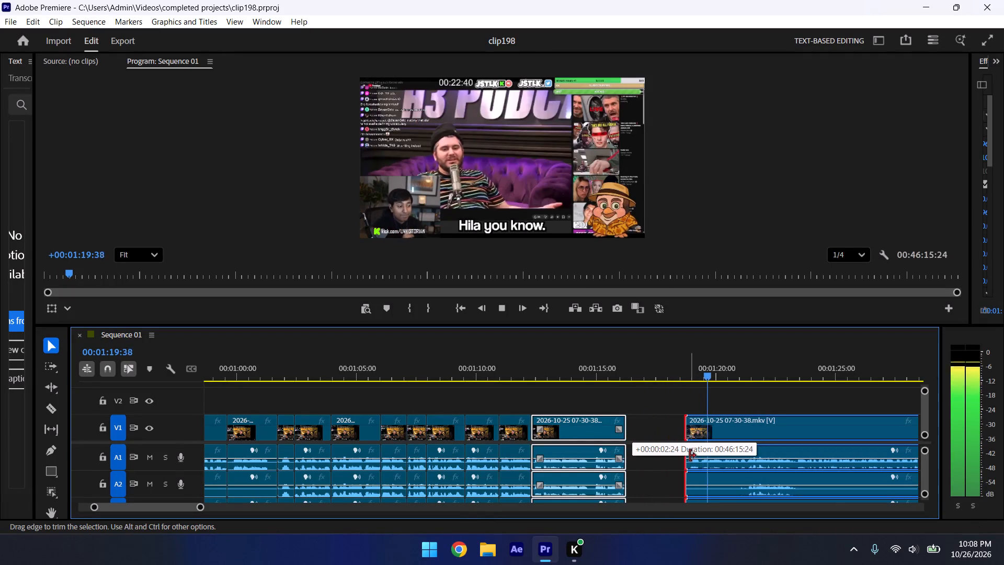
drag(690, 456, 691, 458)
Replay the opening of the last clip and trim its start further to about 00:01:19:14.
drag(198, 510, 209, 513)
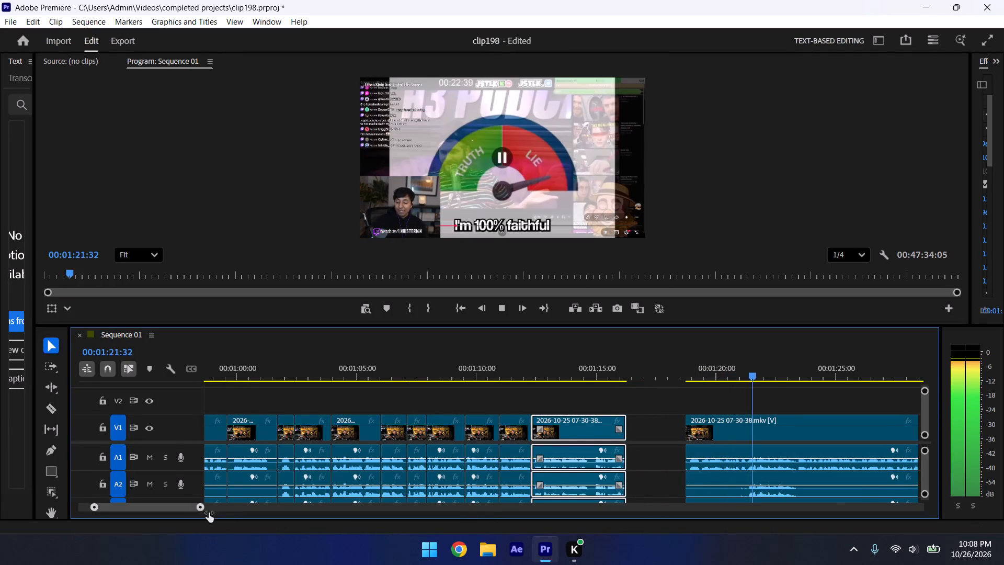
drag(209, 513, 237, 537)
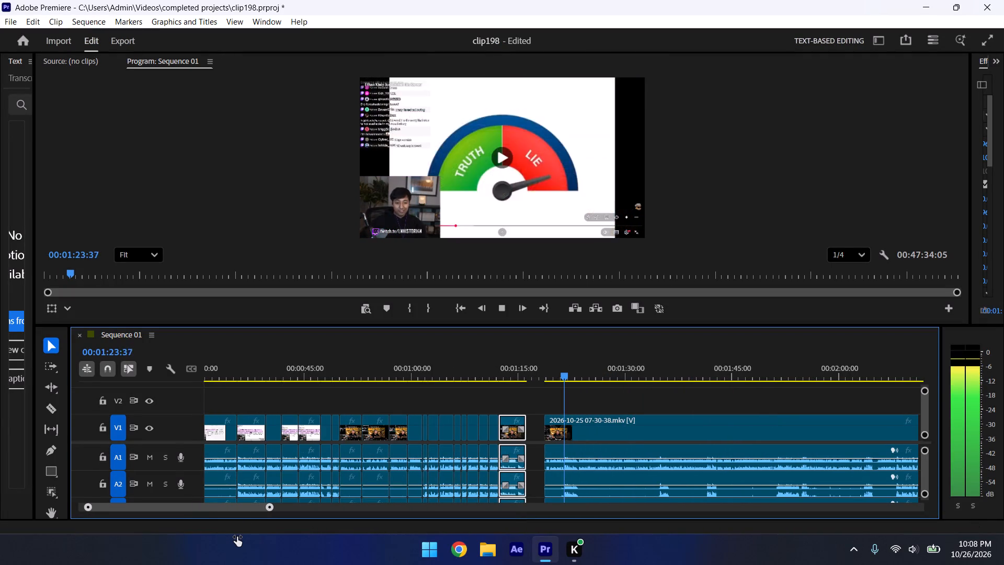
drag(237, 537, 189, 532)
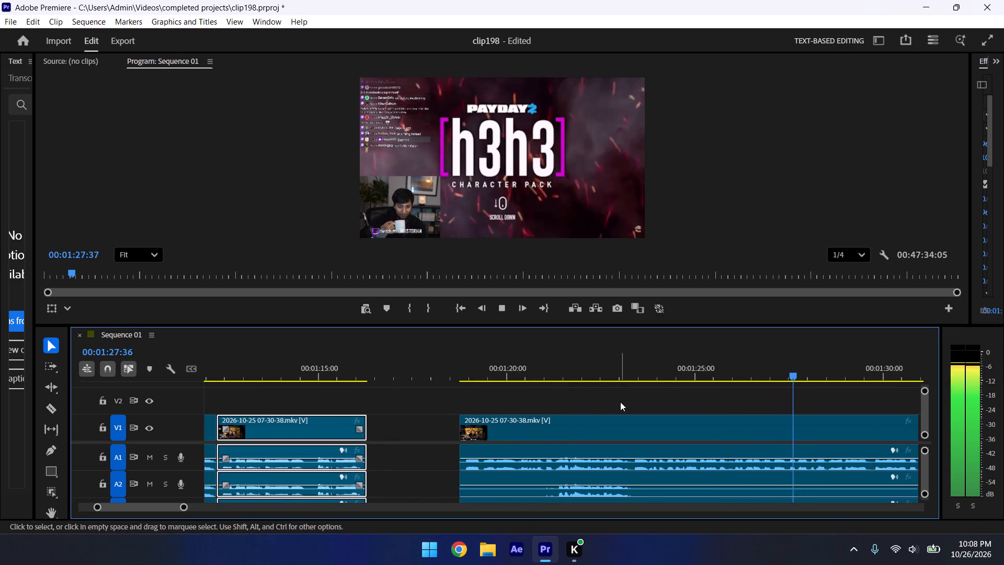
drag(186, 511, 197, 518)
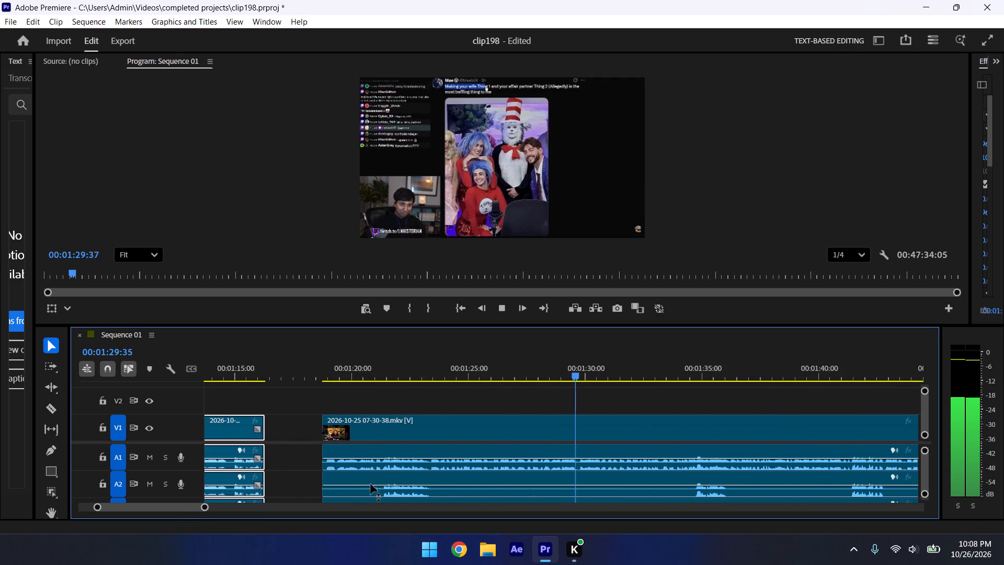
click(386, 361)
key(space)
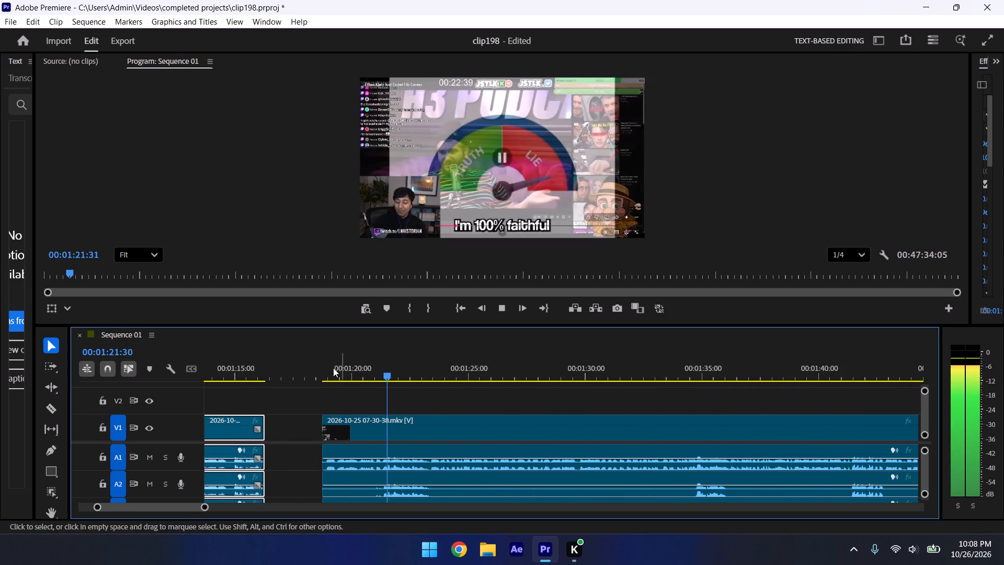
click(325, 359)
key(space)
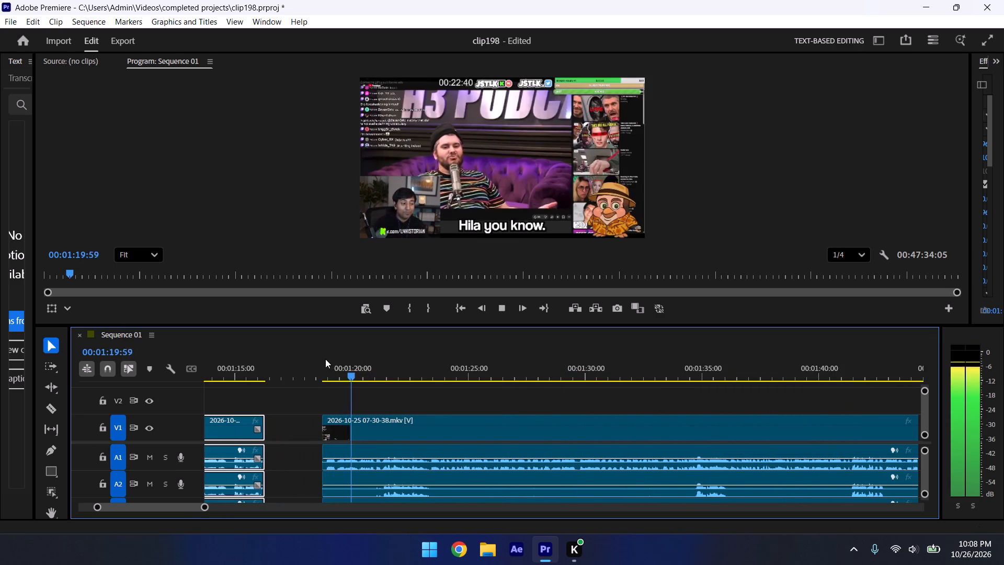
key(space)
drag(323, 417, 335, 423)
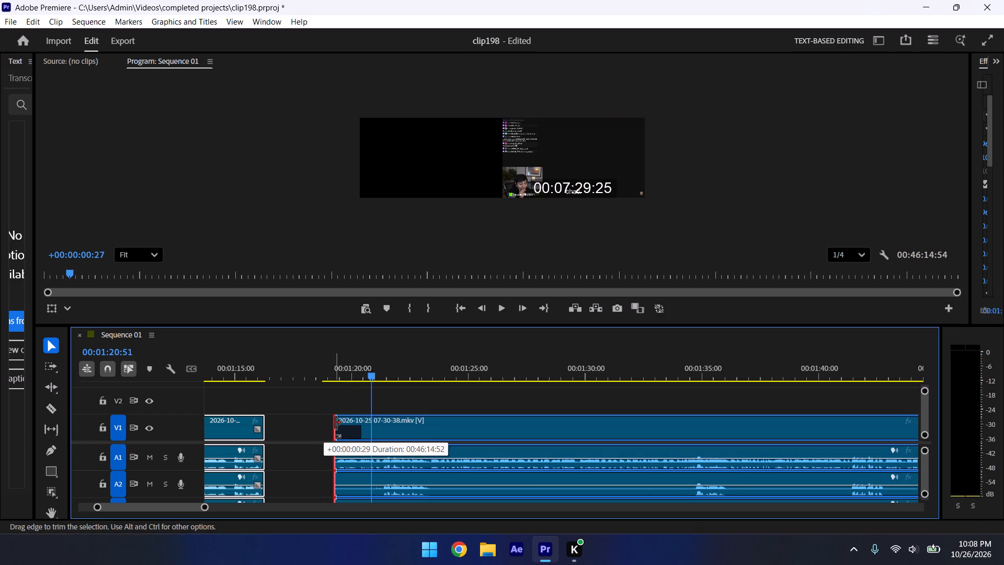
drag(335, 423, 335, 423)
Replay the last clip's opening, refine its start to 00:01:19:18 and save the project.
click(325, 343)
click(327, 360)
key(space)
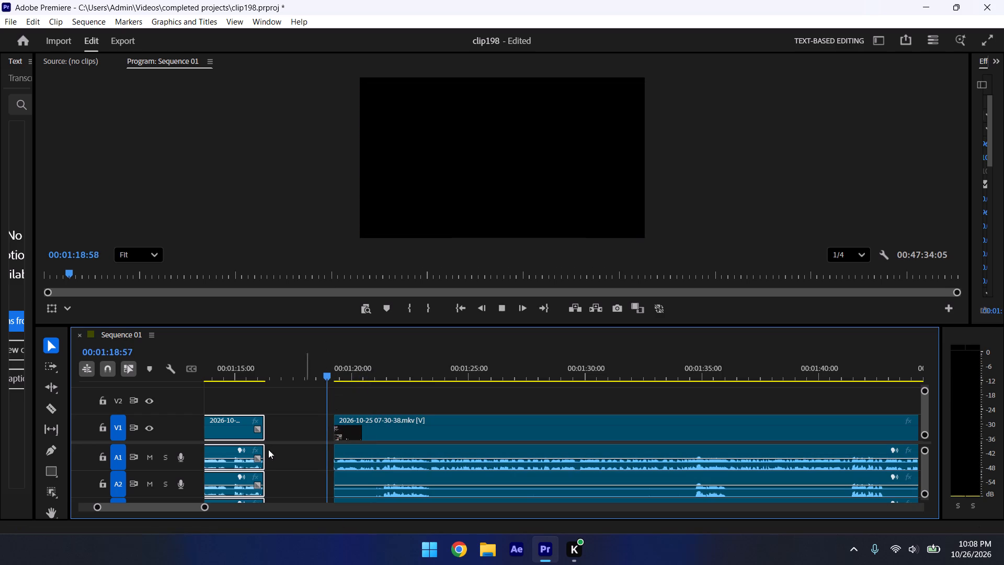
drag(206, 508, 187, 504)
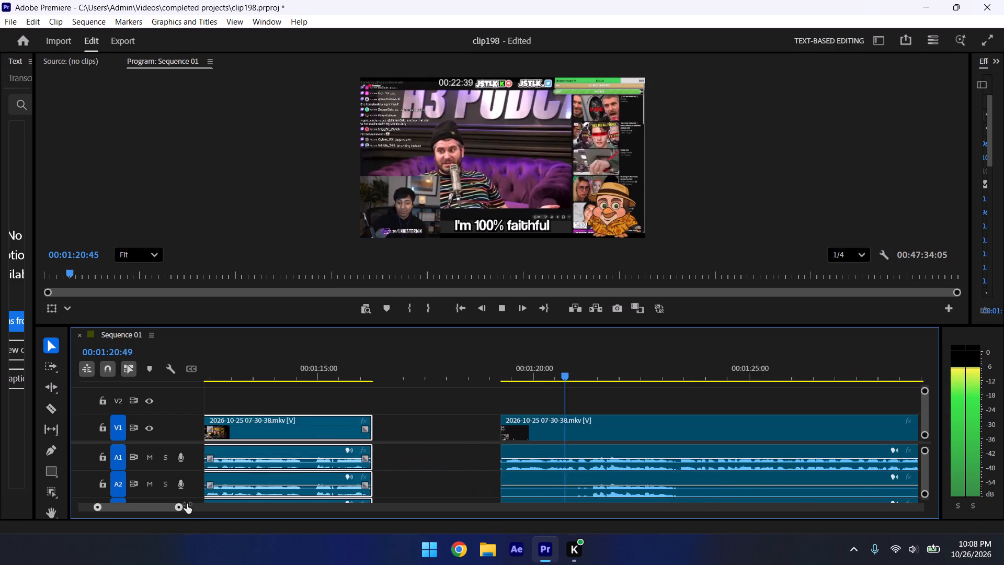
drag(187, 504, 173, 495)
key(space)
click(313, 359)
click(333, 348)
click(325, 376)
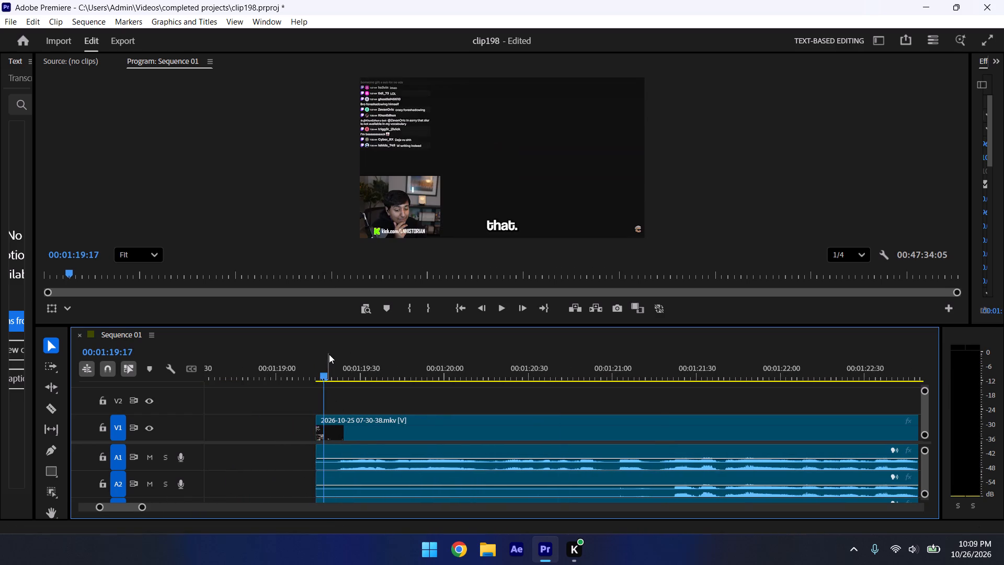
key(space)
key(space)
drag(315, 423, 322, 424)
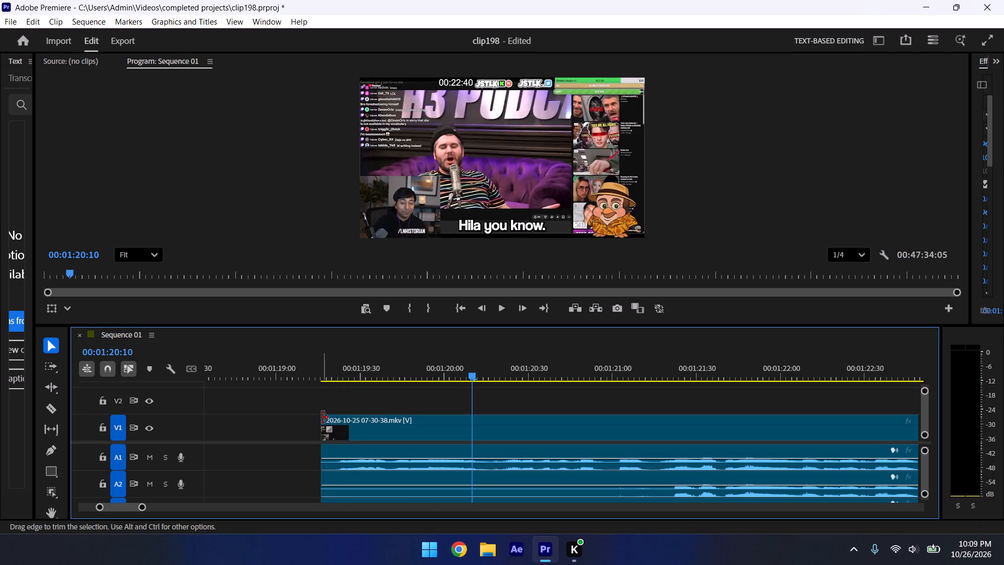
click(328, 360)
click(317, 431)
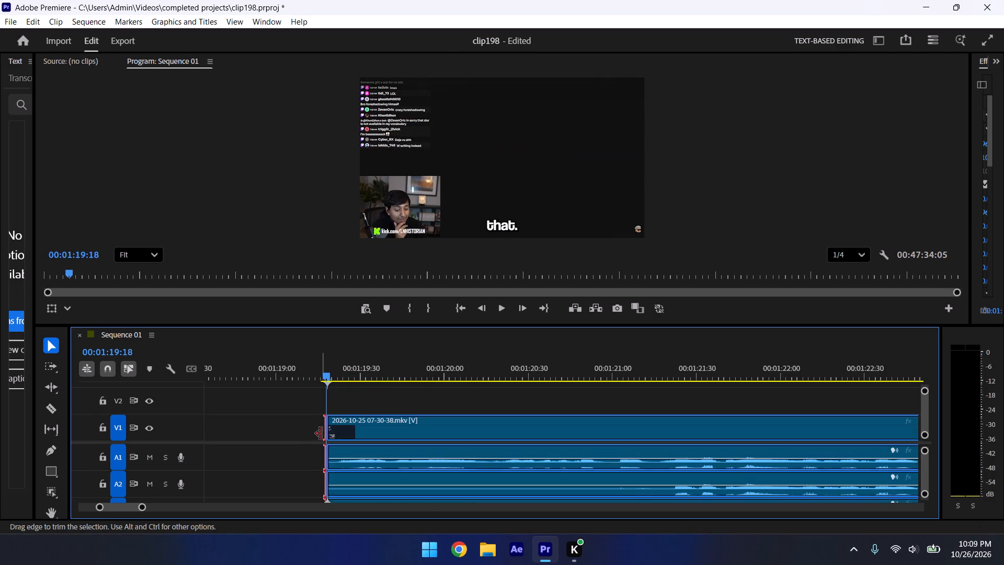
key(ctrl+s)
Play the last clip on to about 00:01:23:56 to examine where the speech can be cut.
key(space)
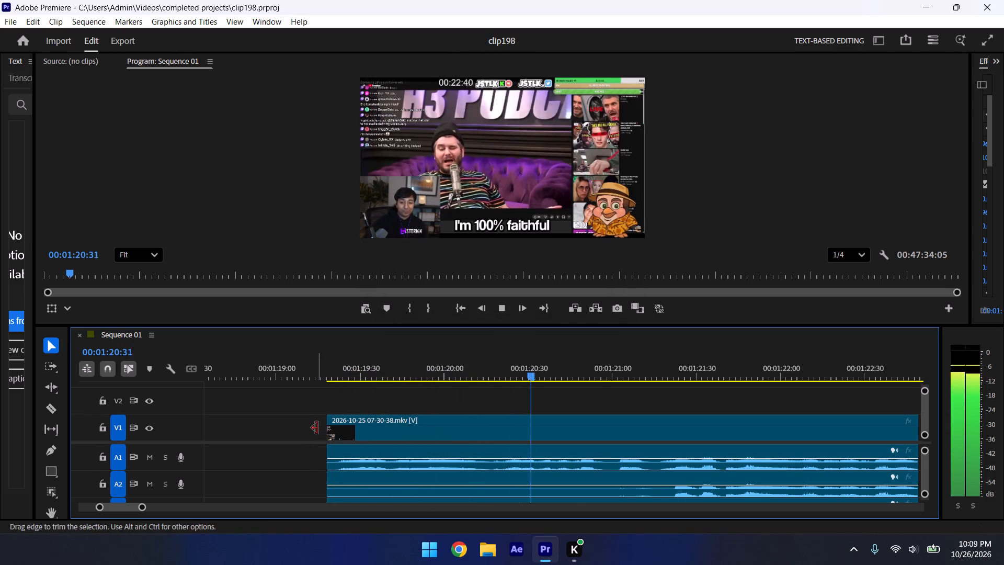
drag(140, 507, 165, 525)
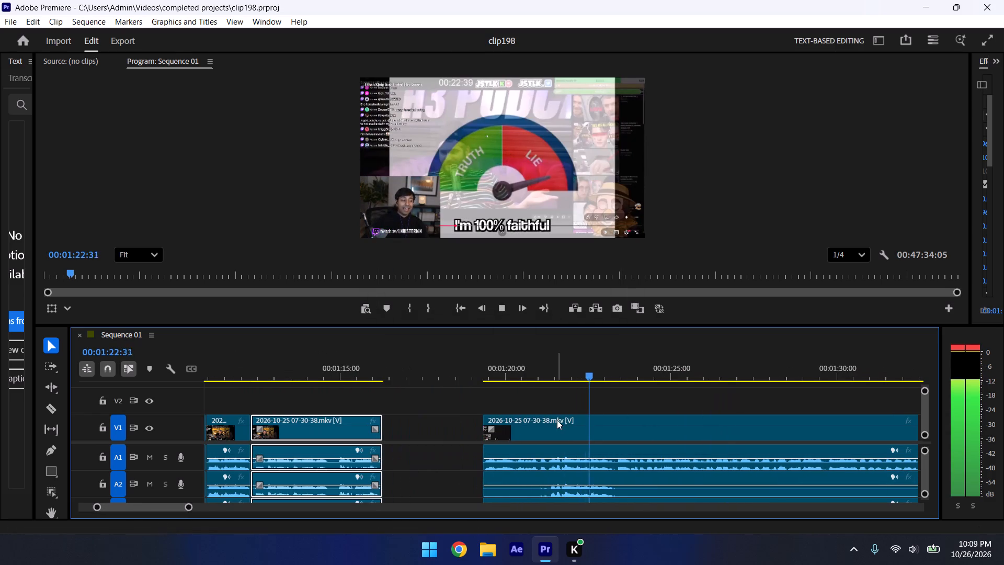
key(space)
key(space)
key(space)
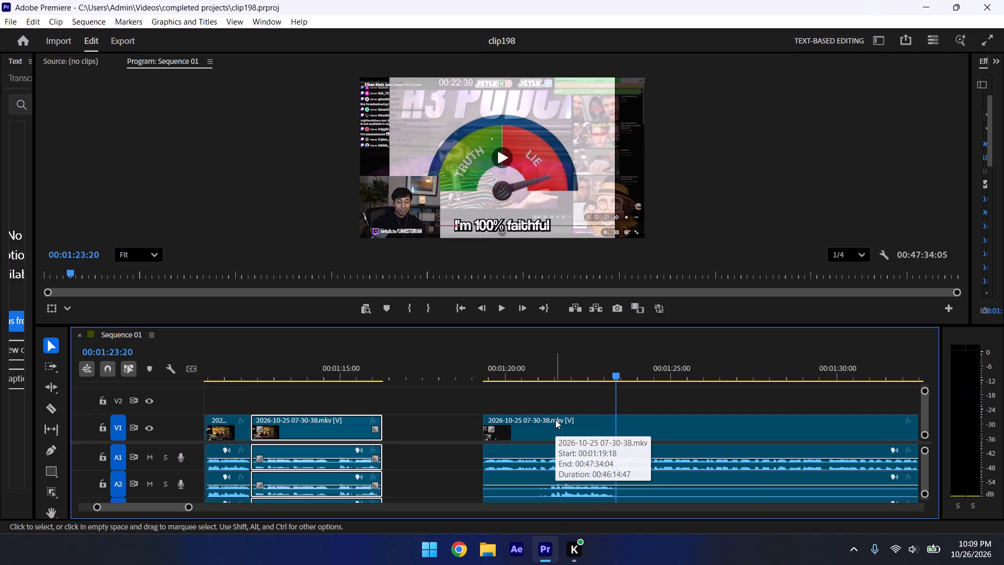
drag(191, 504, 159, 500)
key(space)
key(space)
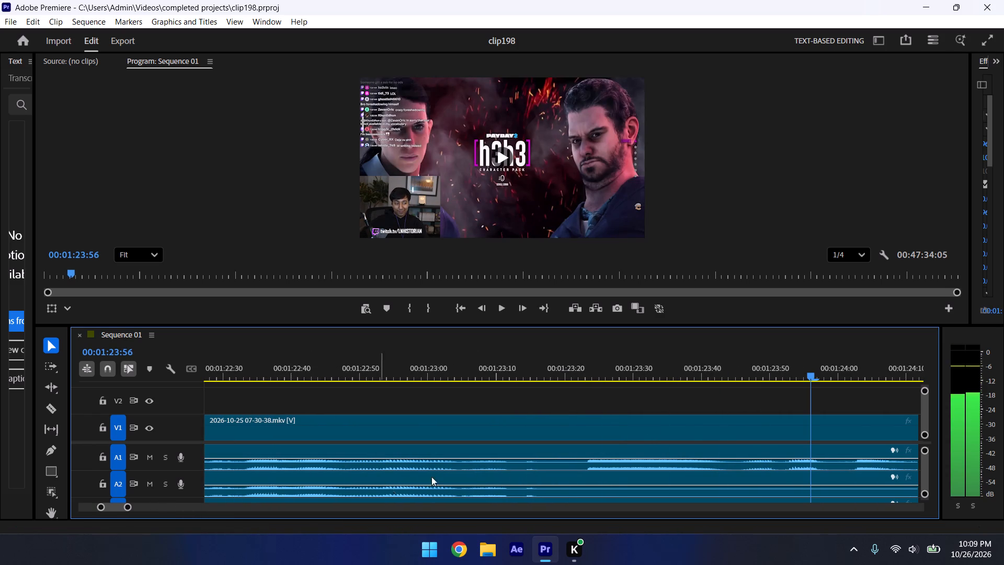
Split the last clip at 00:01:23:49.
click(759, 366)
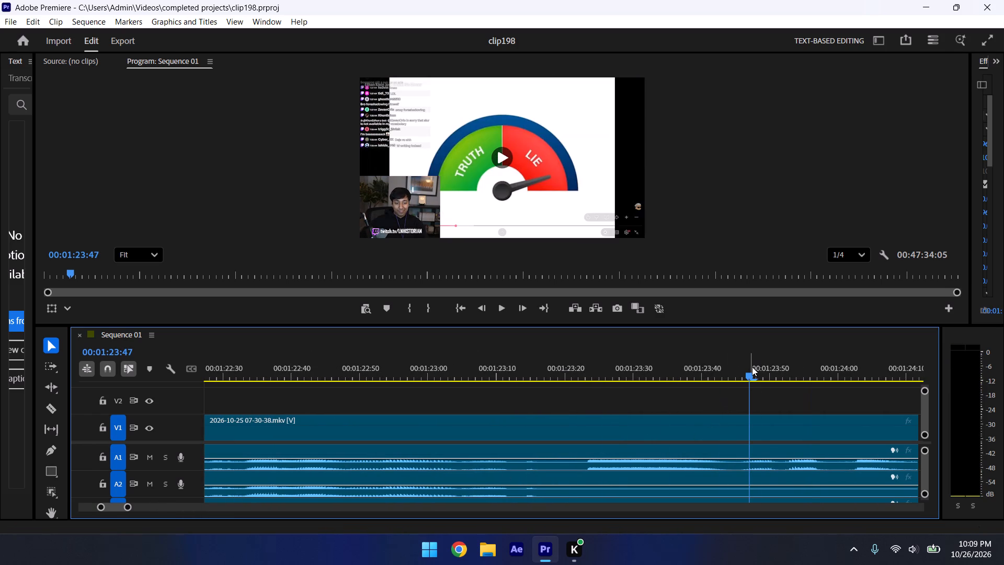
key(Right)
key(Right)
key(Right)
key(Right)
key(Left)
key(Left)
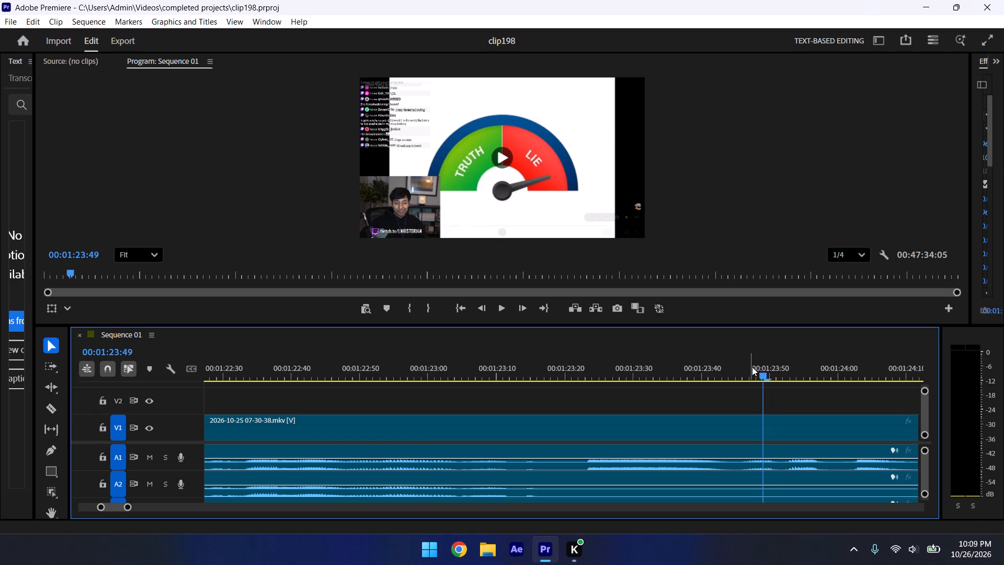
key(ctrl+l)
key(ctrl+s)
click(770, 422)
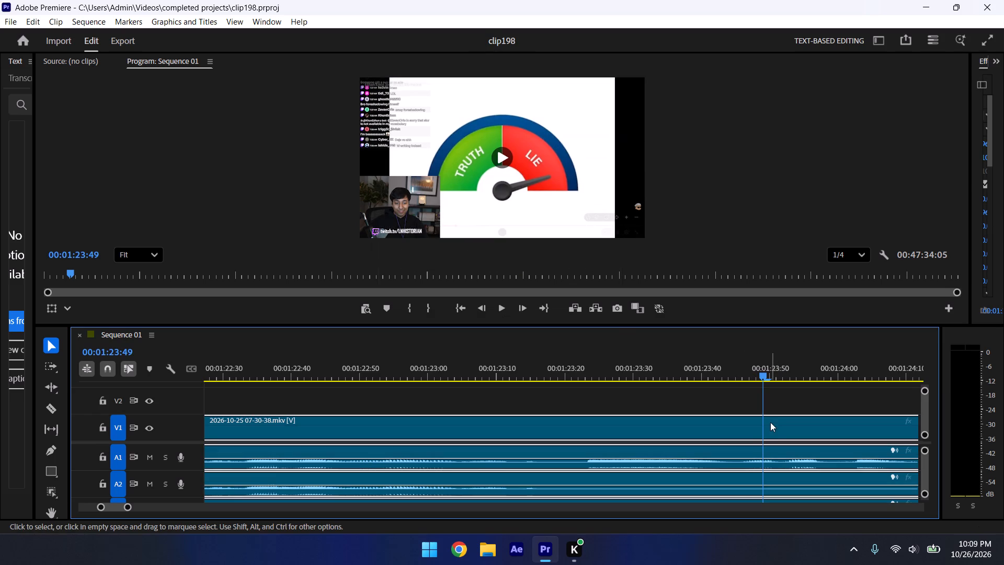
key(ctrl+k)
Delete the rest of the recording after the split at 00:01:23:49.
click(813, 427)
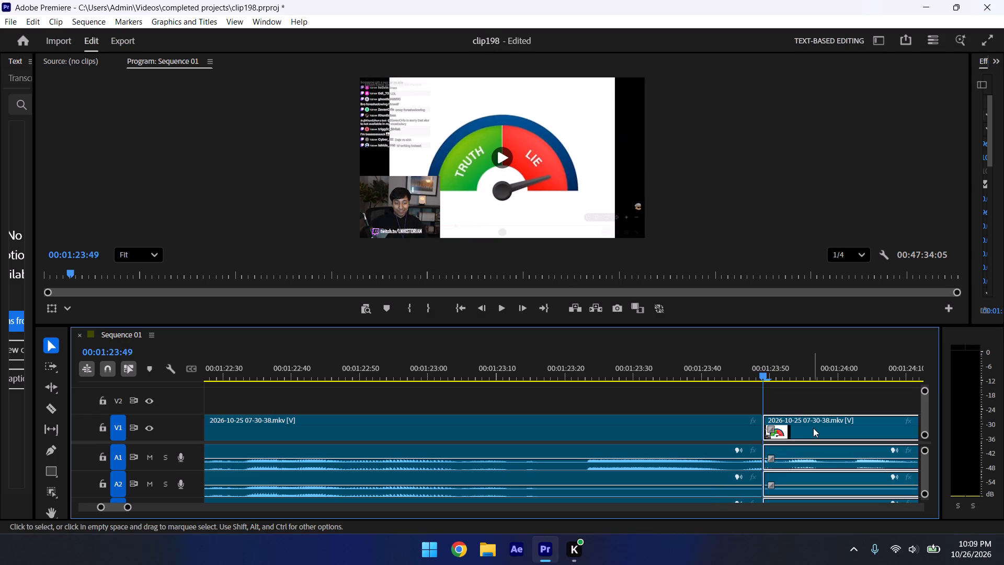
key(Delete)
Replay the end of the last clip to check the cut at 00:01:23:49.
click(642, 381)
click(620, 355)
key(space)
key(space)
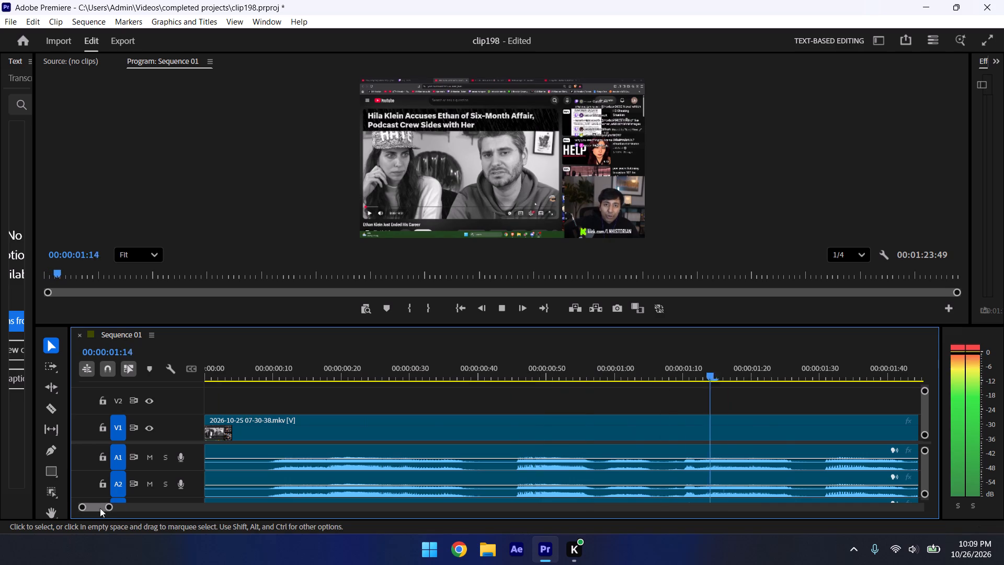
Close the gap before the last clip by moving it back to 00:01:16:17 against the preceding clip.
drag(109, 510, 333, 532)
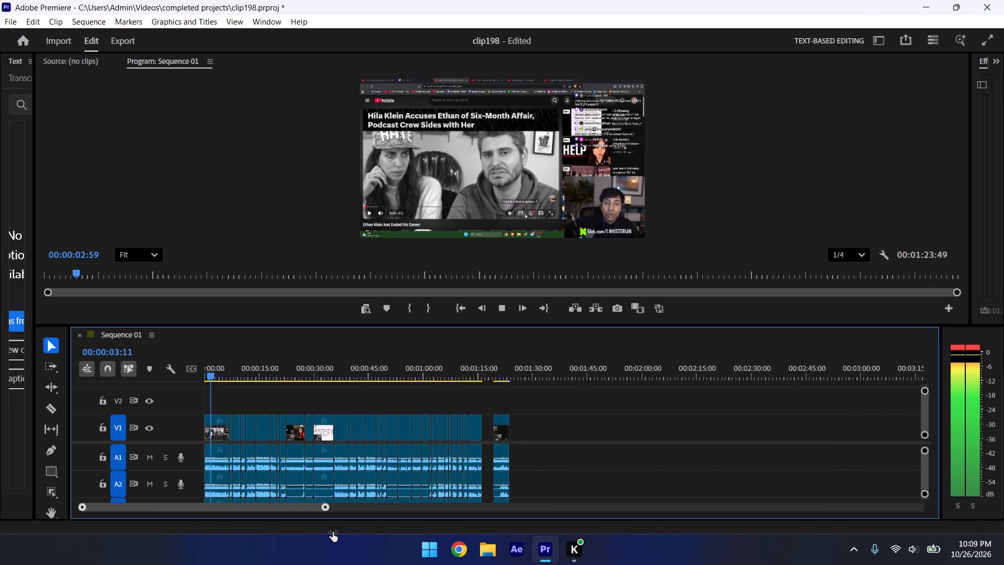
drag(333, 532, 332, 532)
key(space)
drag(539, 426, 531, 425)
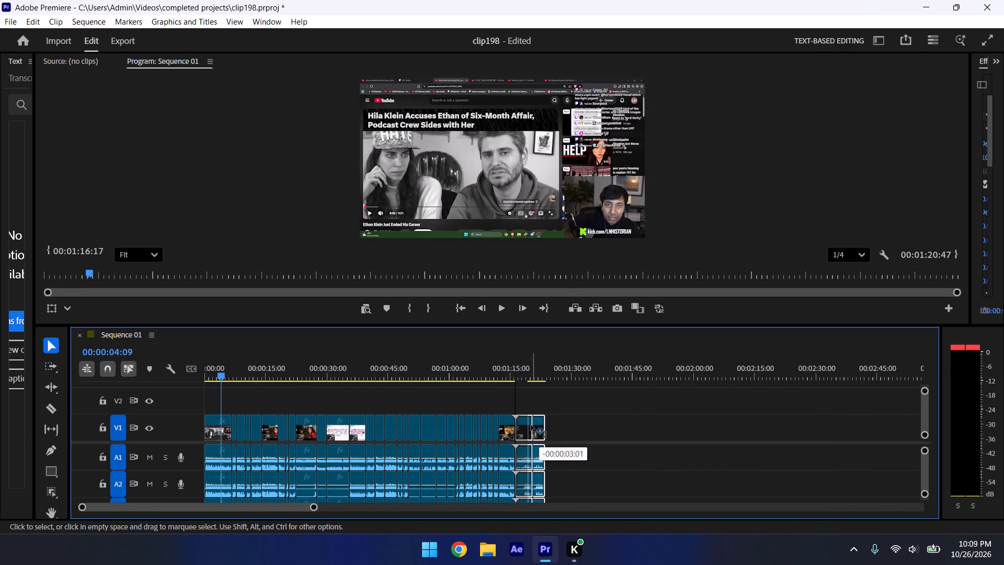
Play the end of the moved last clip from about 00:01:18:54 to check how the recording finishes.
click(528, 365)
drag(316, 506, 266, 497)
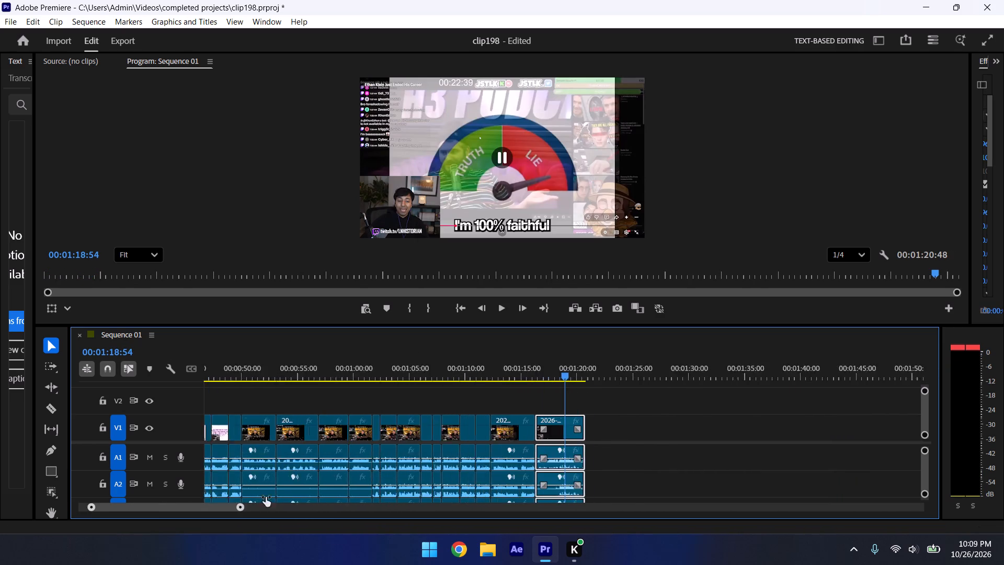
drag(266, 497, 234, 482)
key(space)
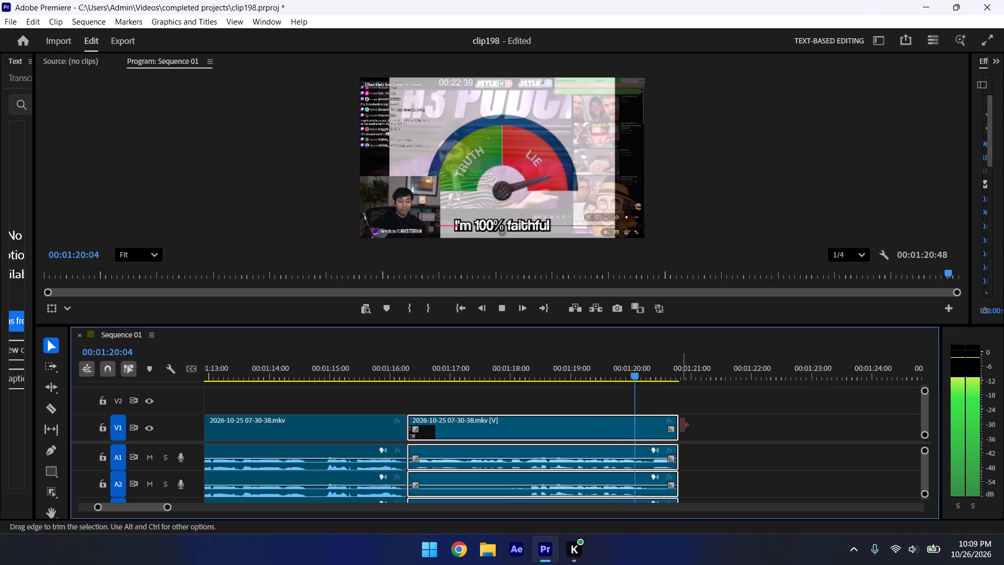
key(space)
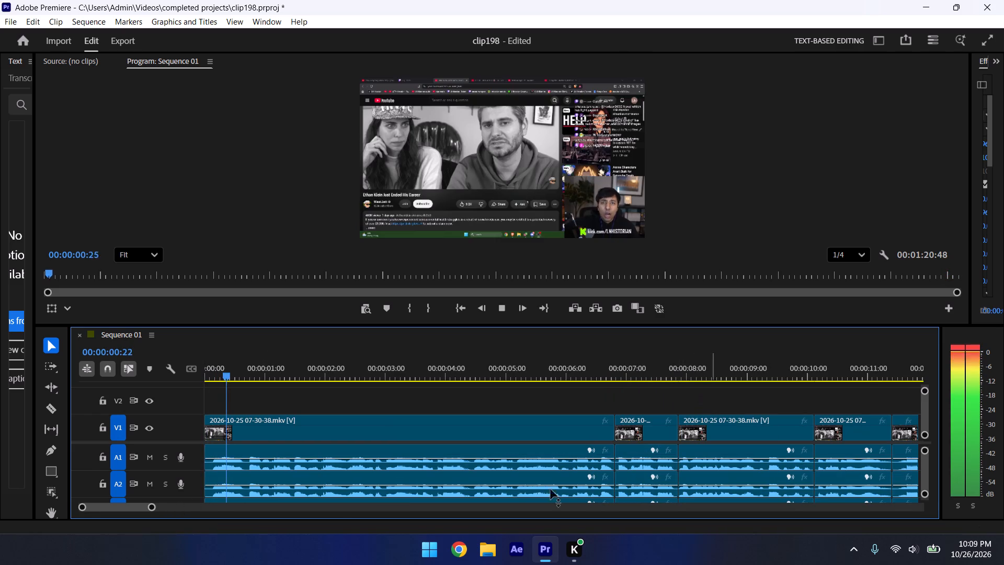
drag(150, 509, 452, 553)
click(327, 361)
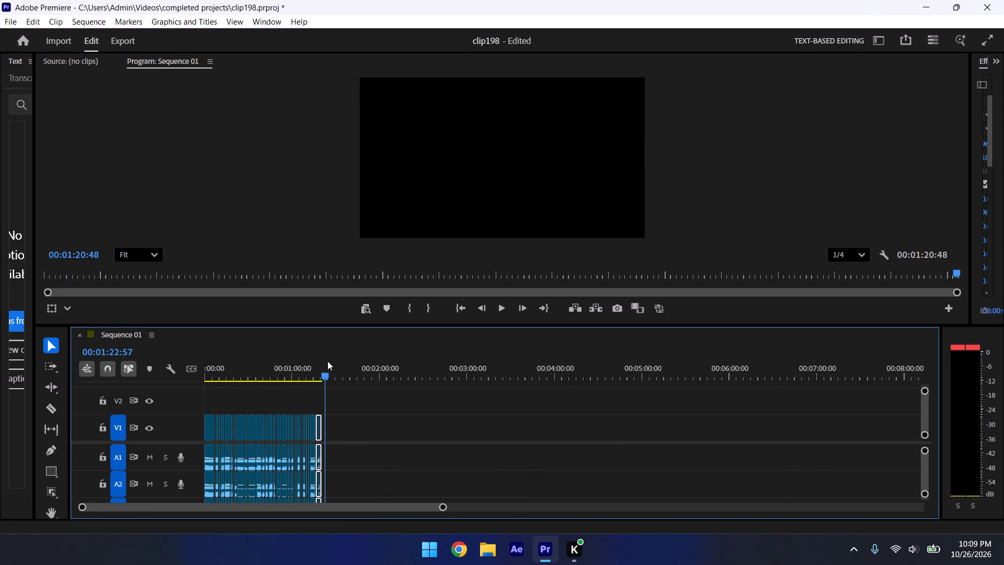
drag(443, 511, 298, 515)
click(412, 367)
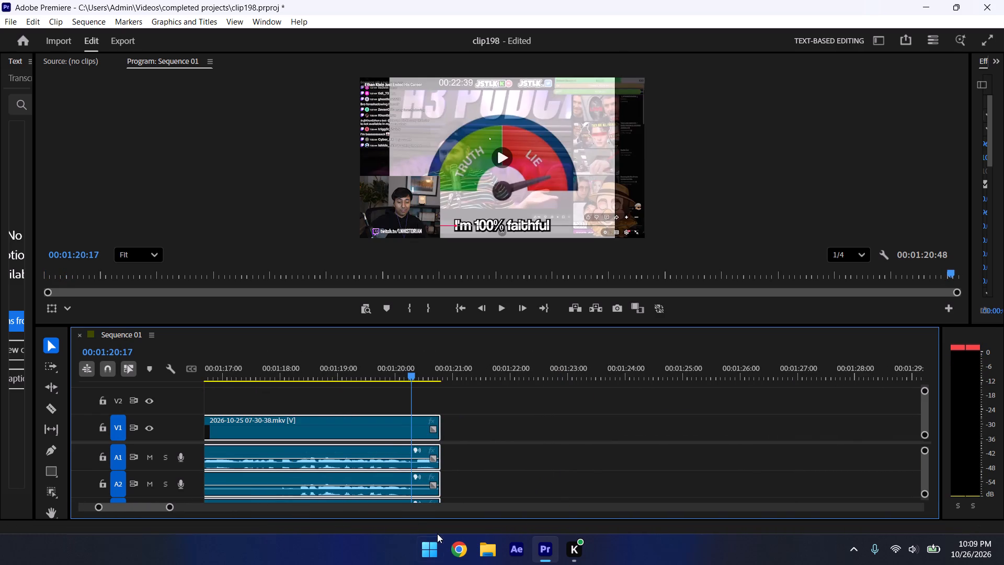
Save the clip198 project.
key(ctrl+s)
Trim the end of the last clip back to 00:01:20:45, just after the closing speech.
drag(169, 509, 143, 500)
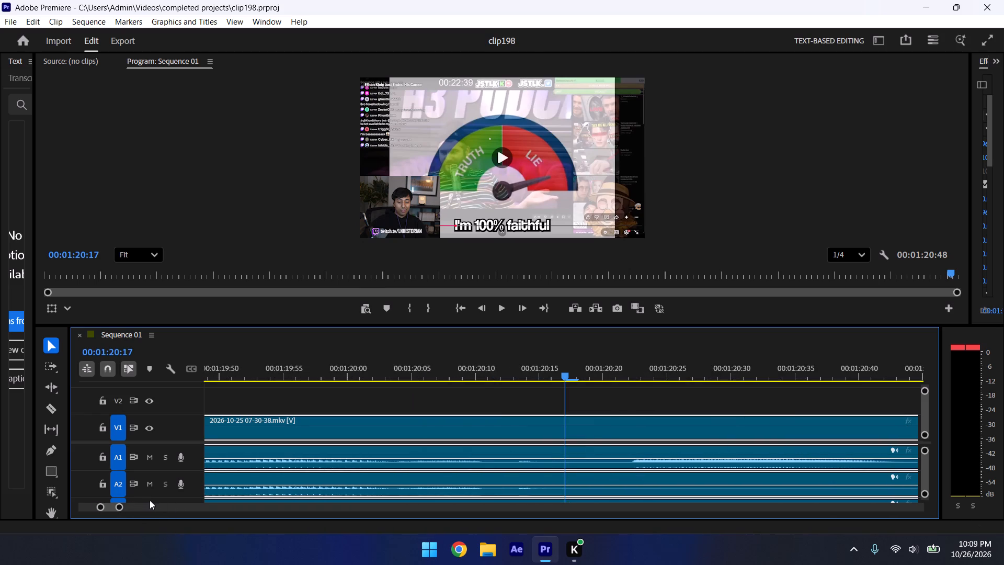
drag(122, 506, 131, 512)
click(744, 437)
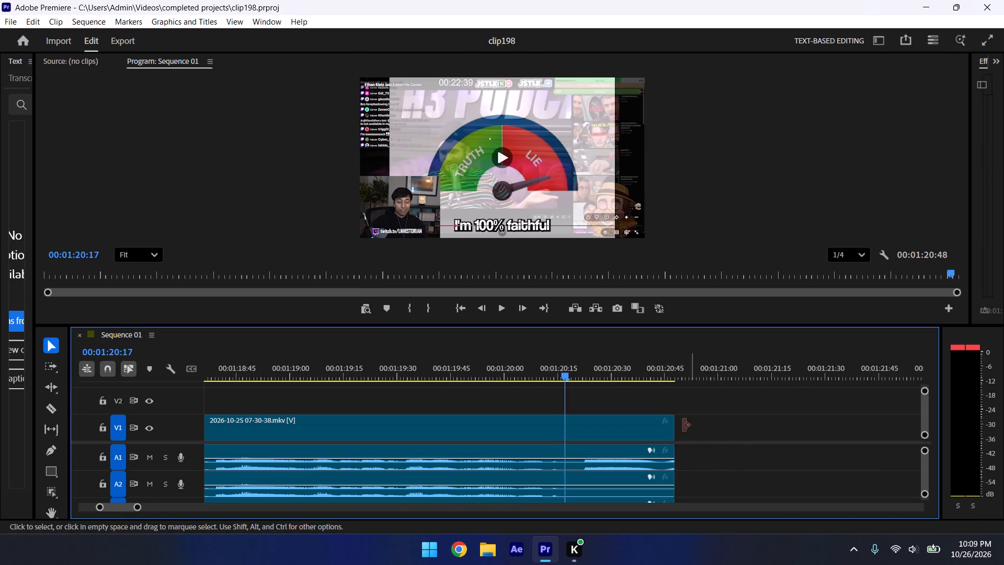
drag(675, 424, 667, 411)
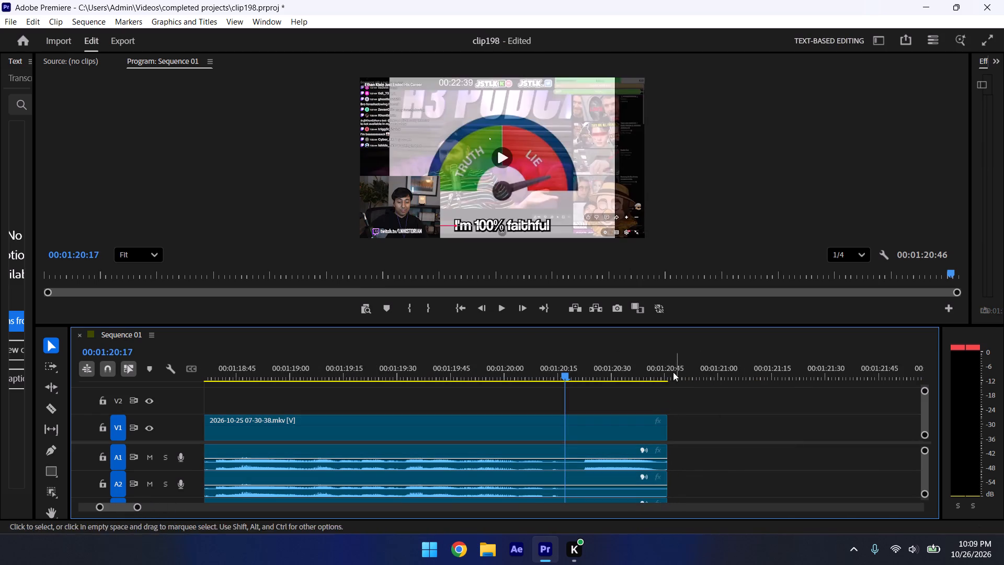
click(654, 357)
drag(140, 506, 115, 497)
drag(648, 429, 631, 417)
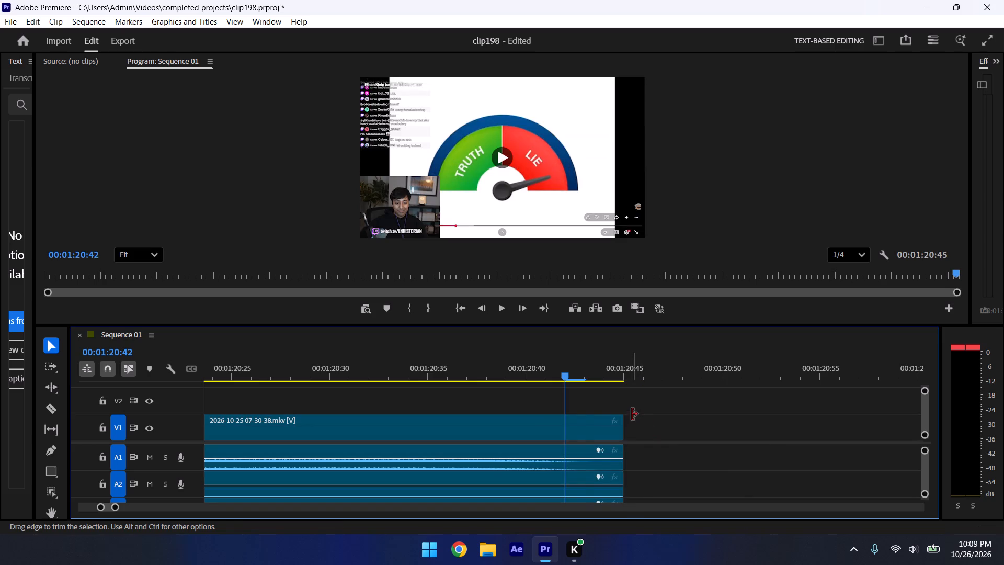
Replay the final seconds of the sequence from about 00:01:15:00 to check the trimmed ending.
key(space)
key(space)
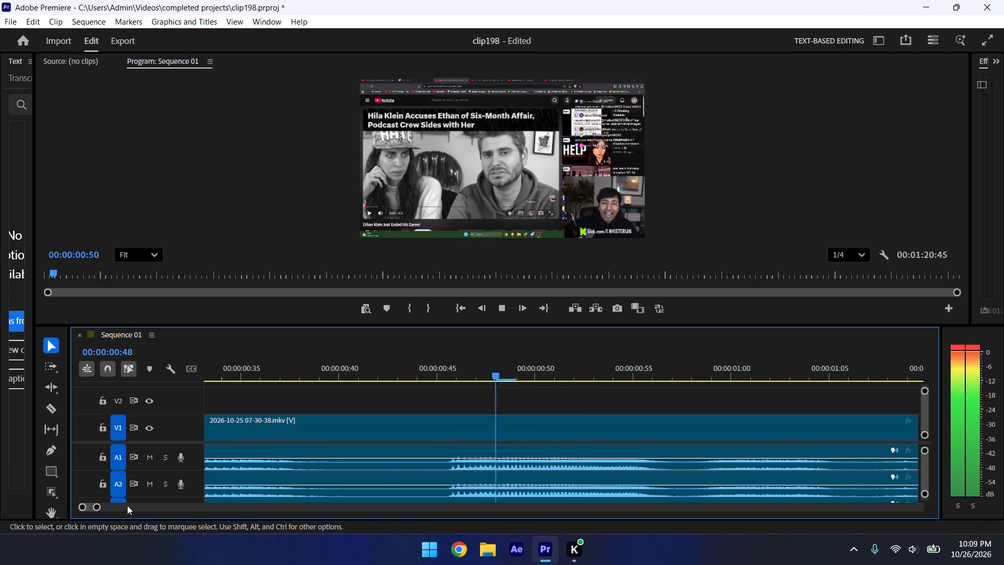
drag(96, 507, 334, 549)
click(460, 368)
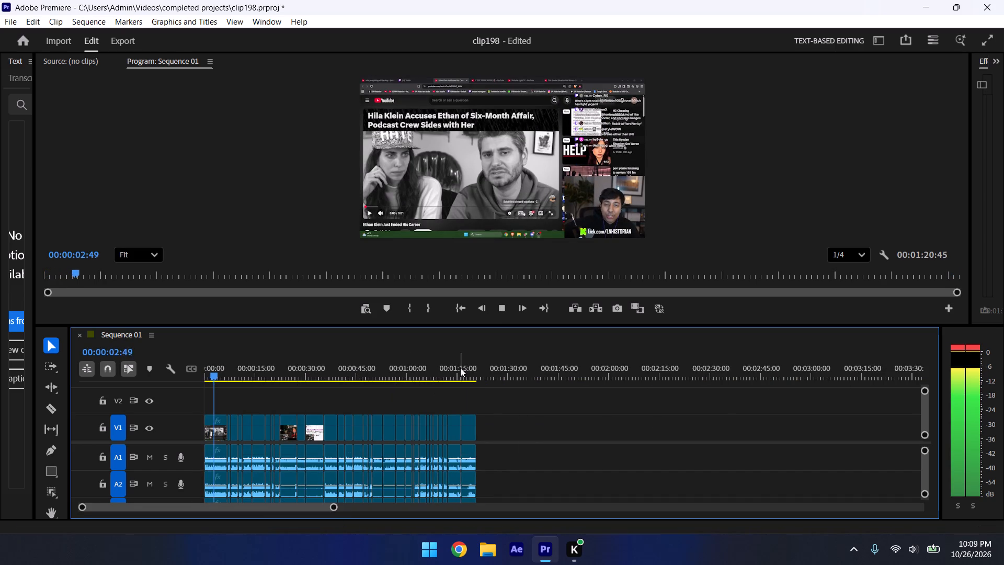
key(space)
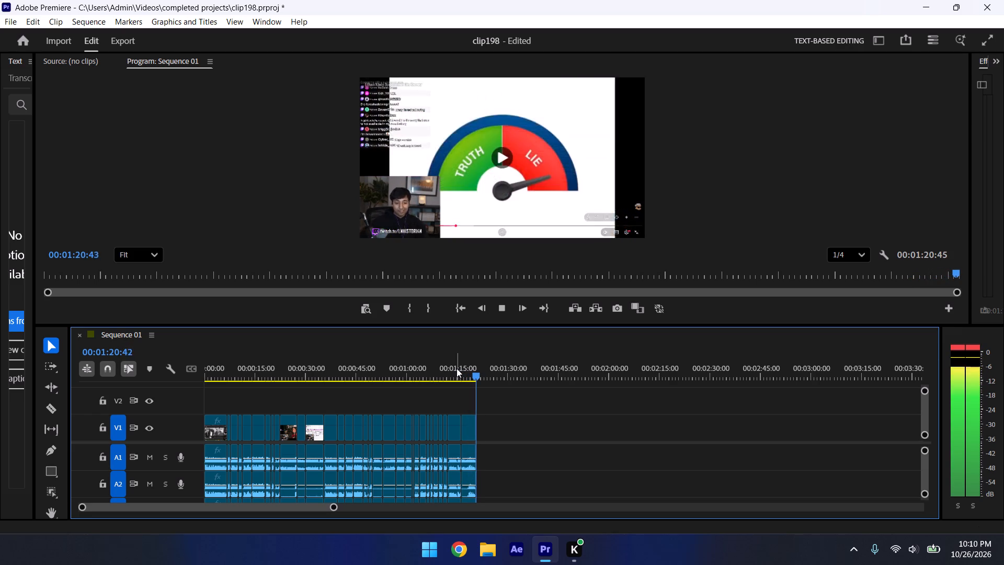
Save the clip198 project with the trimmed ending.
key(ctrl+s)
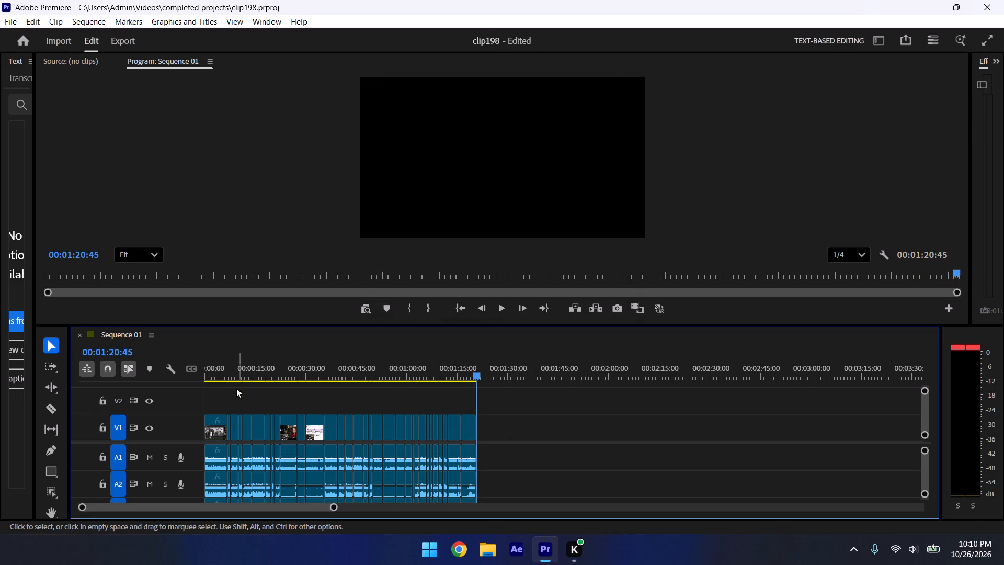
Play the sequence from its start to review the edited recording.
click(243, 374)
drag(241, 375, 0, 405)
key(space)
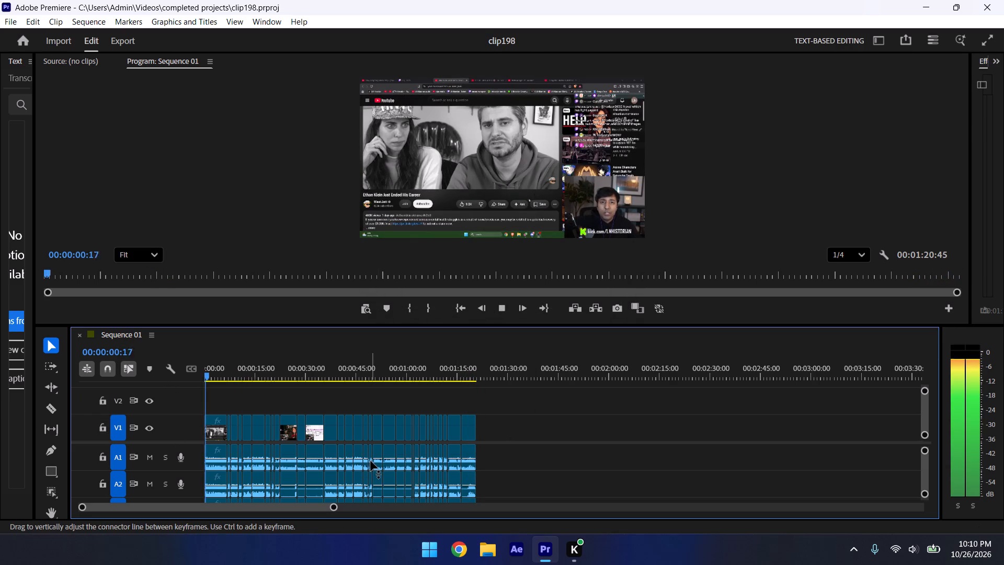
click(334, 505)
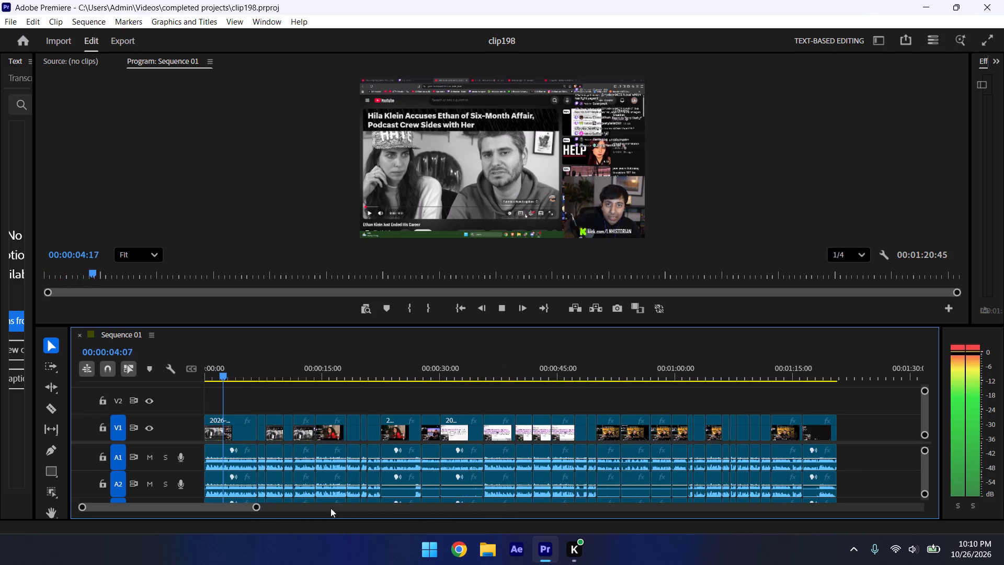
click(1003, 0)
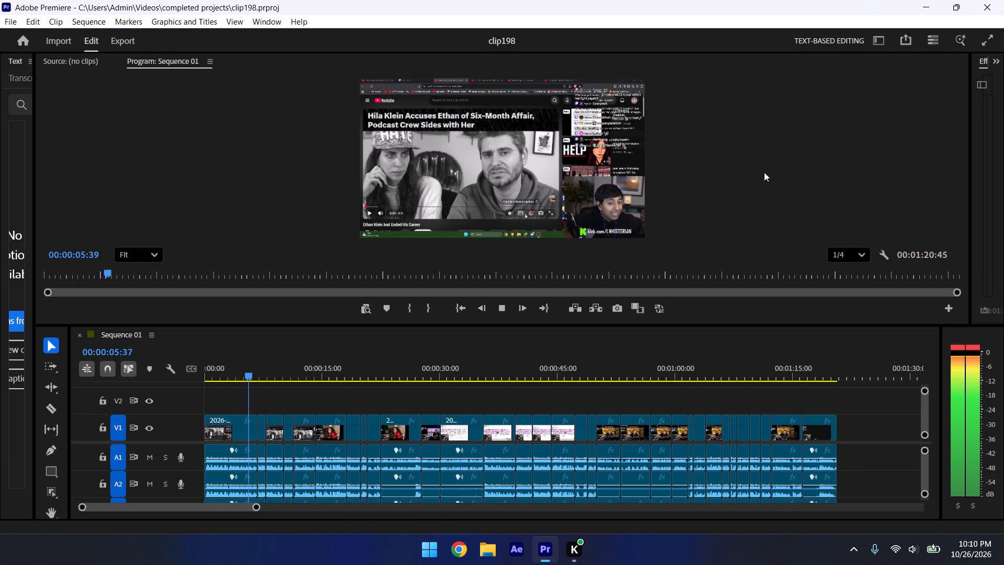
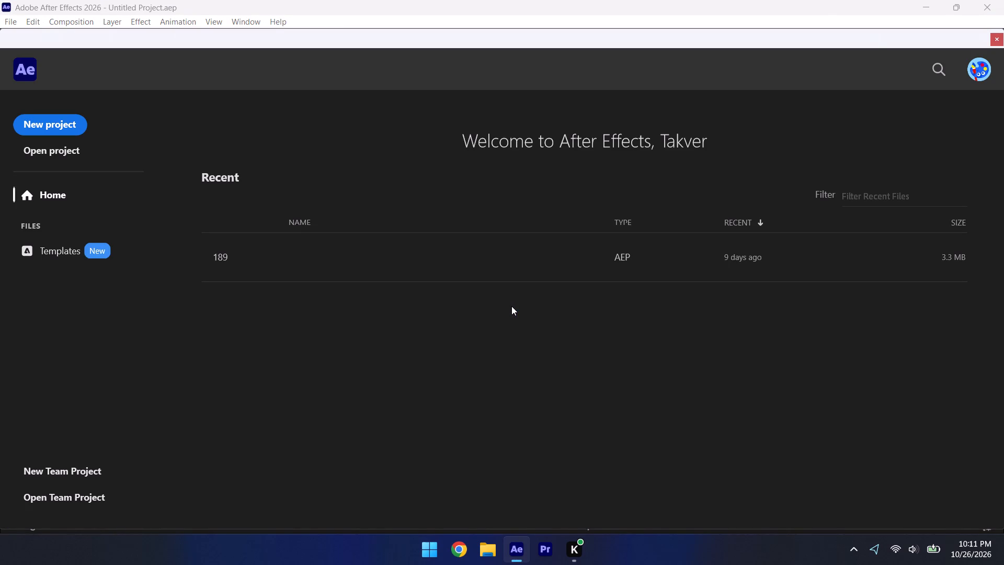
Start a new project and import the Premiere project clip198.prproj into it.
click(62, 116)
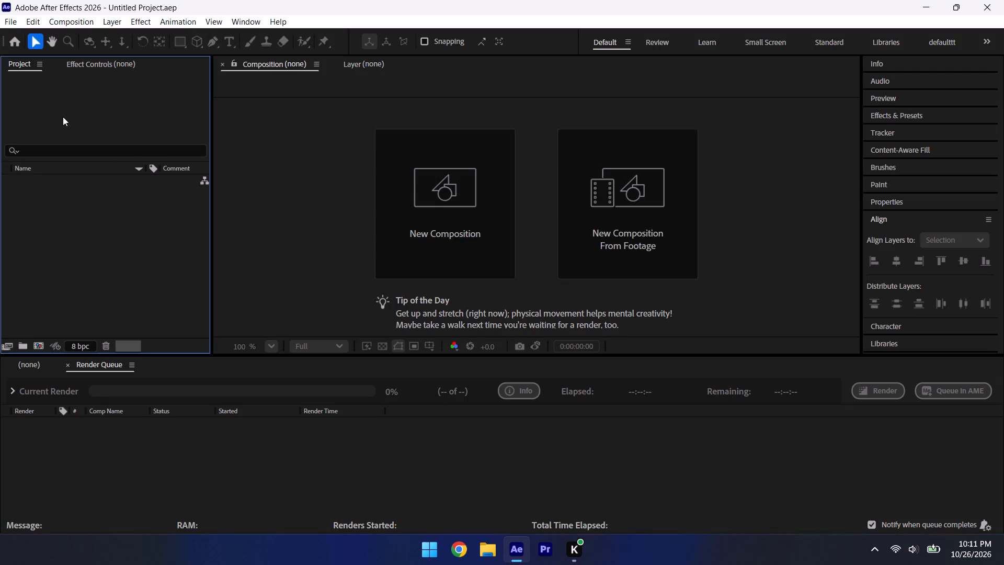
click(6, 22)
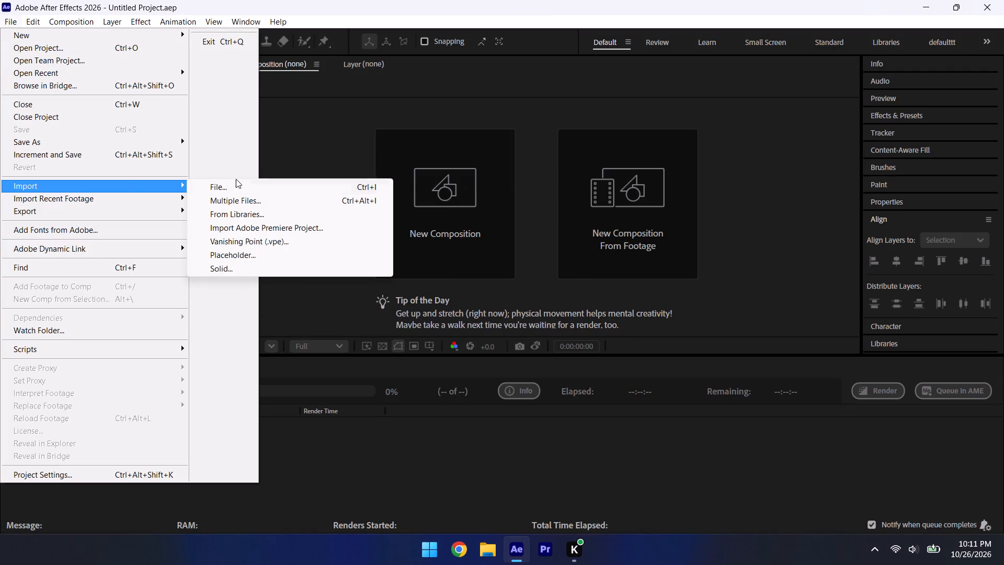
click(271, 229)
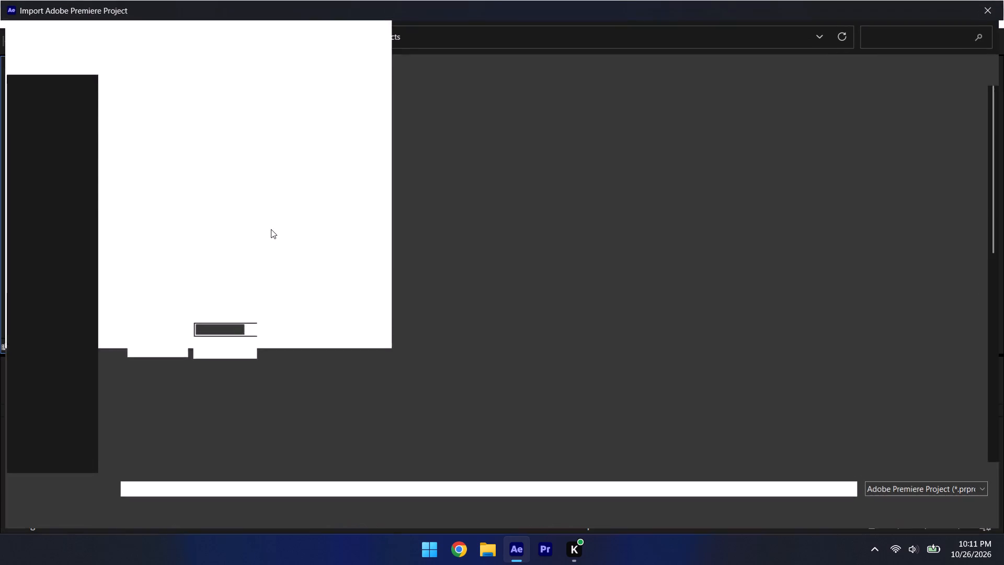
click(168, 102)
click(886, 516)
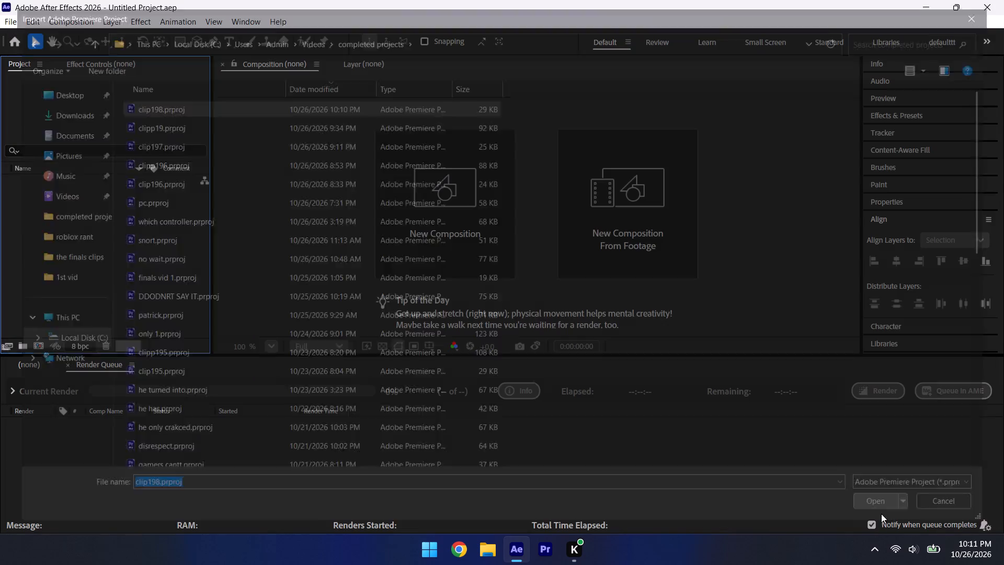
click(517, 296)
click(87, 272)
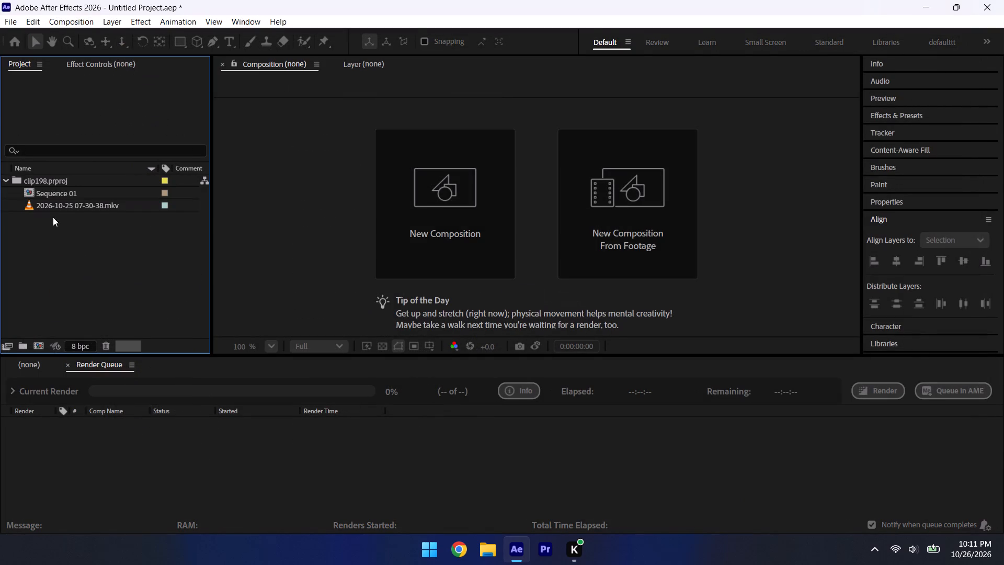
Create a new composition containing the imported Sequence 01 as a layer.
drag(50, 196, 418, 207)
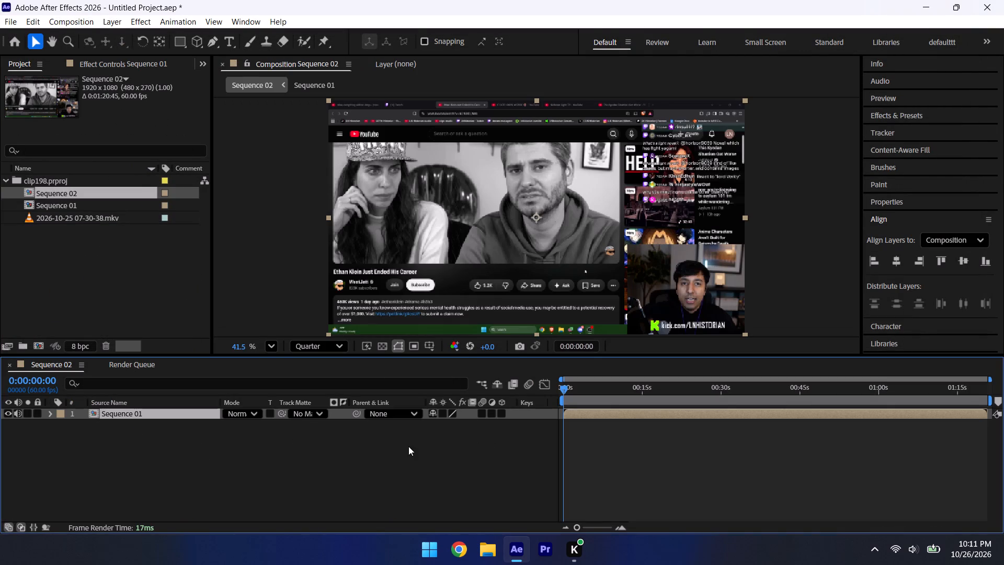
Duplicate the Sequence 01 layer and mute the audio of the lower copy.
key(ctrl+d)
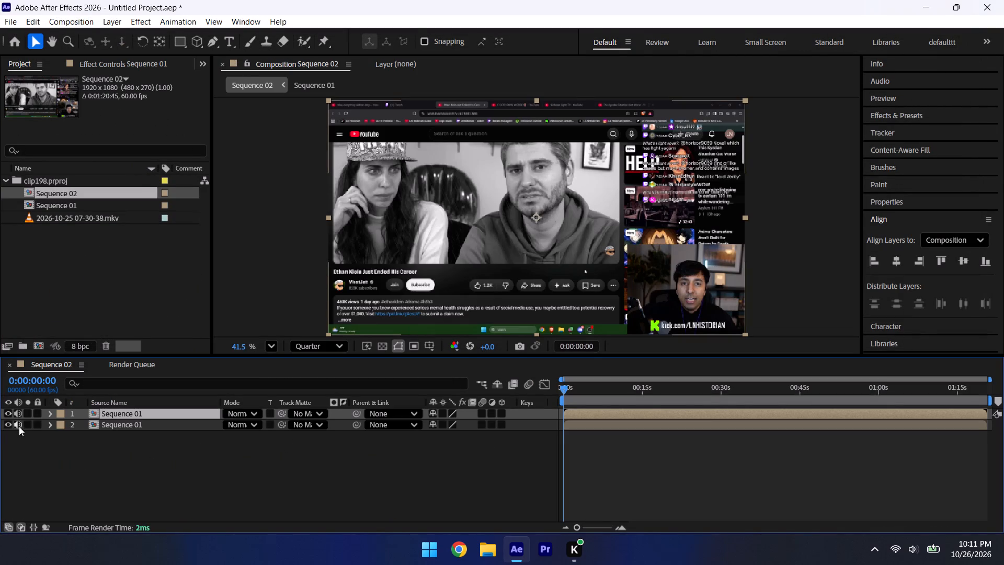
click(21, 424)
Set the audio level of the upper Sequence 01 layer to -4 dB.
key(l)
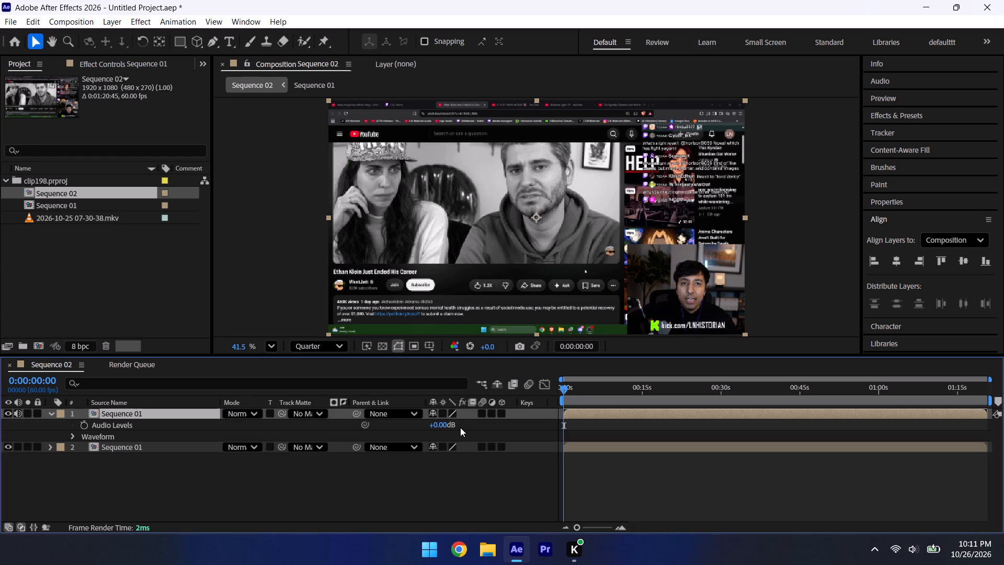
click(439, 427)
key(4)
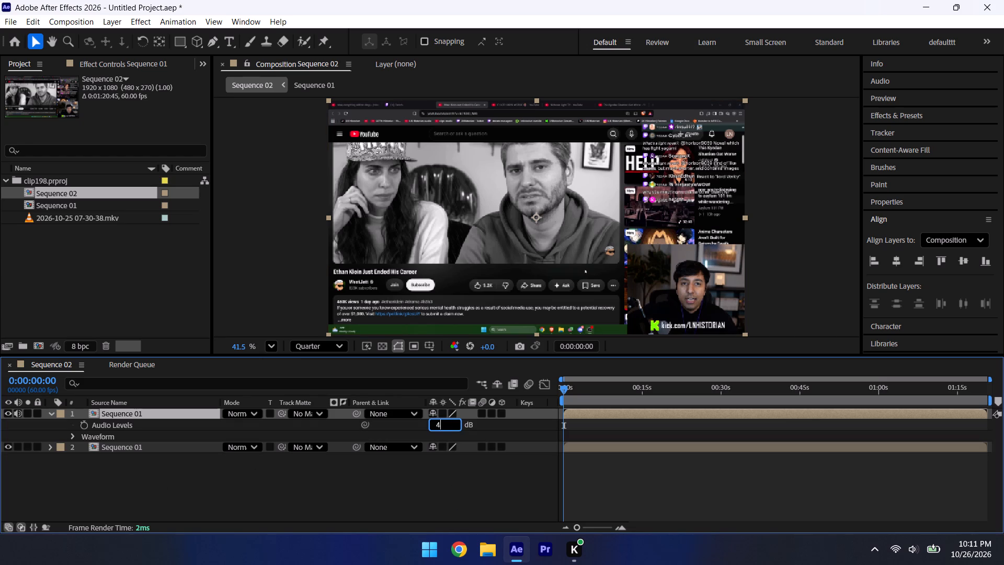
click(437, 427)
key(minus)
key(Return)
click(394, 492)
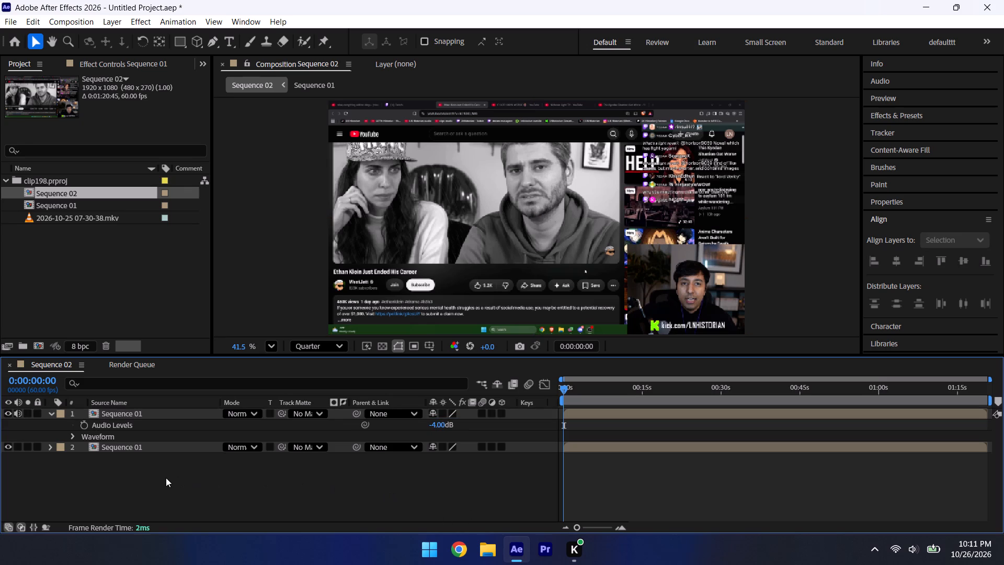
Change the composition to the Social Media Portrait HD preset, 1080x1920 at 30 fps.
key(ctrl+k)
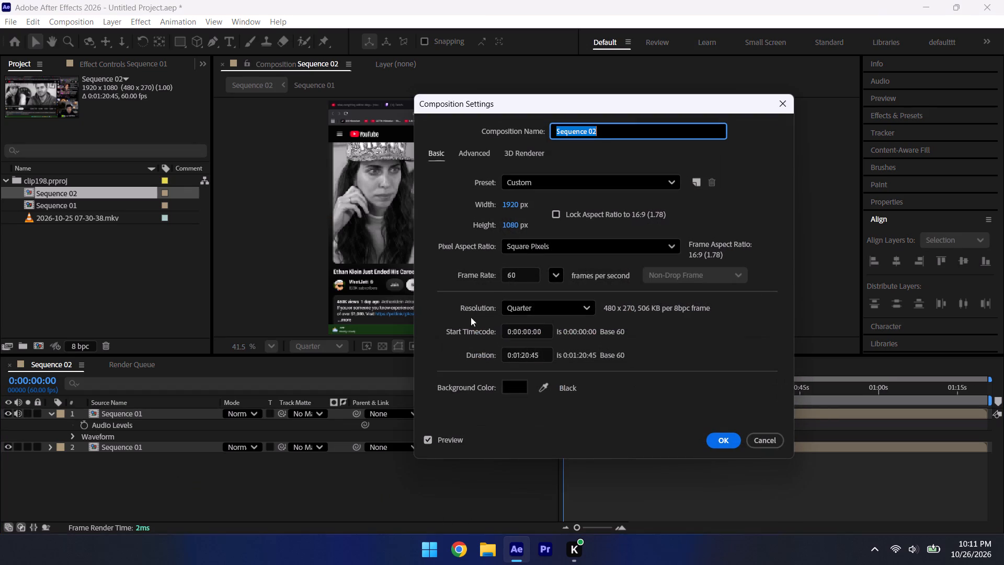
click(652, 177)
click(654, 341)
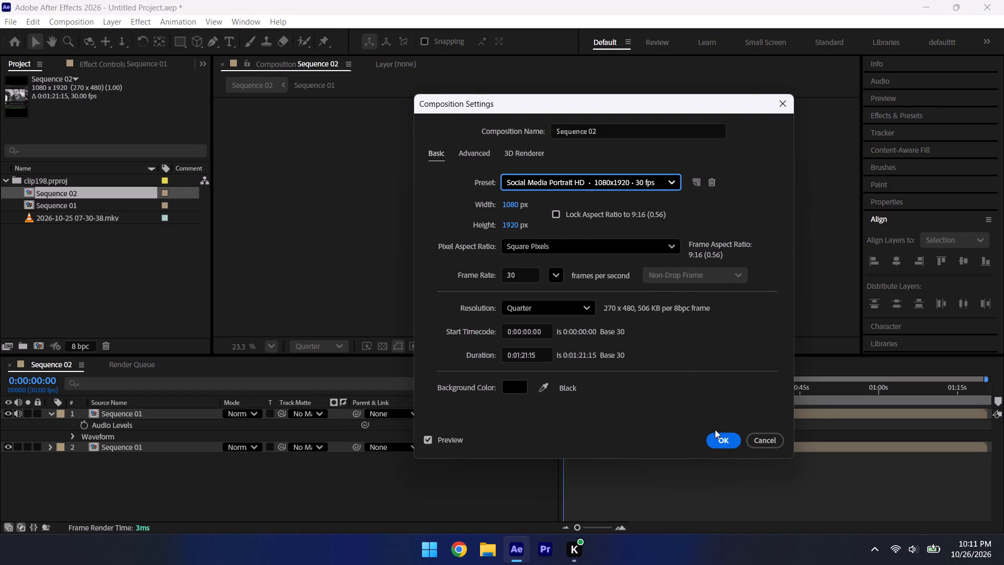
click(715, 430)
click(722, 437)
click(407, 486)
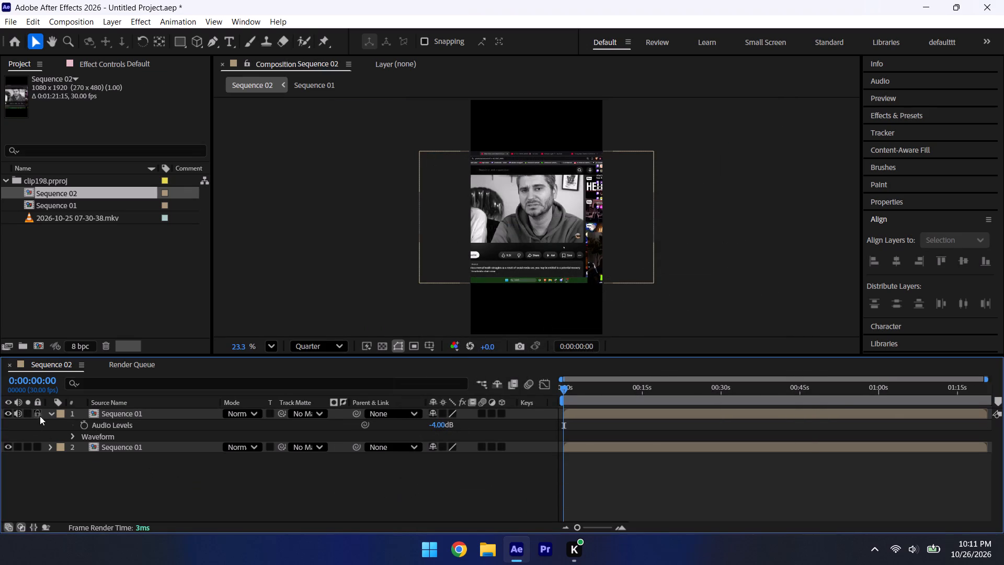
Add two white solid layers of 1080 x 1920 px above the Sequence 01 layers.
click(49, 416)
click(202, 502)
right_click(201, 502)
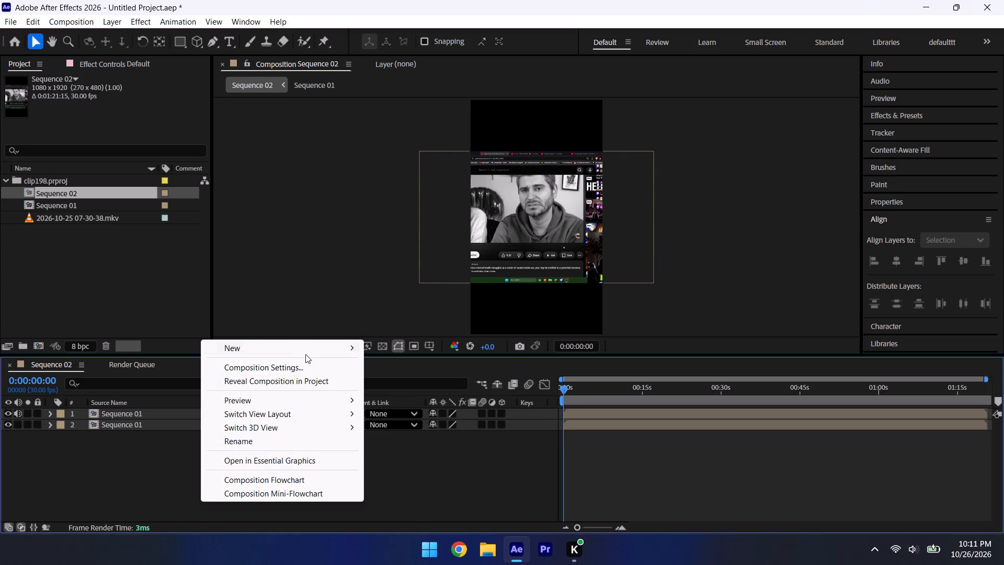
click(418, 155)
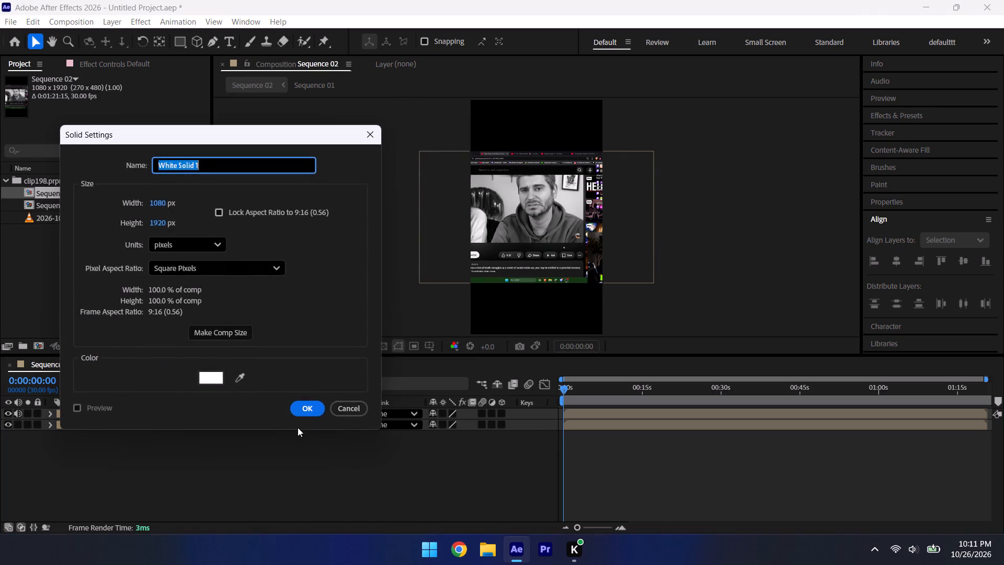
click(317, 404)
click(252, 482)
right_click(255, 482)
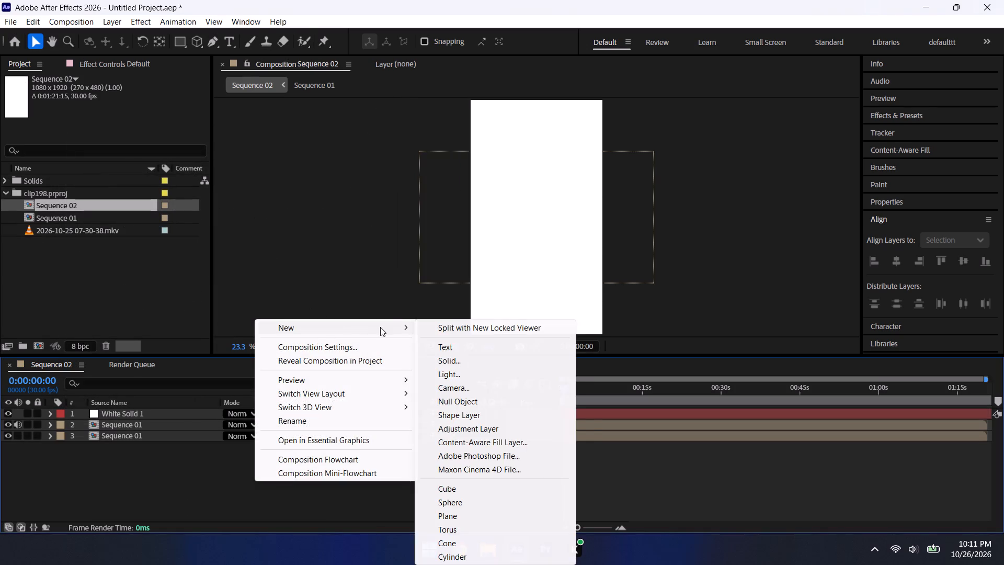
click(475, 358)
click(311, 409)
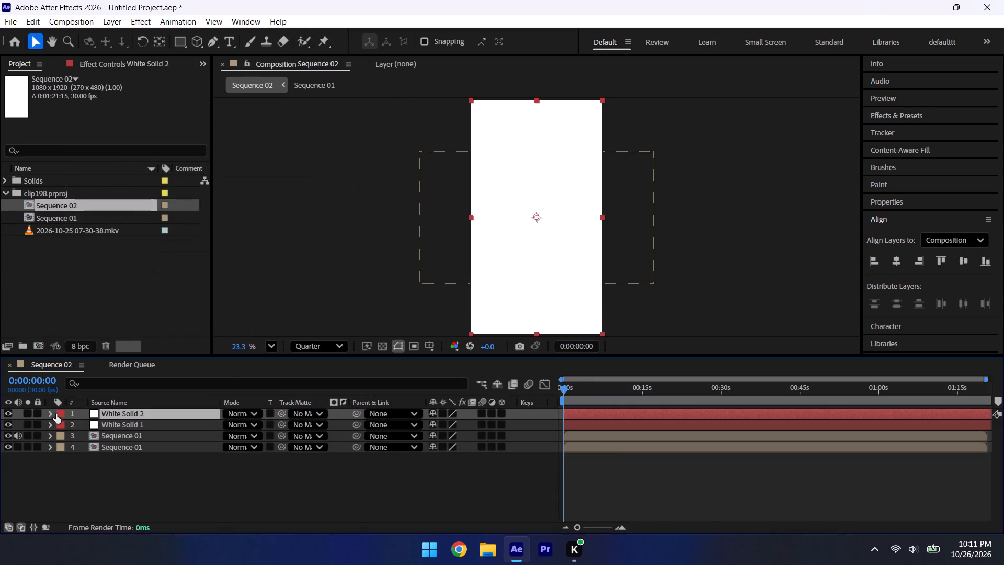
Set the vertical position of White Solid 2 to 0 so it is centred on the frame's top edge.
click(52, 414)
click(62, 425)
click(456, 444)
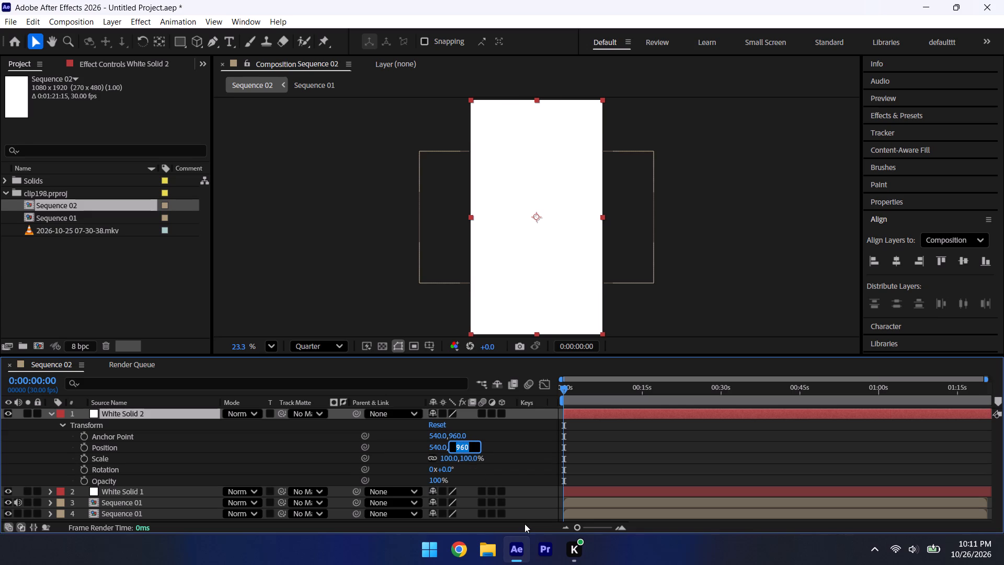
key(0)
key(Return)
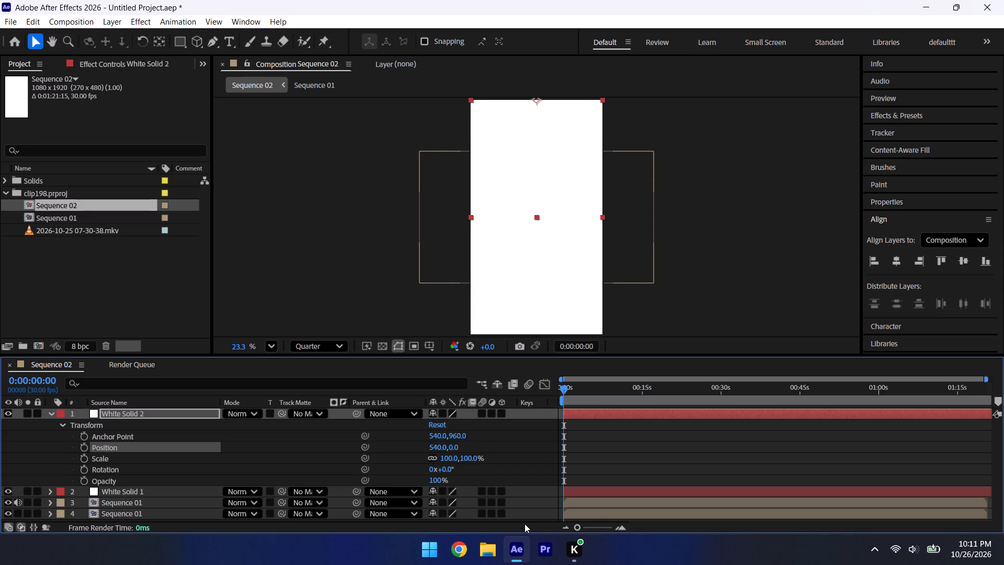
click(52, 413)
Set the vertical position of White Solid 1 to 1920 so it fills the frame's lower half.
click(49, 424)
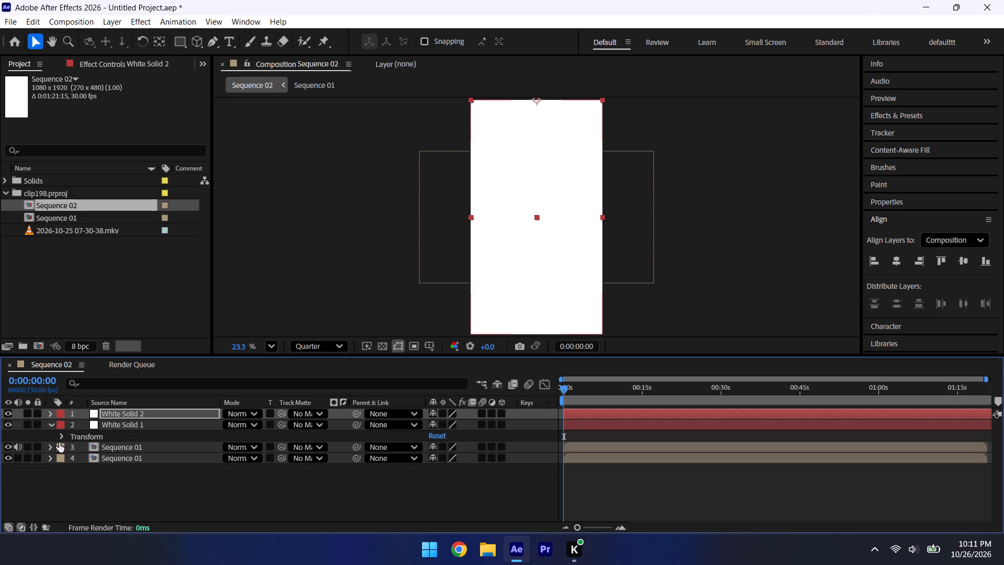
click(64, 438)
click(458, 458)
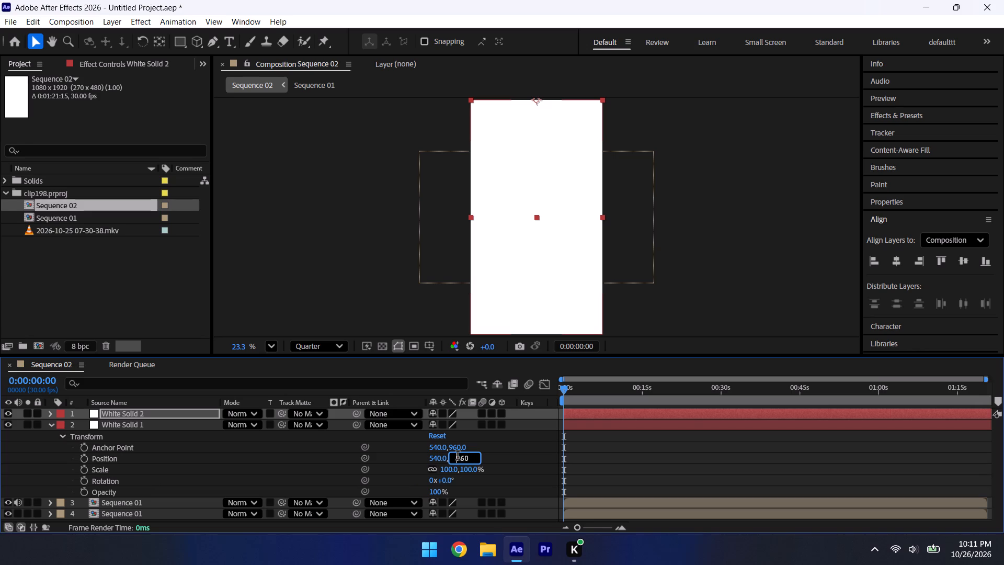
click(458, 457)
key(1)
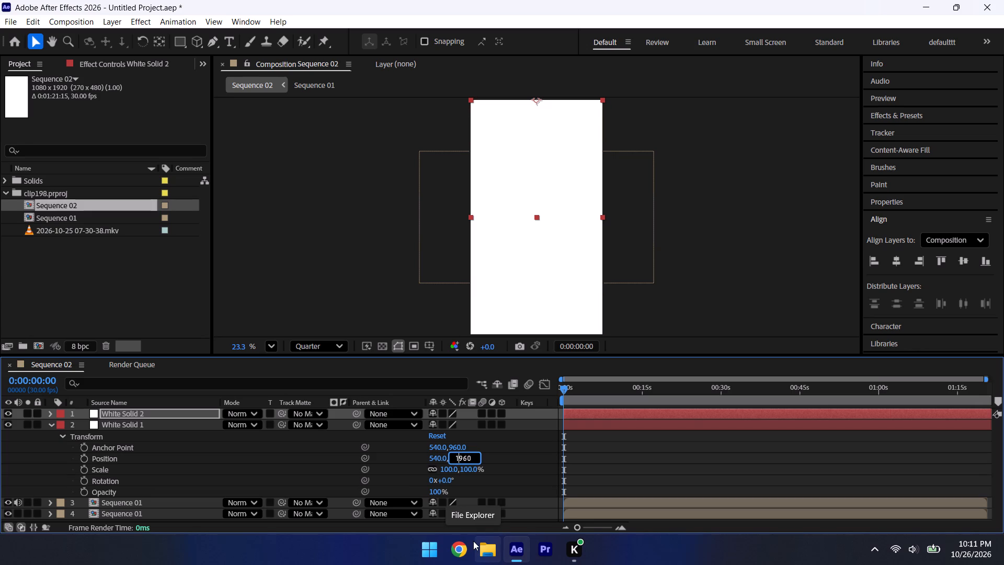
key(Right)
key(Right)
key(BackSpace)
key(2)
key(Return)
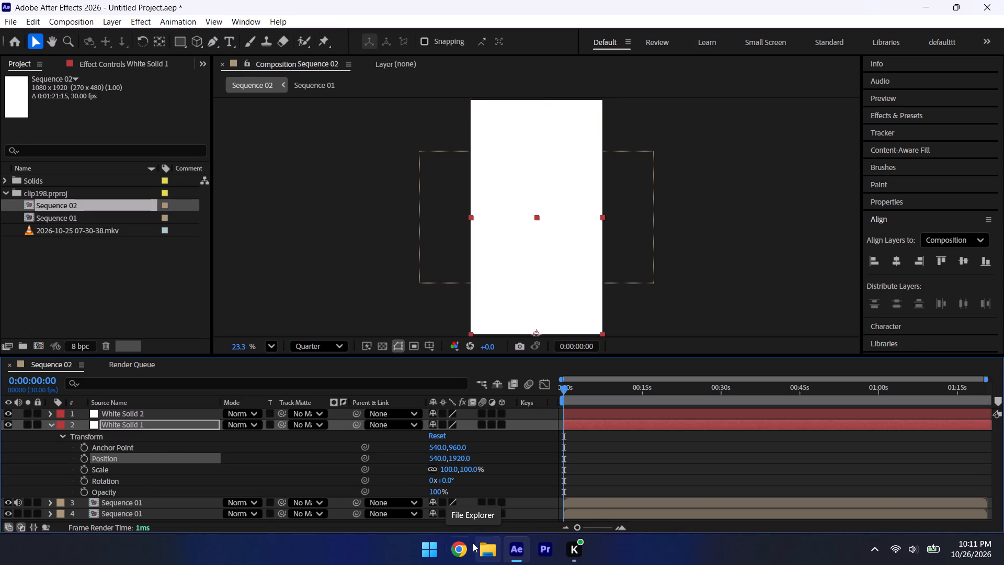
click(51, 424)
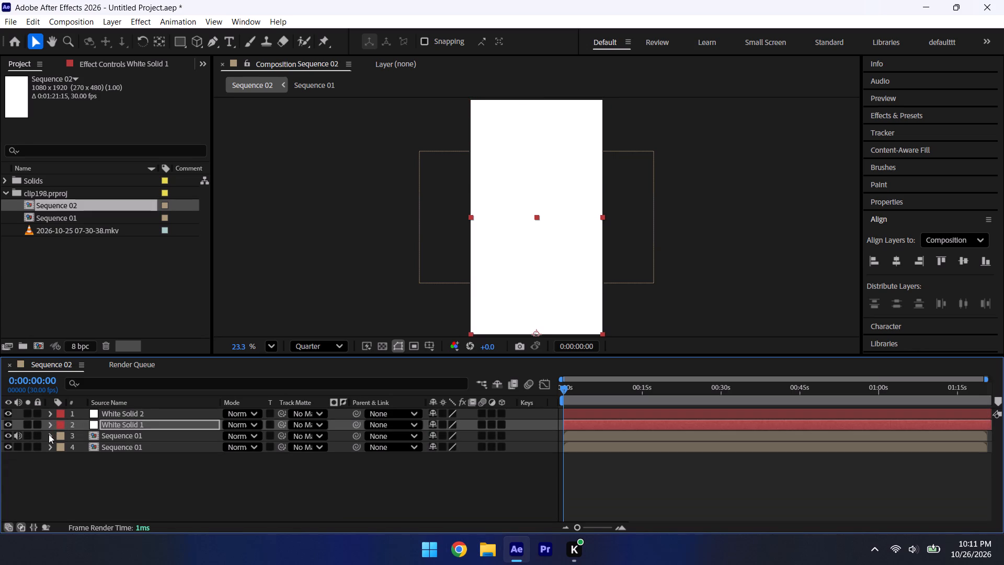
Set the position of the upper Sequence 01 layer to -1111, -307.
click(49, 434)
click(61, 446)
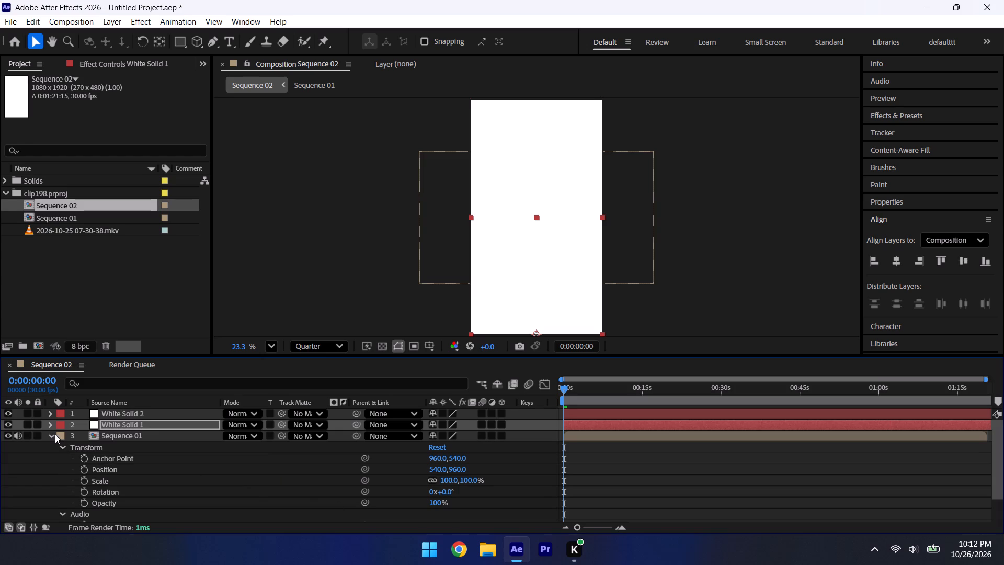
click(432, 469)
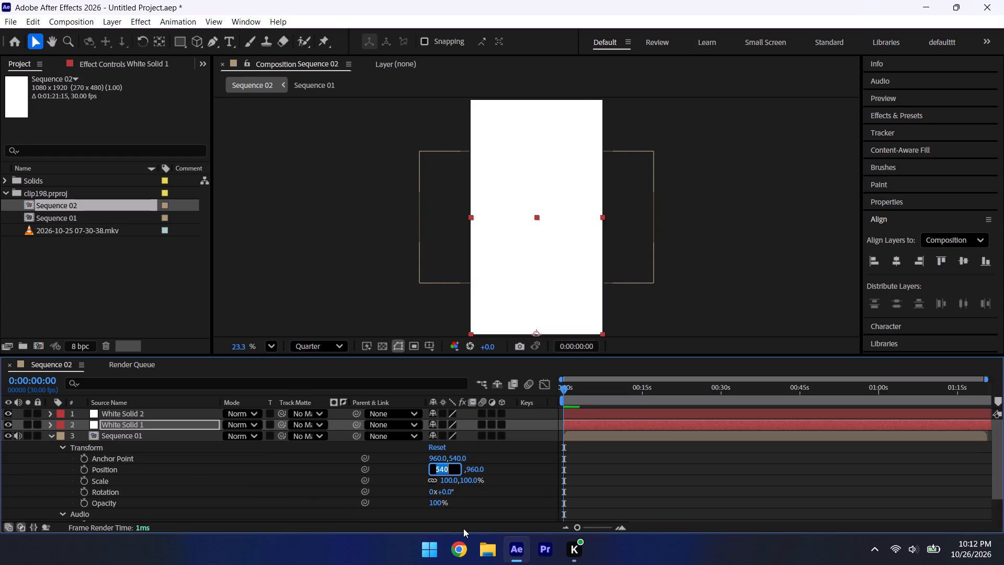
text(-111)
key(1)
key(Return)
click(467, 472)
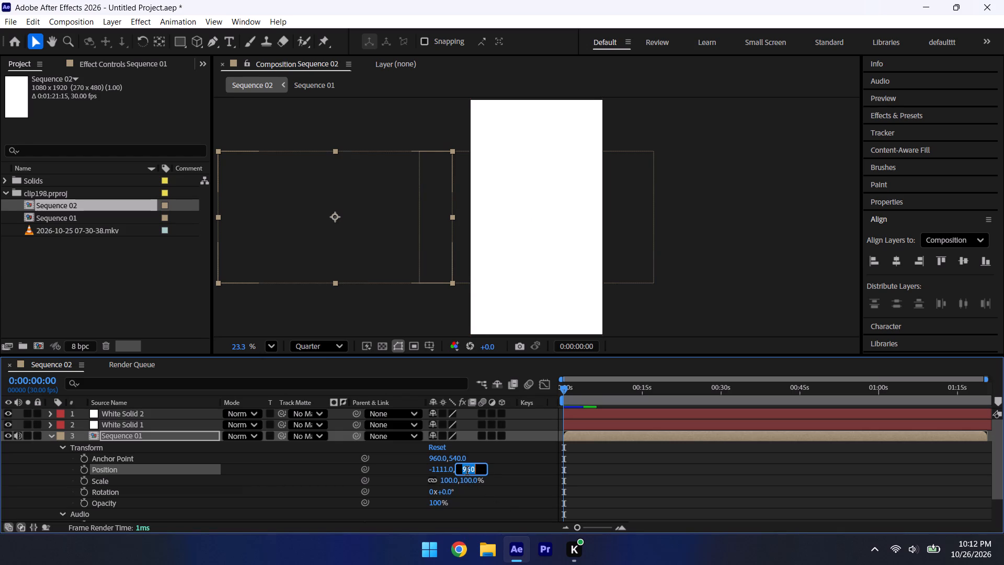
key(3)
text(07)
key(Left)
key(Left)
key(Left)
key(Left)
key(minus)
key(Return)
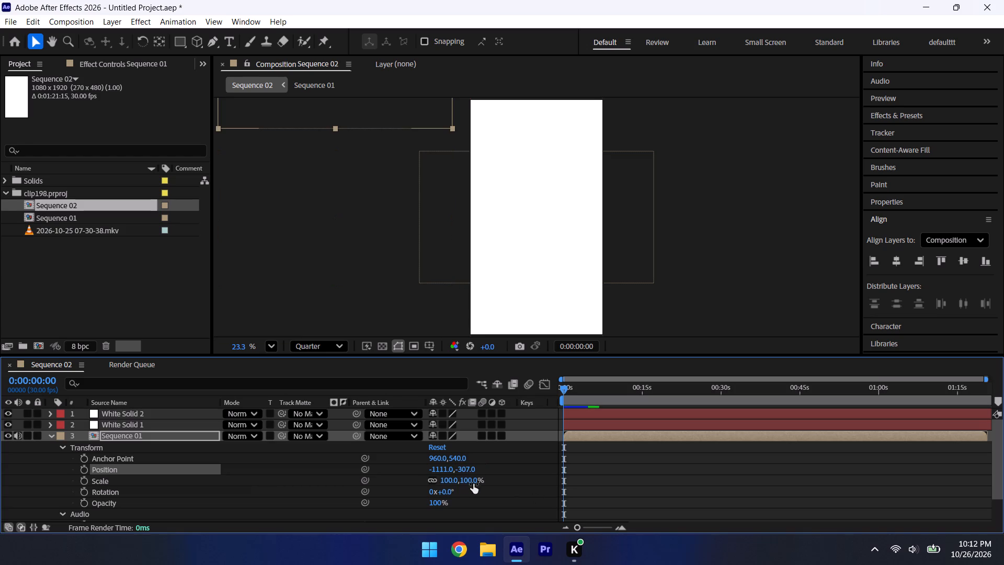
Scale the upper Sequence 01 layer uniformly to 235%.
click(461, 480)
text(235)
key(Return)
Use White Solid 2 as the track matte for the upper Sequence 01 layer.
click(312, 438)
click(333, 471)
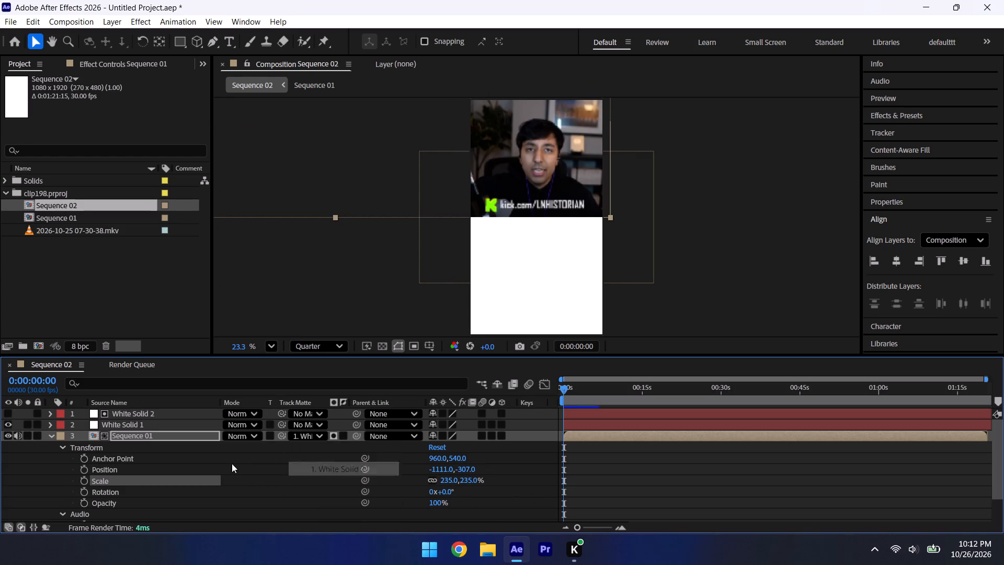
Use White Solid 1 as the track matte for the lower Sequence 01 layer.
click(52, 437)
click(50, 450)
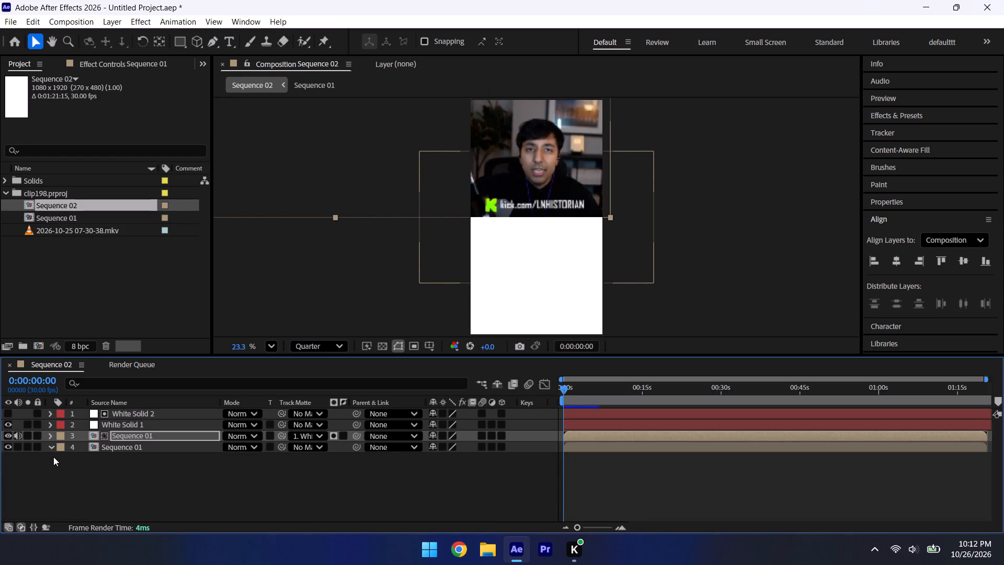
click(60, 458)
click(322, 449)
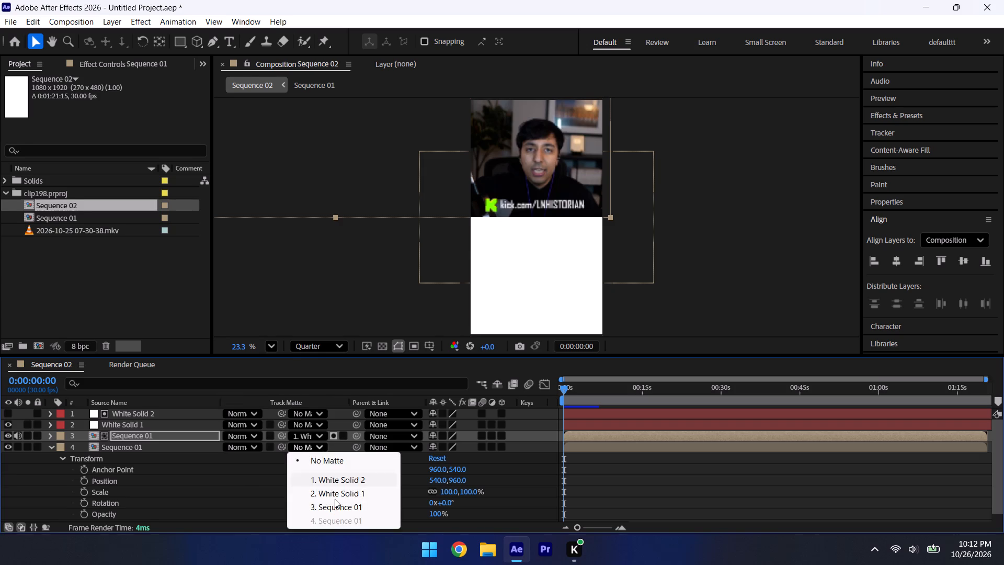
click(335, 499)
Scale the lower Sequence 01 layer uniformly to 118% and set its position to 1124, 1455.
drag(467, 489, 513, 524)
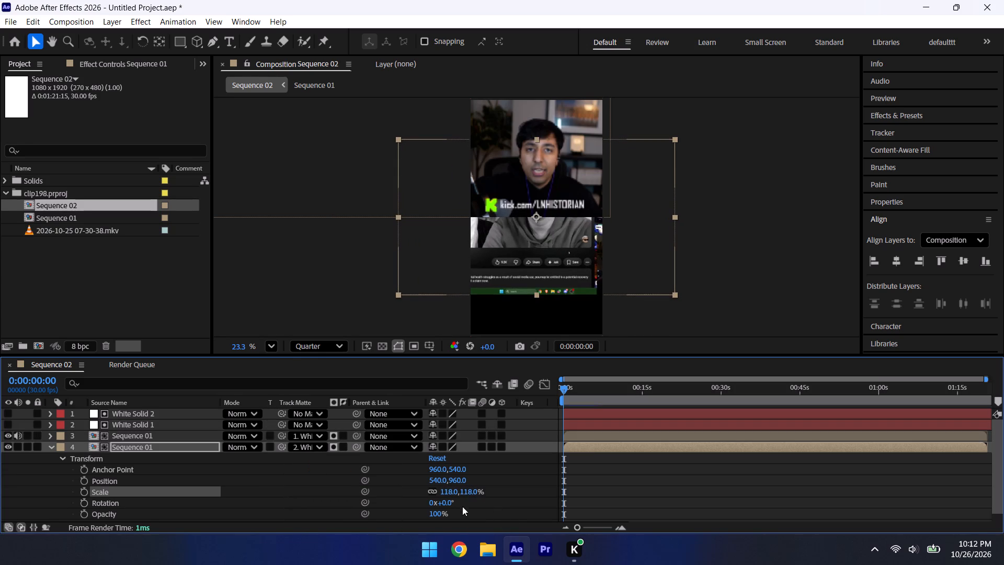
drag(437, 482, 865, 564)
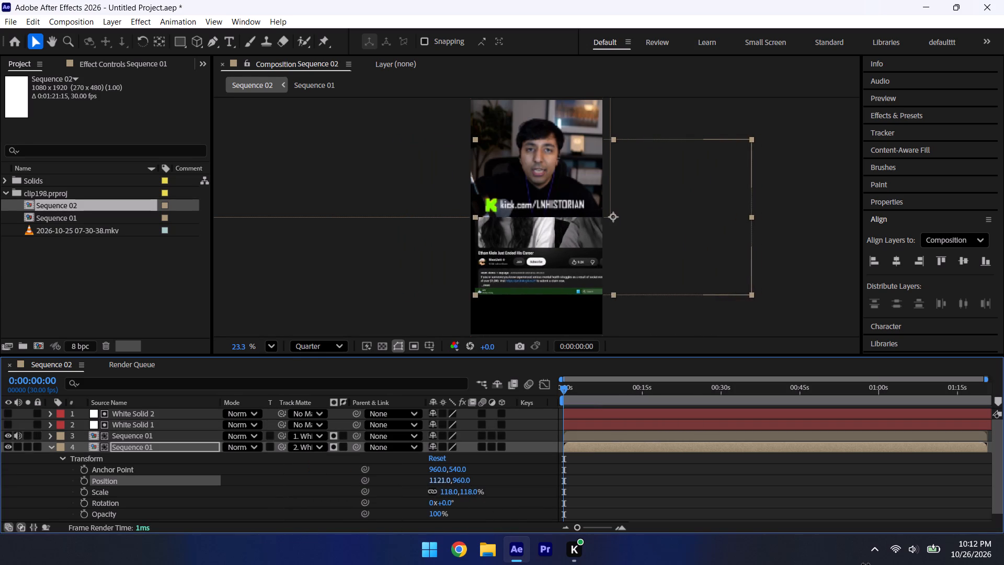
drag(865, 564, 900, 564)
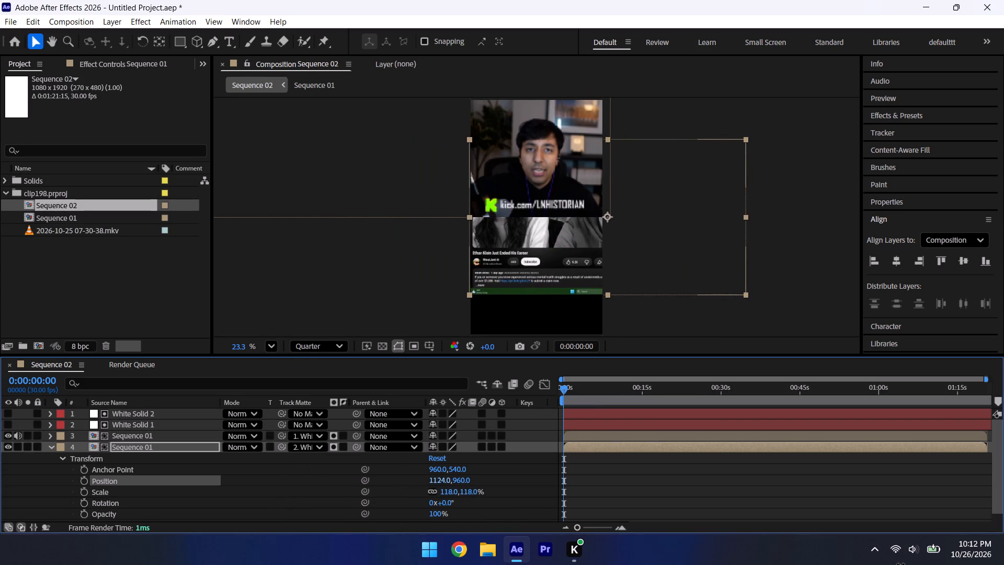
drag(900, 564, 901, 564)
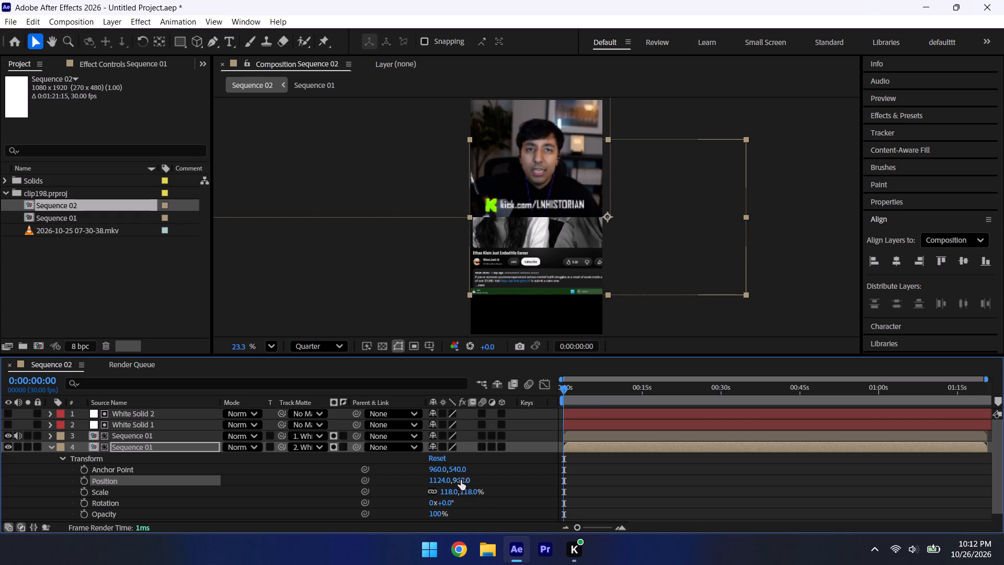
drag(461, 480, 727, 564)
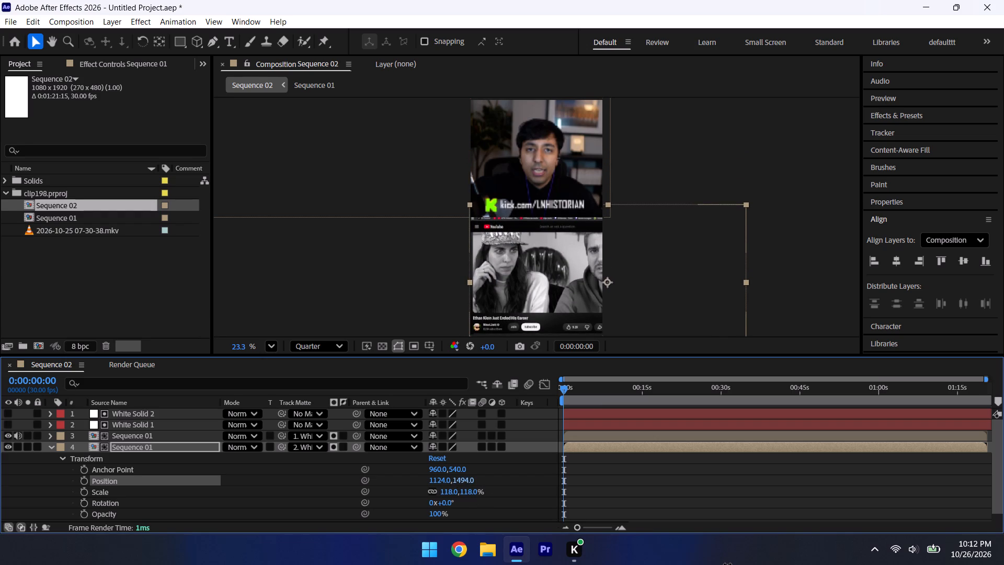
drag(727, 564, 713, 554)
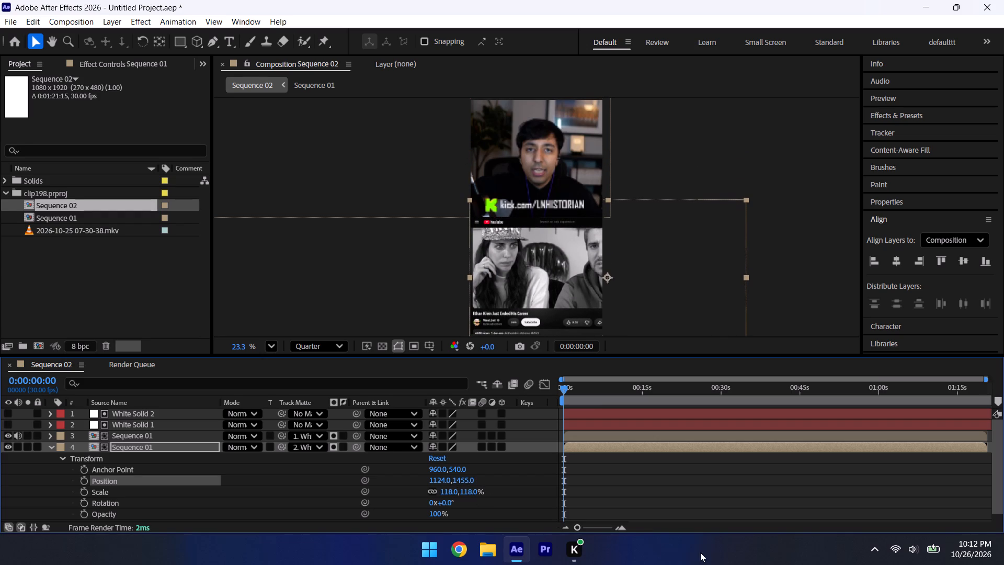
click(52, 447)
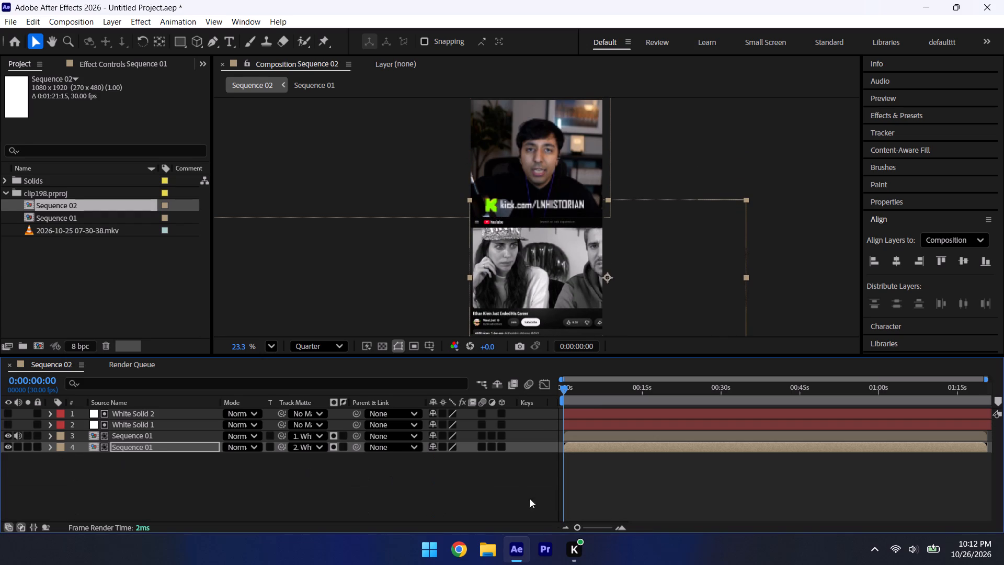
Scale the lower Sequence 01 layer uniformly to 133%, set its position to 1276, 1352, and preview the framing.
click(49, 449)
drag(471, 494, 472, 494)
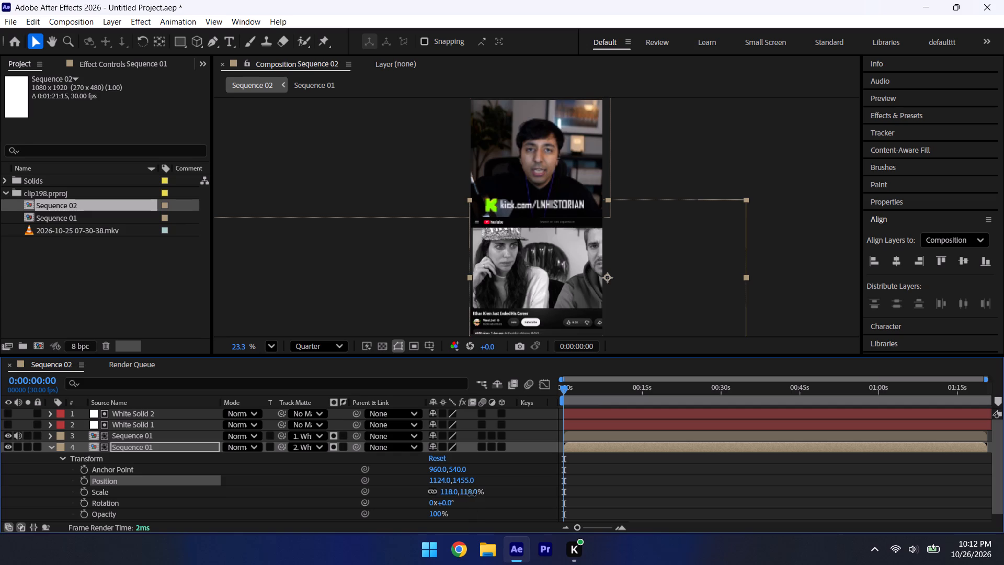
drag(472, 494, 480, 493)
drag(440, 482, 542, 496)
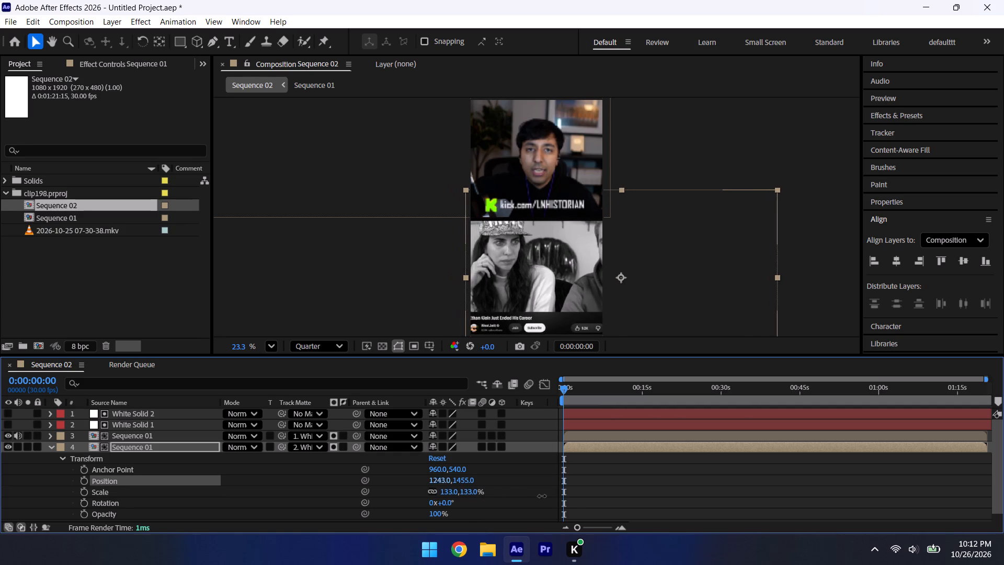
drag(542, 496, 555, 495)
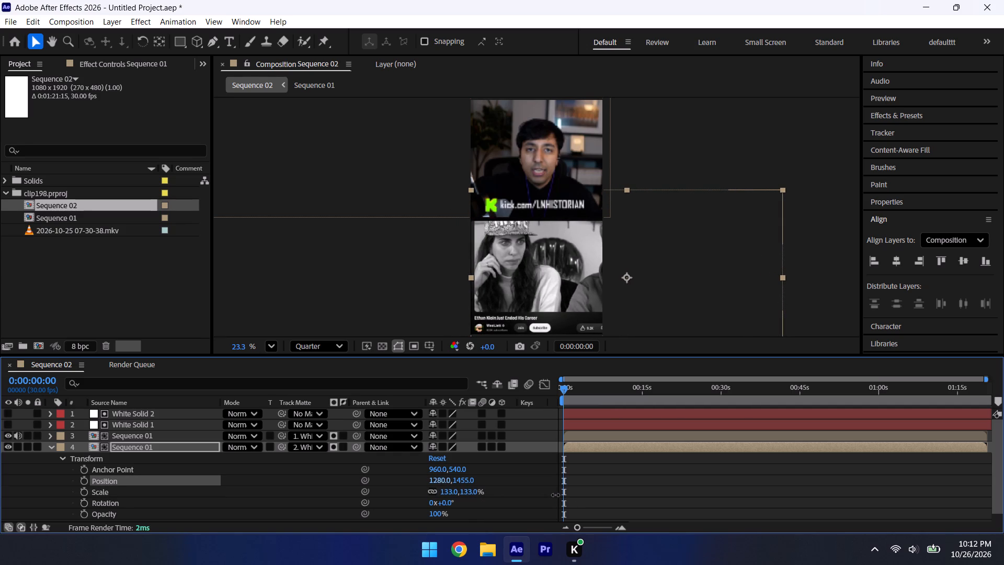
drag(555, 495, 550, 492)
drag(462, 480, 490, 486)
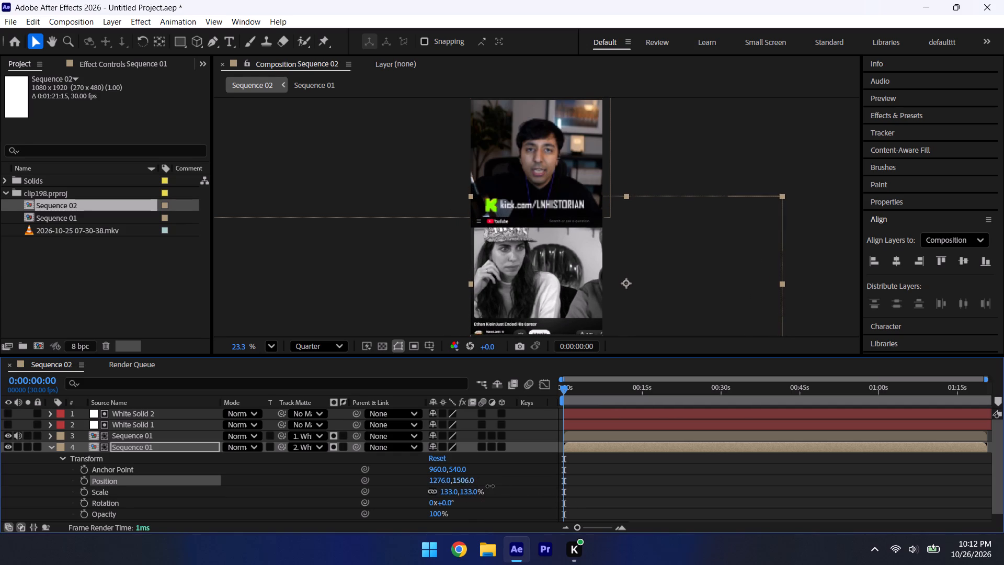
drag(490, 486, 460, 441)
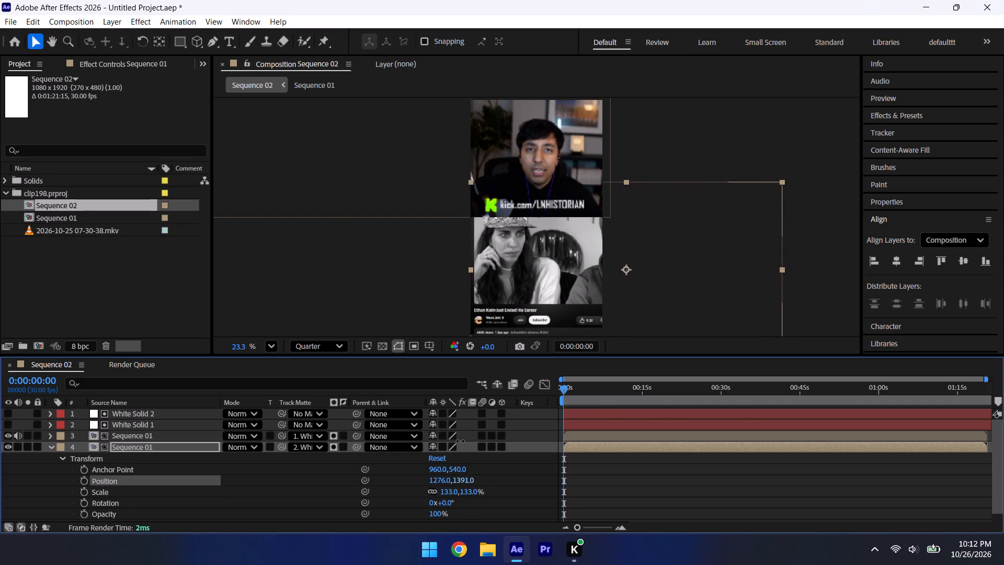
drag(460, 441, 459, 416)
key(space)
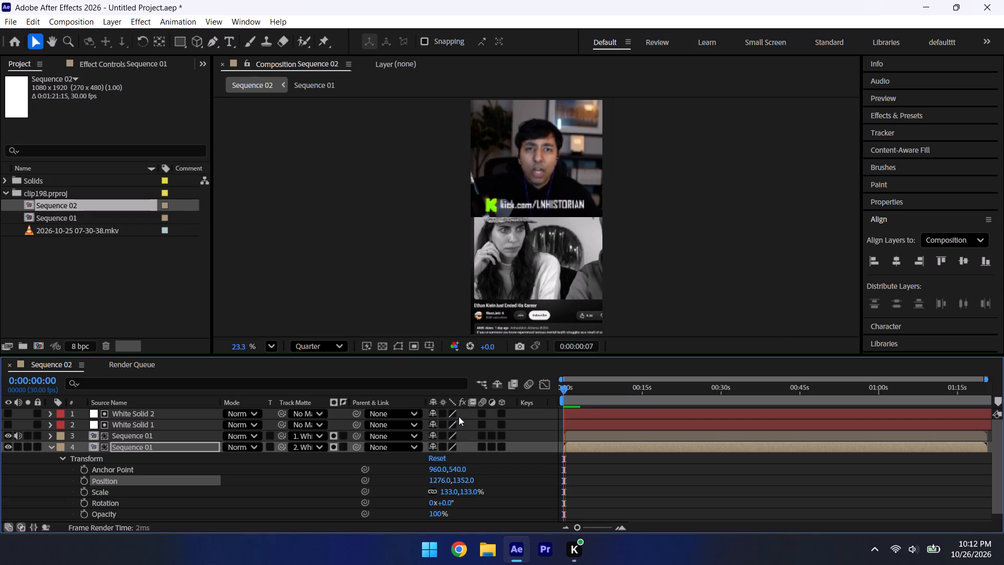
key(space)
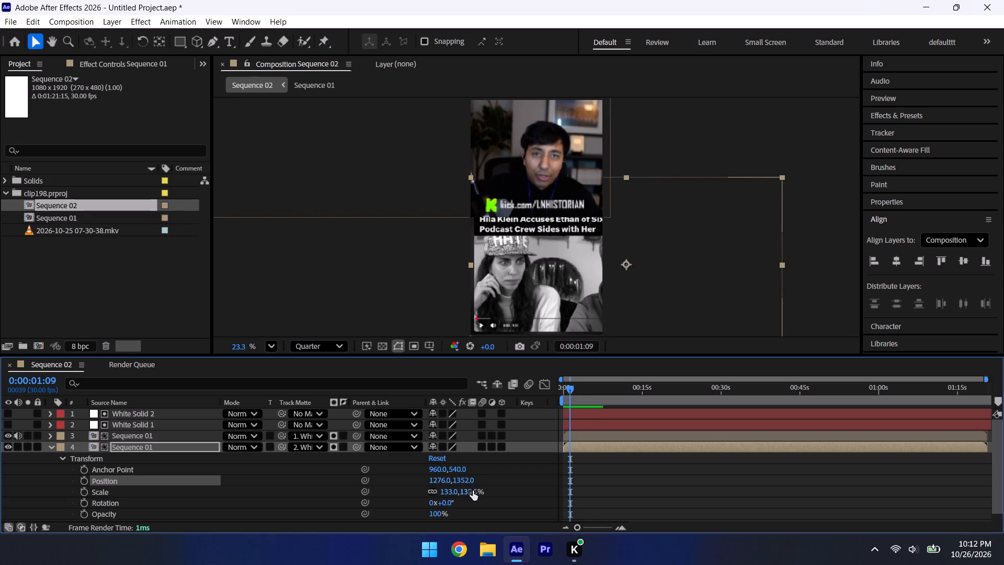
Scale the lower Sequence 01 layer uniformly to 126% and set its position to 1194, 1260.
click(472, 491)
drag(441, 482, 429, 480)
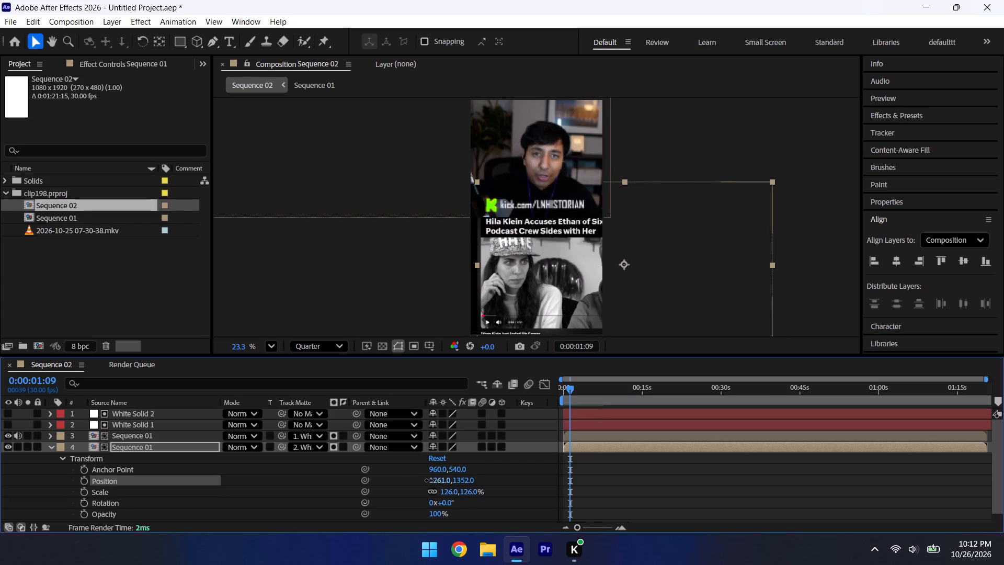
drag(429, 480, 379, 471)
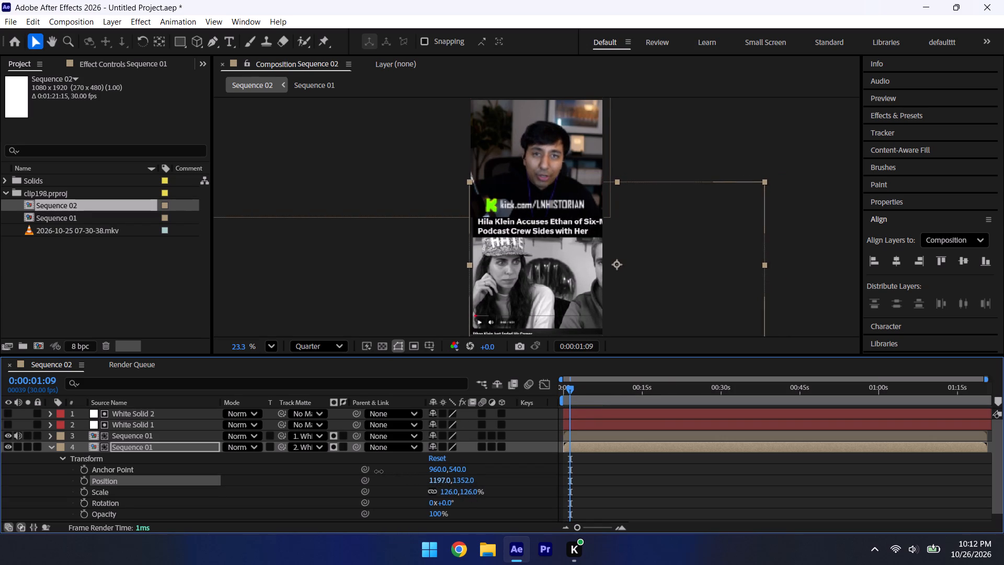
drag(379, 471, 378, 472)
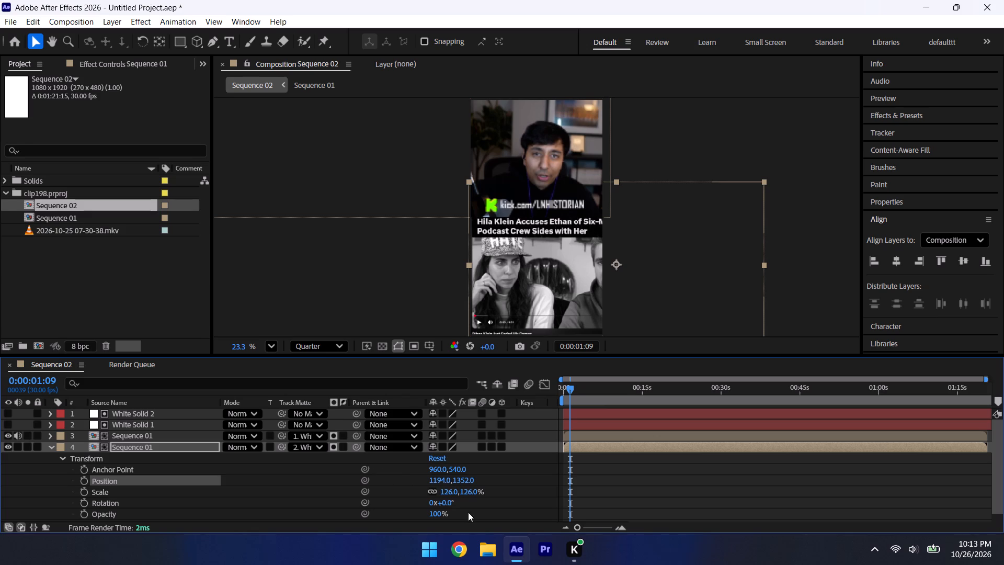
drag(469, 480, 463, 463)
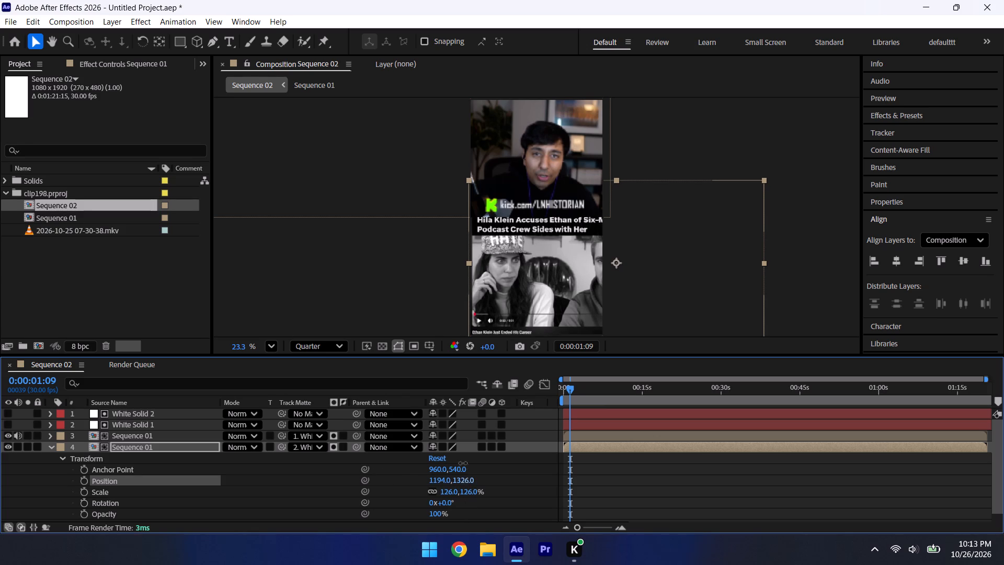
drag(463, 463, 457, 432)
Preview the opening seconds and reframe the lower Sequence 01 layer on the man in the hoodie, at position 724, 1363.
key(space)
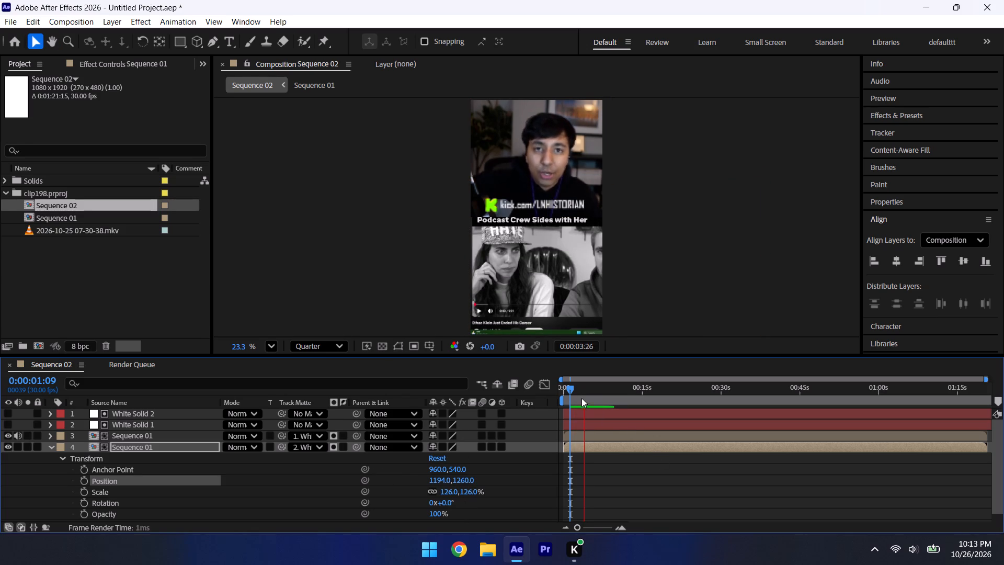
key(space)
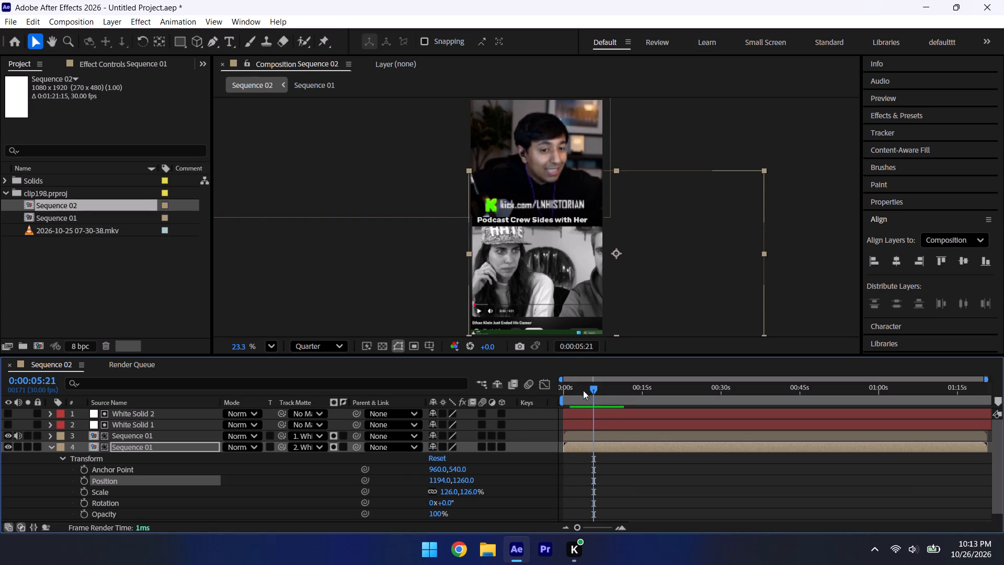
drag(579, 389, 458, 385)
key(space)
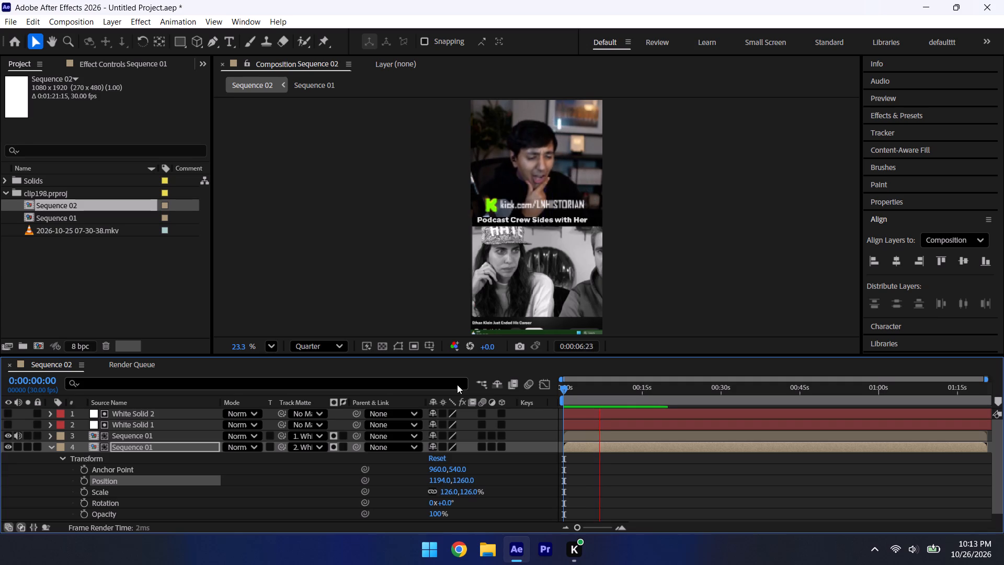
key(space)
drag(441, 483, 266, 488)
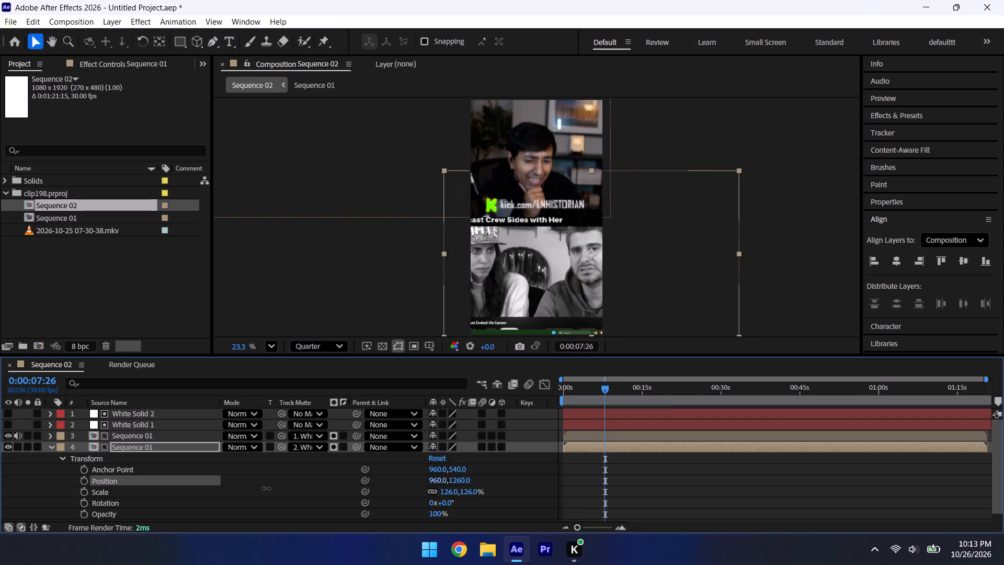
drag(266, 488, 161, 493)
key(space)
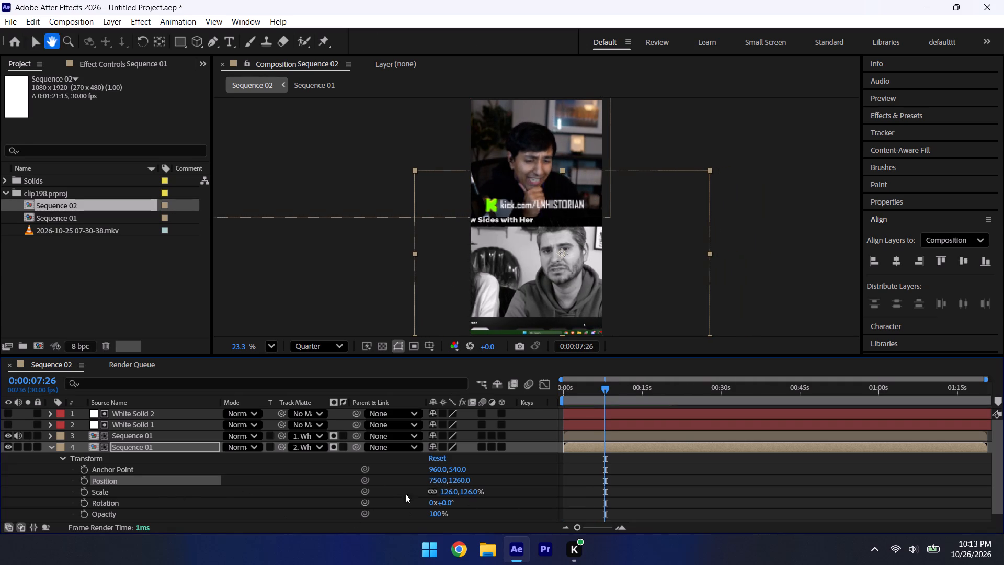
key(space)
drag(458, 481, 489, 505)
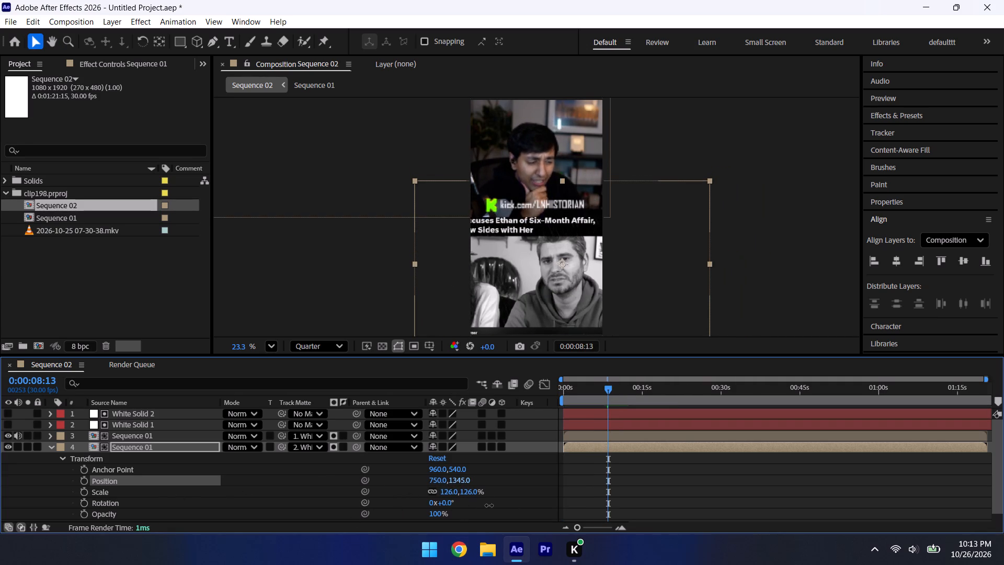
drag(489, 505, 495, 511)
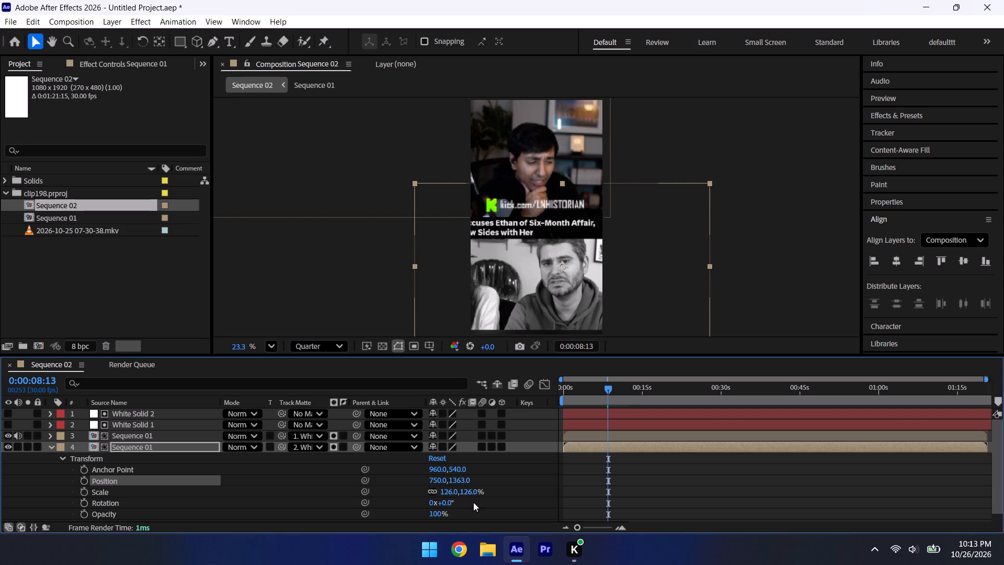
drag(441, 483, 473, 516)
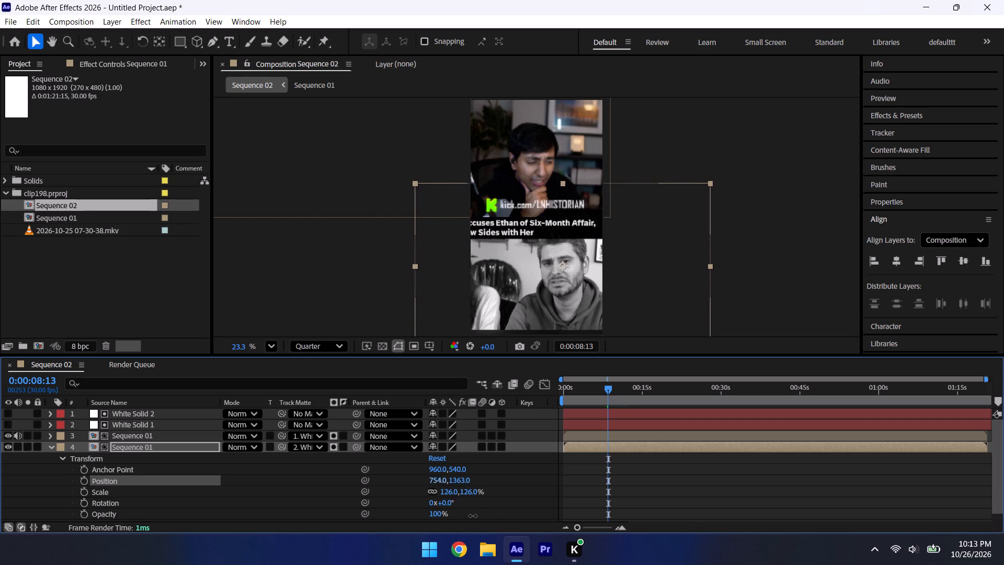
drag(473, 516, 459, 517)
Split the upper Sequence 01 layer at 0:00:14:07, the first frame where the recording cuts away from the webcam layout.
key(space)
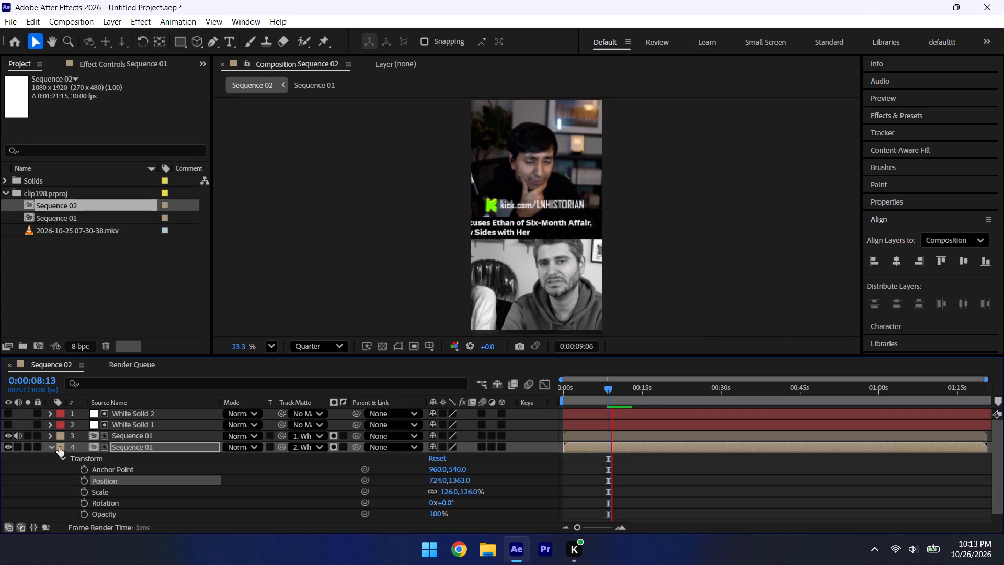
click(52, 448)
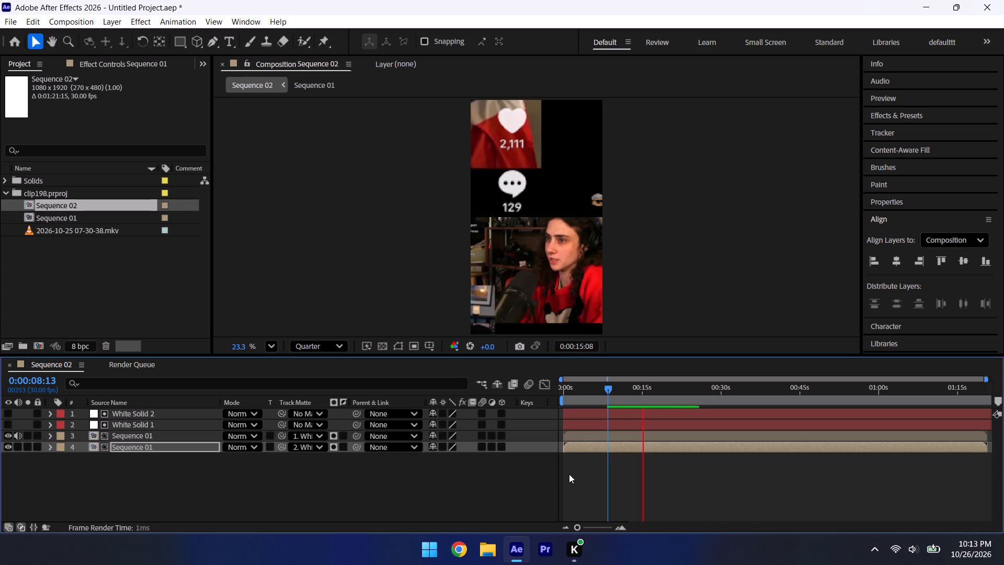
key(space)
drag(646, 387, 638, 383)
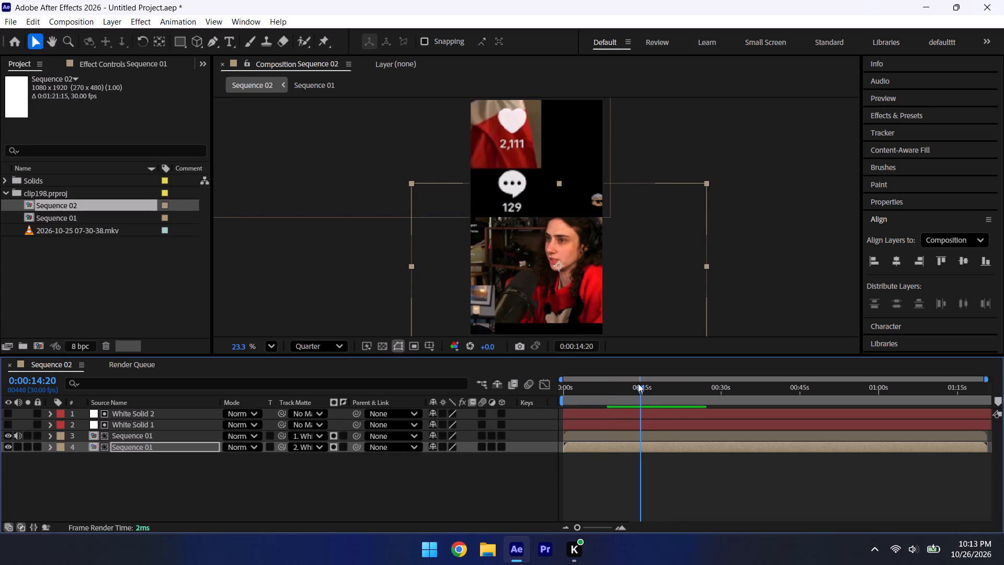
drag(638, 383, 635, 381)
click(646, 437)
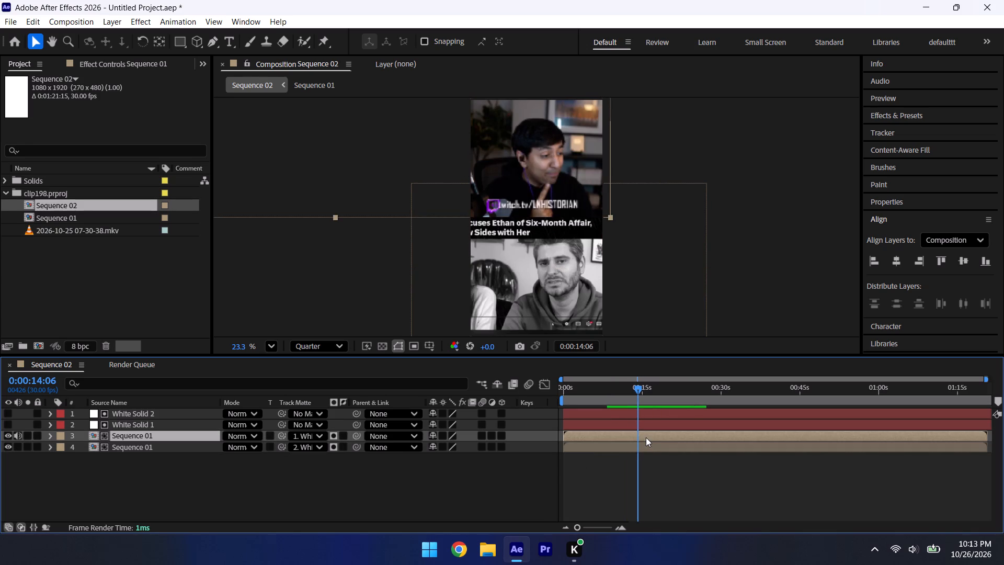
key(ctrl+Right)
key(ctrl+Right)
key(ctrl+Left)
key(ctrl+Left)
key(ctrl+Right)
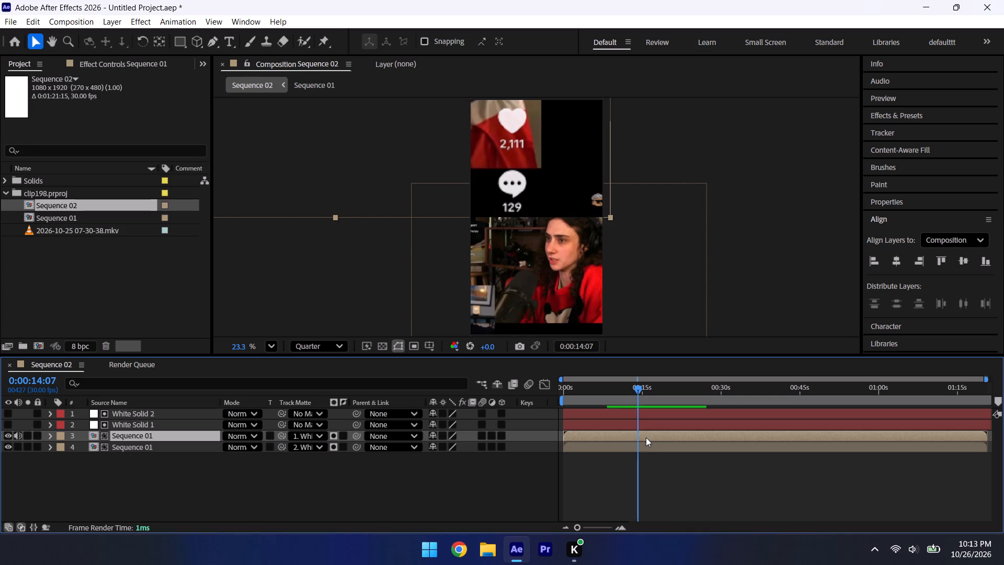
key(ctrl+shift+d)
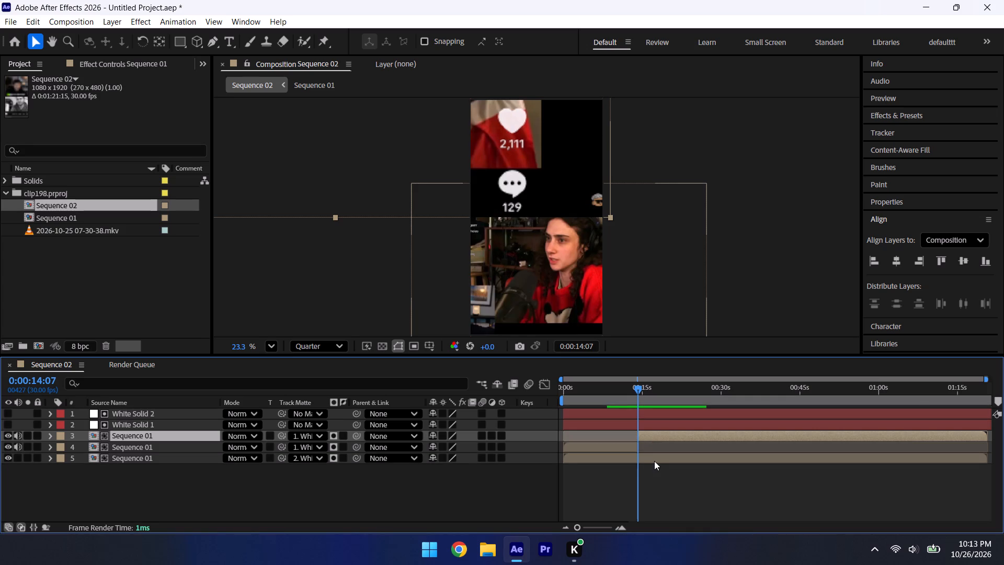
Reposition the upper Sequence 01 segment after the 0:00:14:07 cut to 2157, -307, framing the webcam in the top half.
click(654, 461)
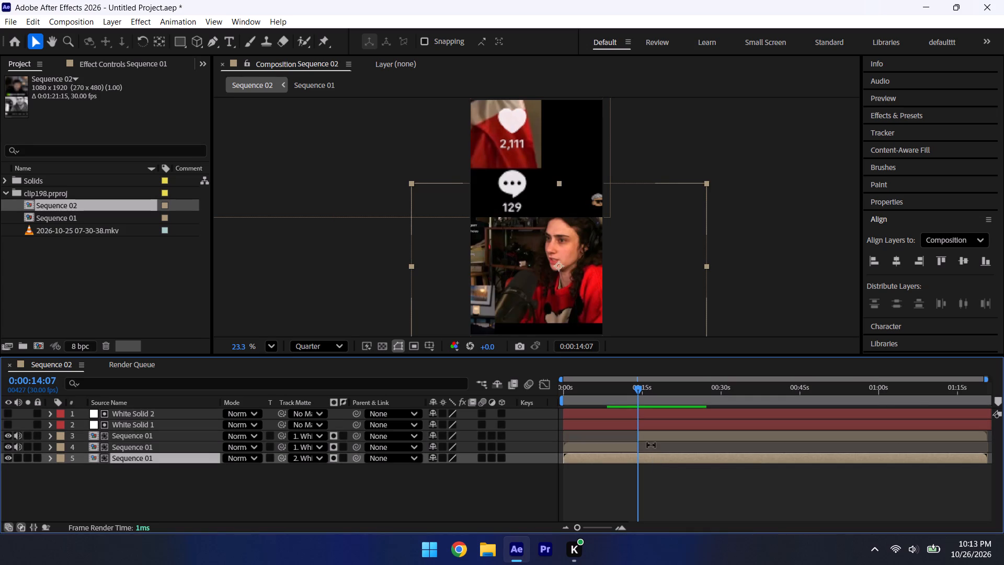
click(650, 437)
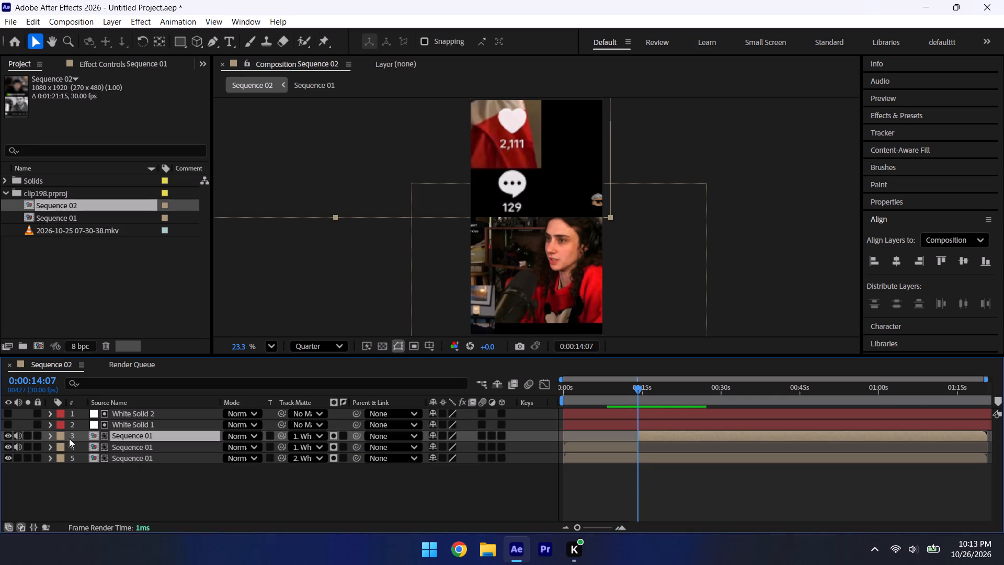
click(48, 438)
click(60, 446)
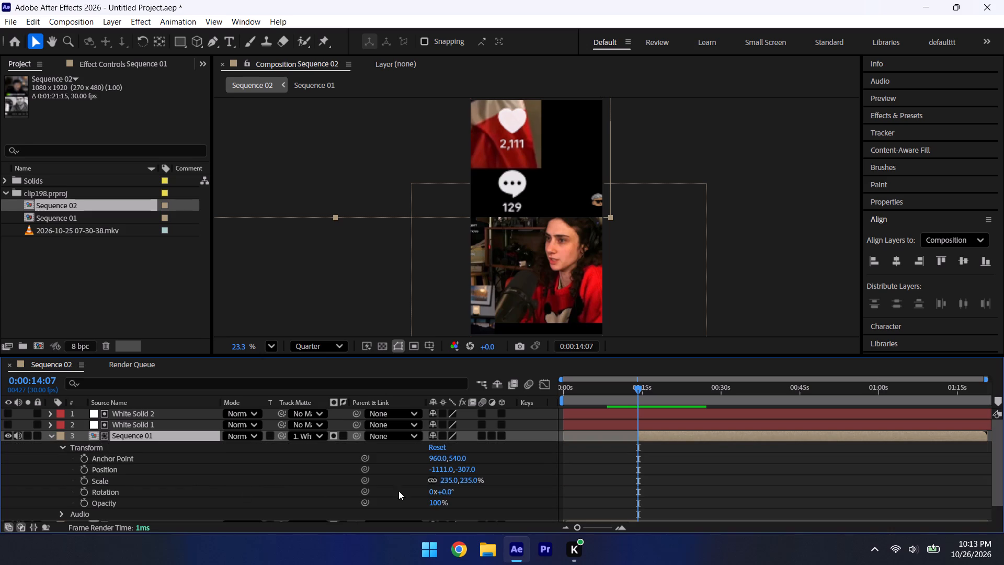
drag(439, 470, 1003, 391)
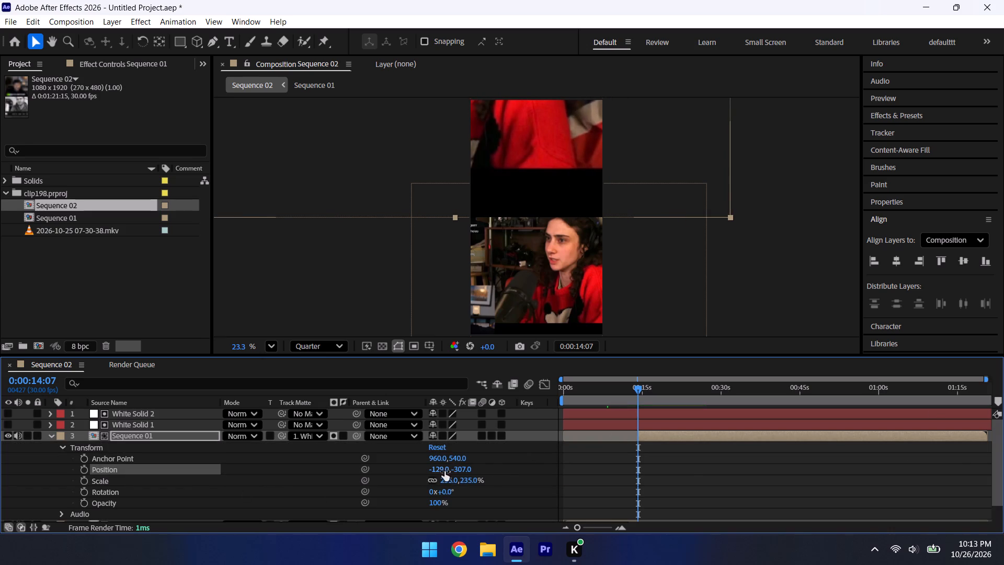
drag(444, 471, 1003, 415)
drag(436, 470, 658, 478)
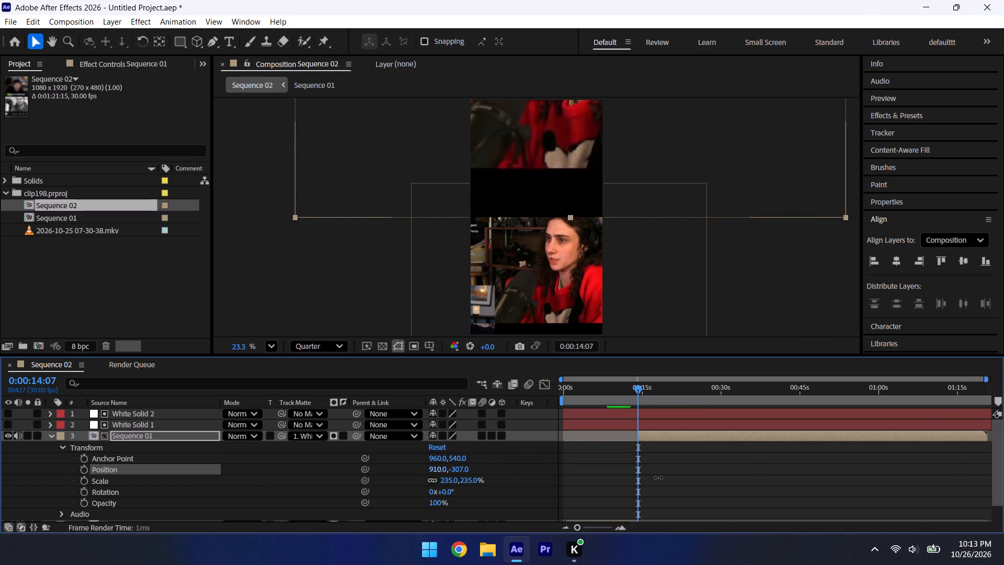
drag(658, 478, 1003, 519)
drag(438, 471, 439, 471)
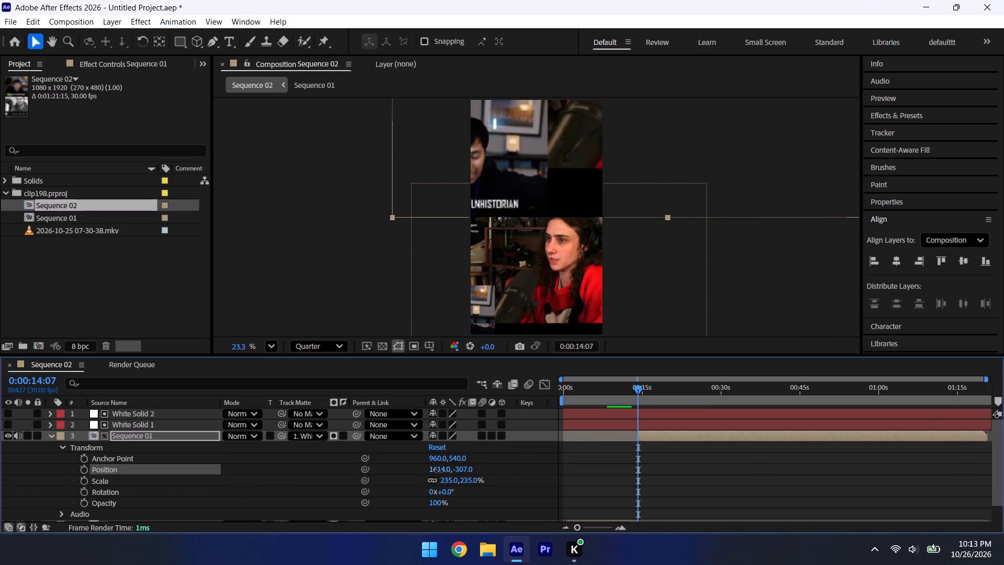
drag(439, 471, 847, 530)
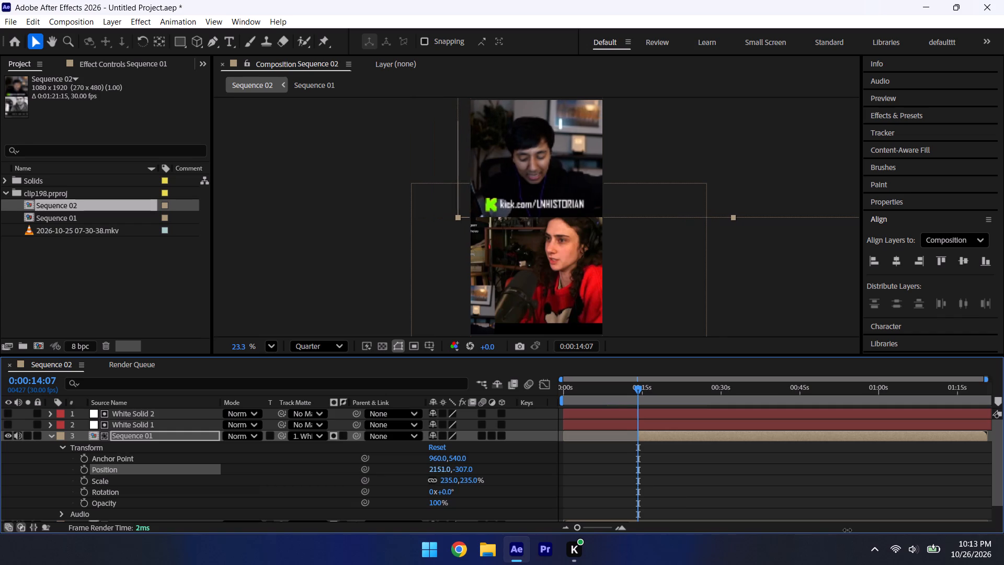
drag(847, 530, 852, 530)
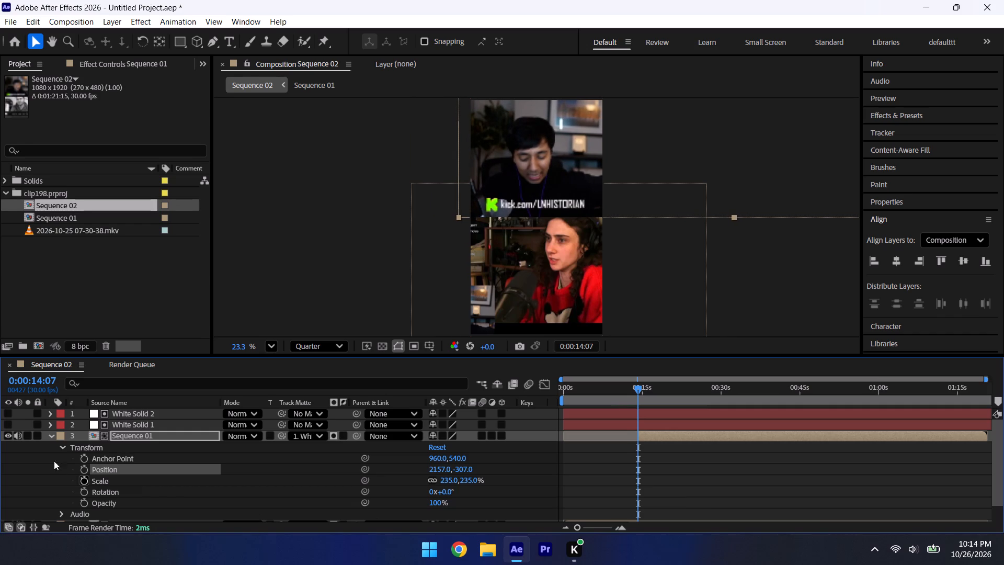
click(49, 437)
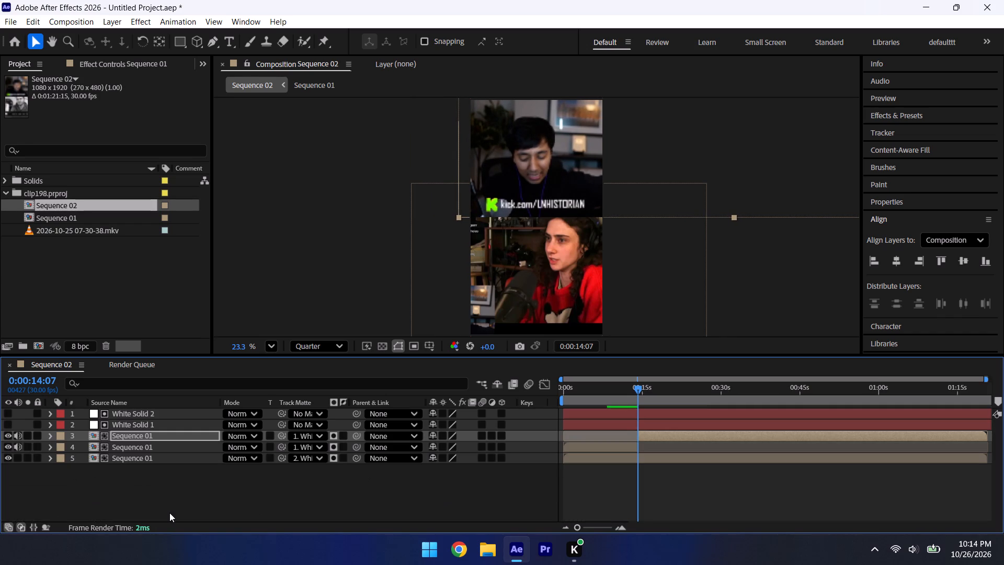
Compare the webcam framing on both sides of the 0:00:14:07 cut and adjust the second upper segment's position to 2144, -307.
key(ctrl+Left)
key(ctrl+Right)
key(ctrl+Left)
key(ctrl+Left)
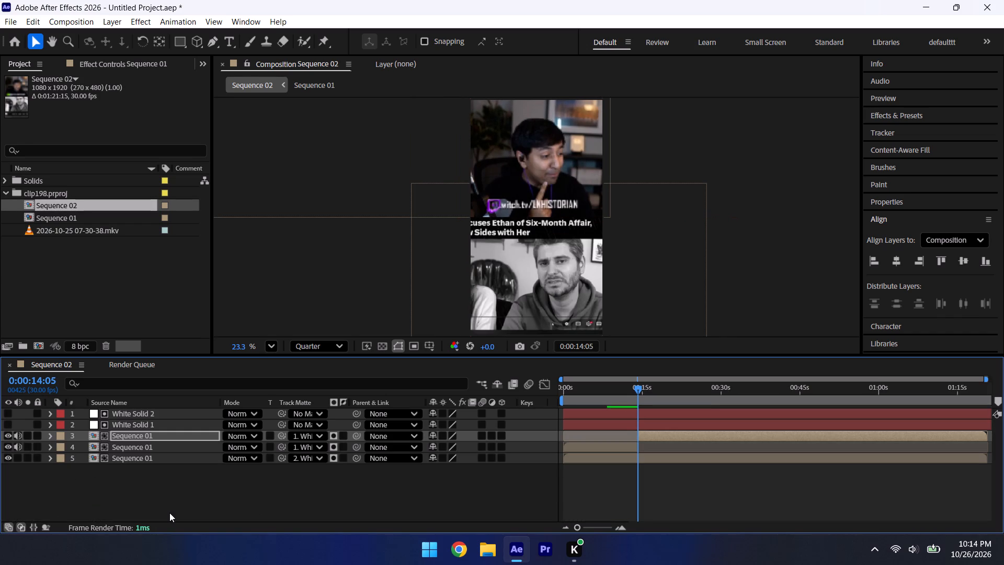
key(ctrl+Right)
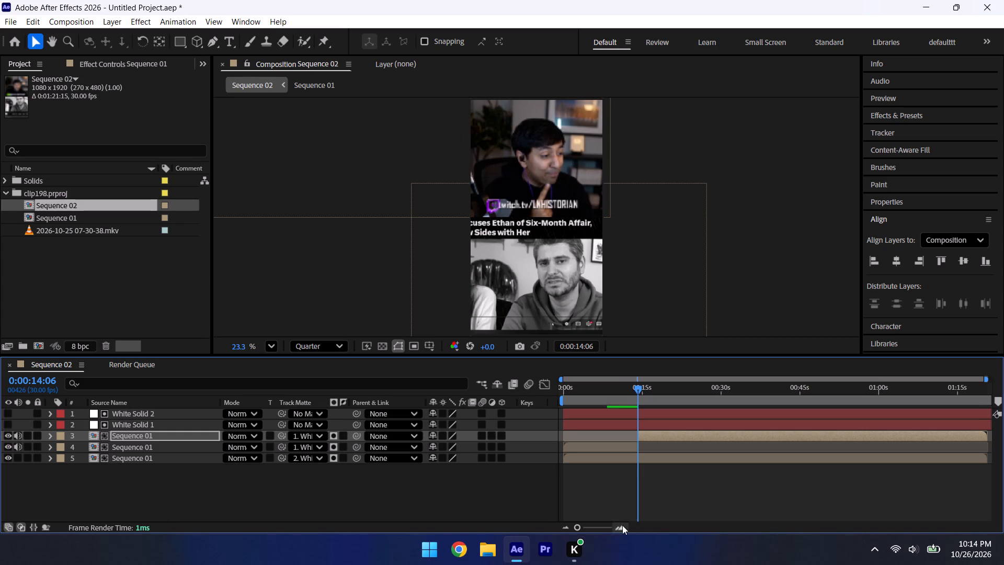
triple_click(622, 525)
key(ctrl+Right)
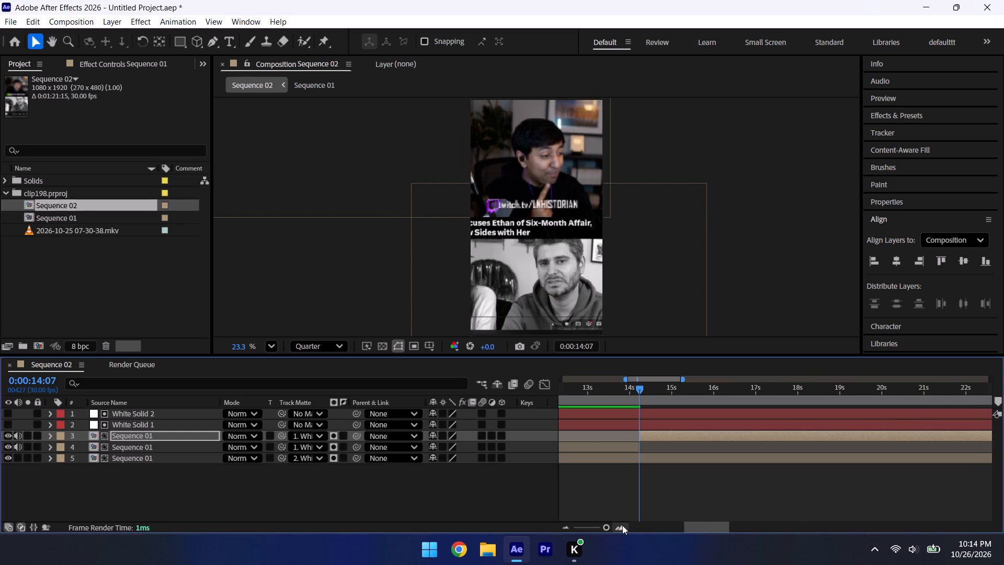
key(ctrl+Left)
key(ctrl+Right)
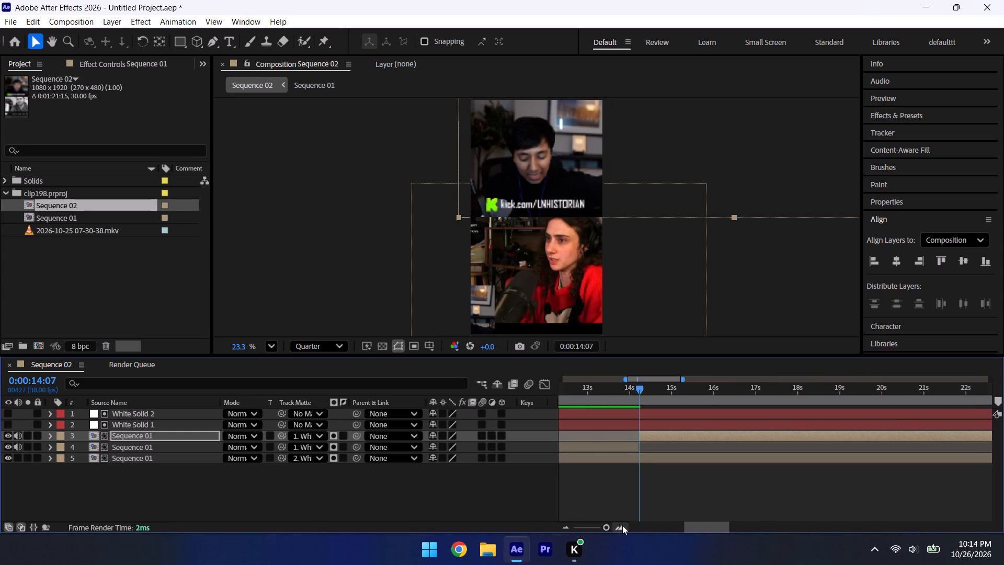
click(49, 437)
drag(437, 467, 426, 465)
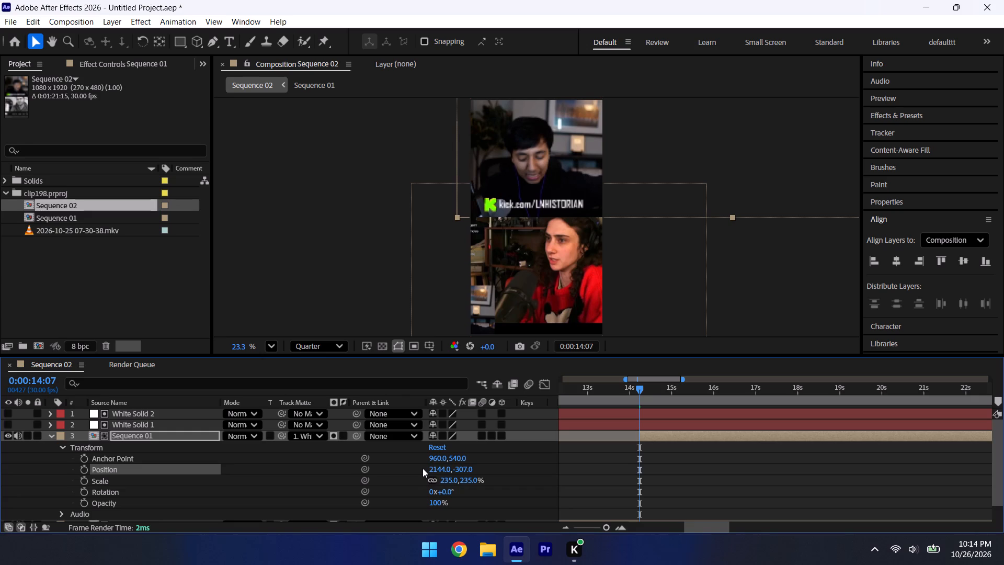
Check the webcam alignment across the 0:00:14:07 cut frame by frame and in playback.
key(ctrl+Left)
key(ctrl+Right)
key(ctrl+Left)
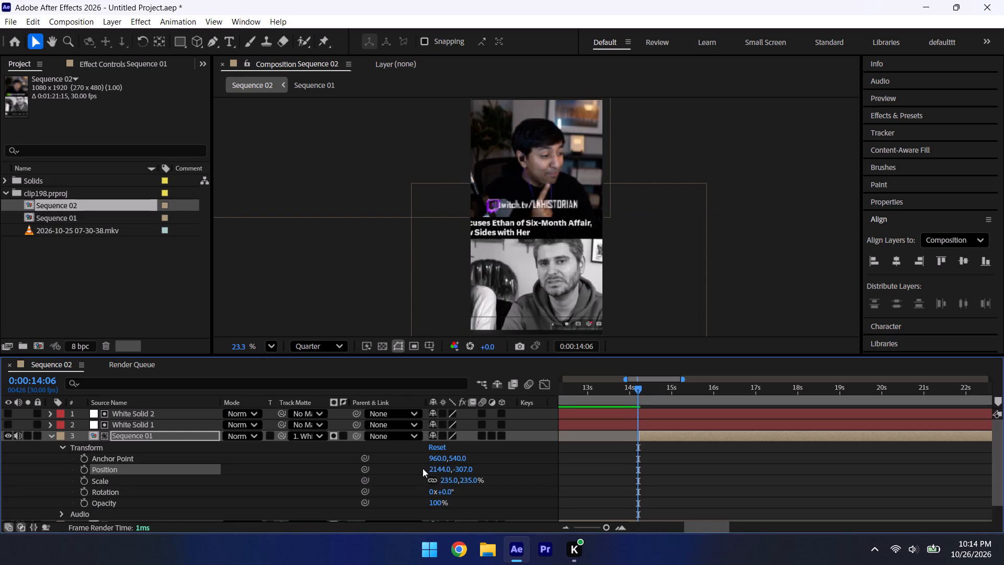
key(ctrl+Right)
key(ctrl+Left)
key(ctrl+Right)
key(ctrl+Left)
key(ctrl+Right)
key(ctrl+Left)
key(ctrl+Right)
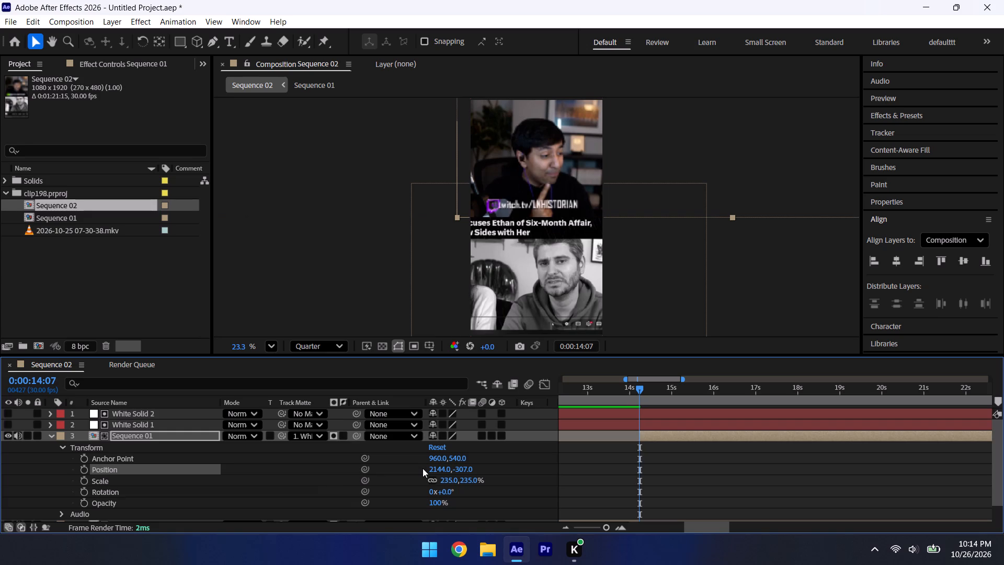
click(48, 435)
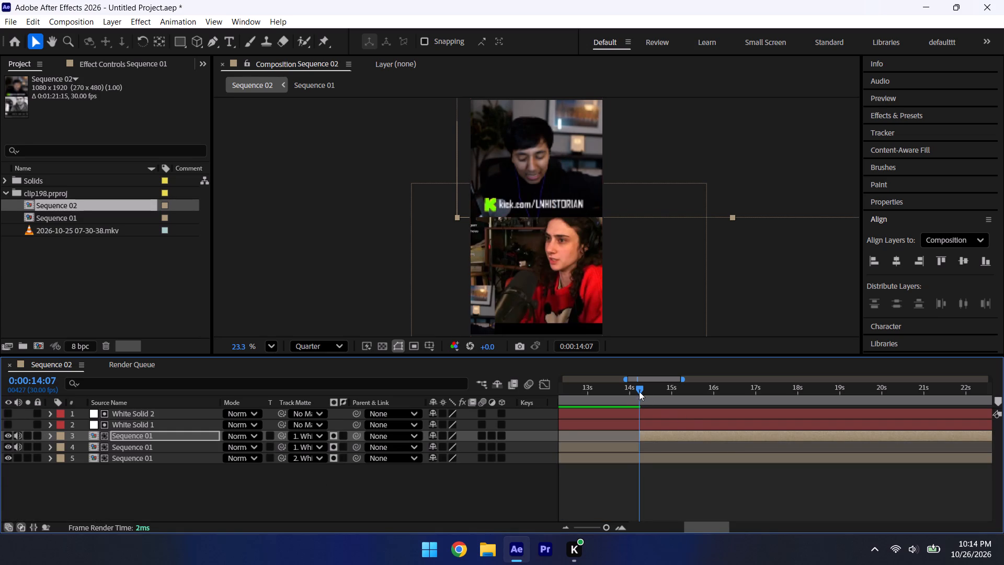
drag(636, 386, 630, 381)
key(space)
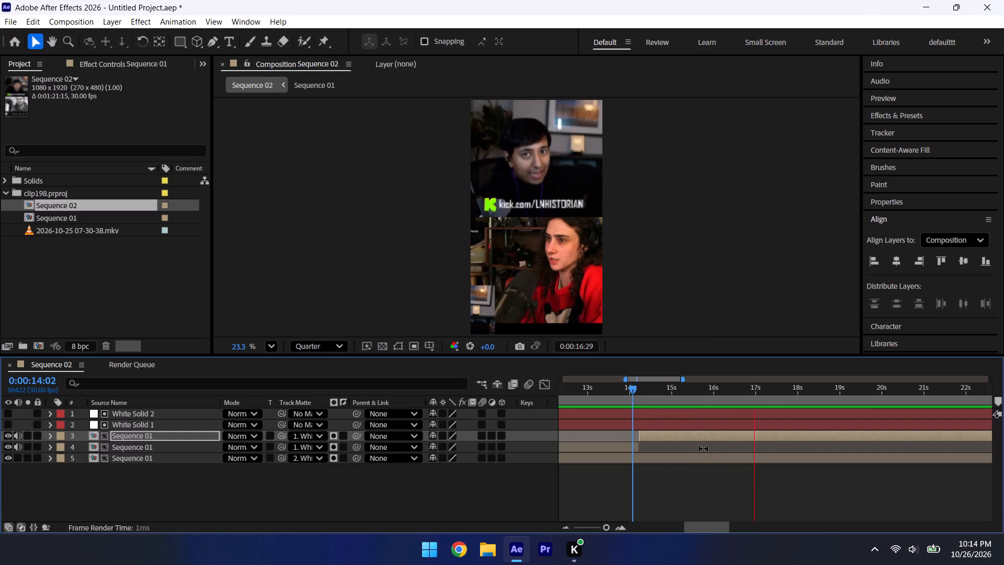
key(space)
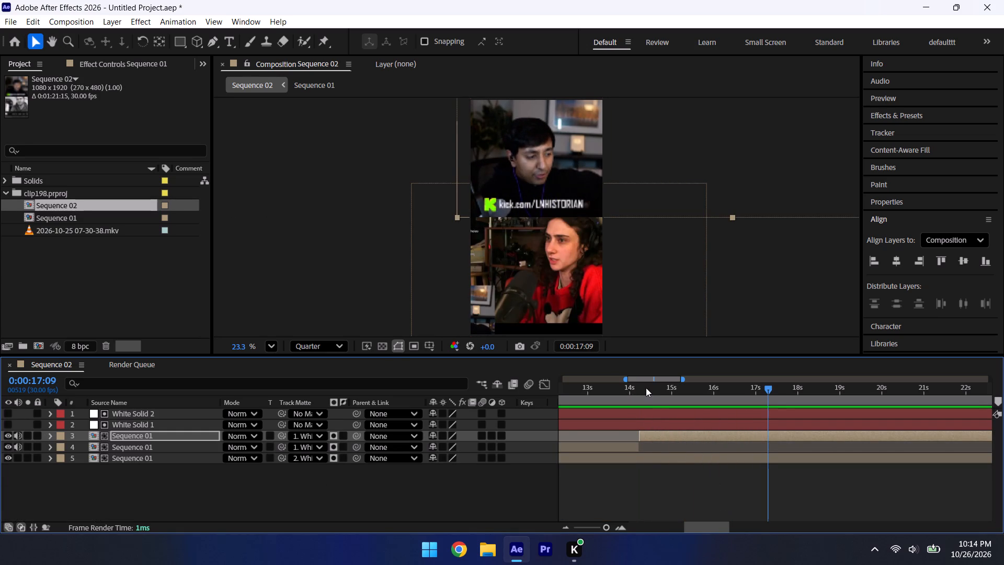
Split the lower Sequence 01 layer at 0:00:14:07, matching the cut in the upper layer.
click(644, 386)
triple_click(614, 530)
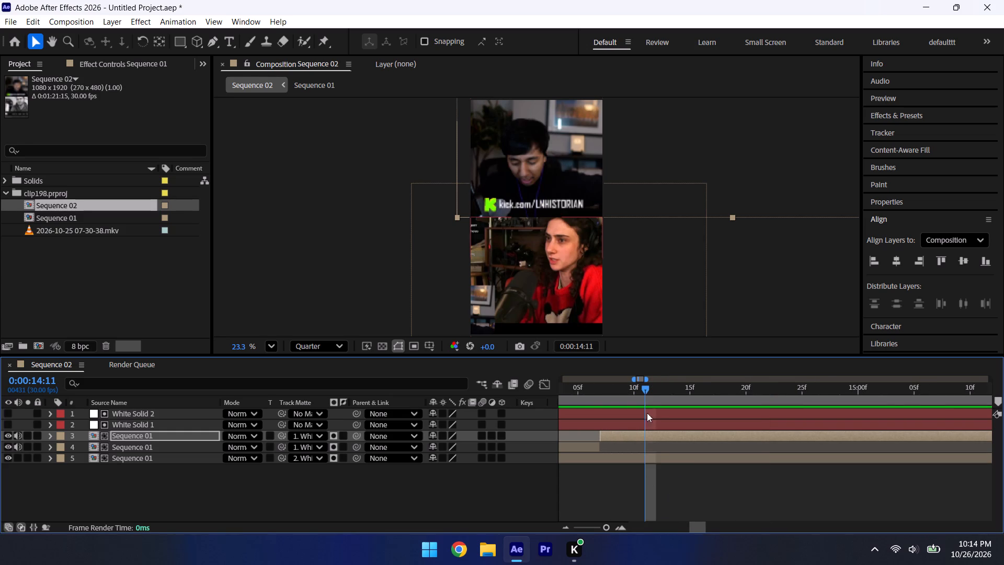
drag(642, 389, 597, 373)
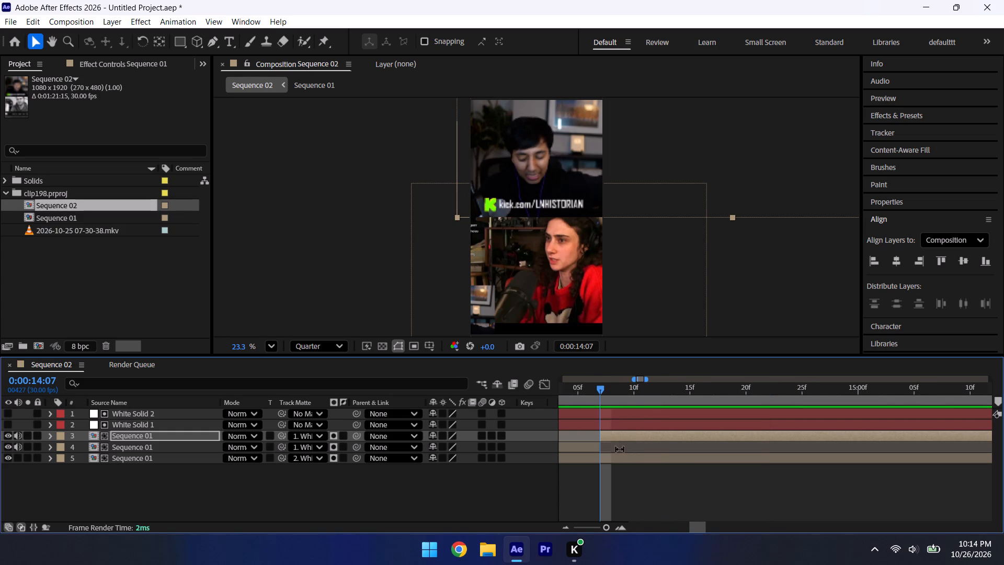
click(620, 456)
key(ctrl+shift+d)
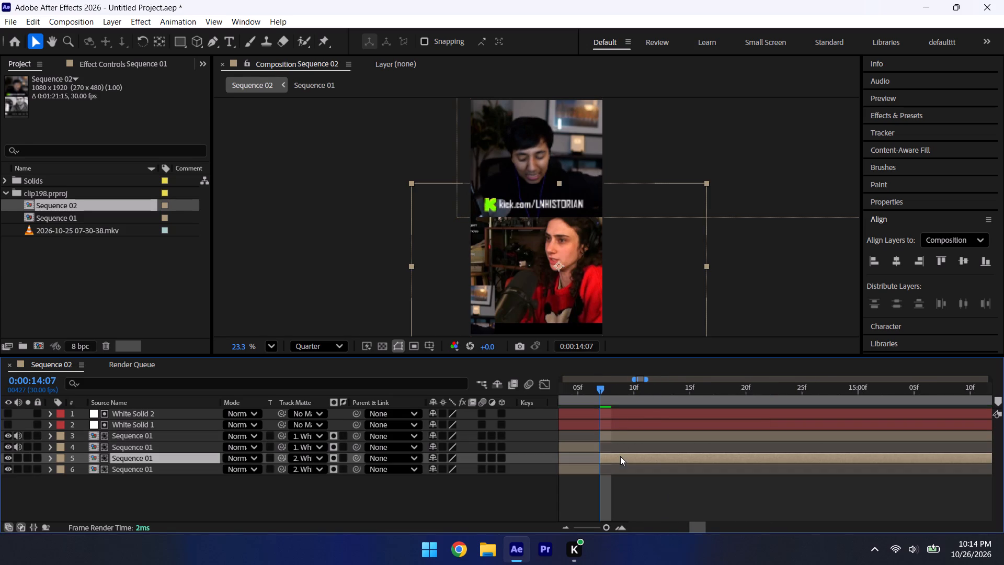
Set the position of the lower segment after the cut to 495, 1515, framing the woman in red in the bottom half.
click(51, 459)
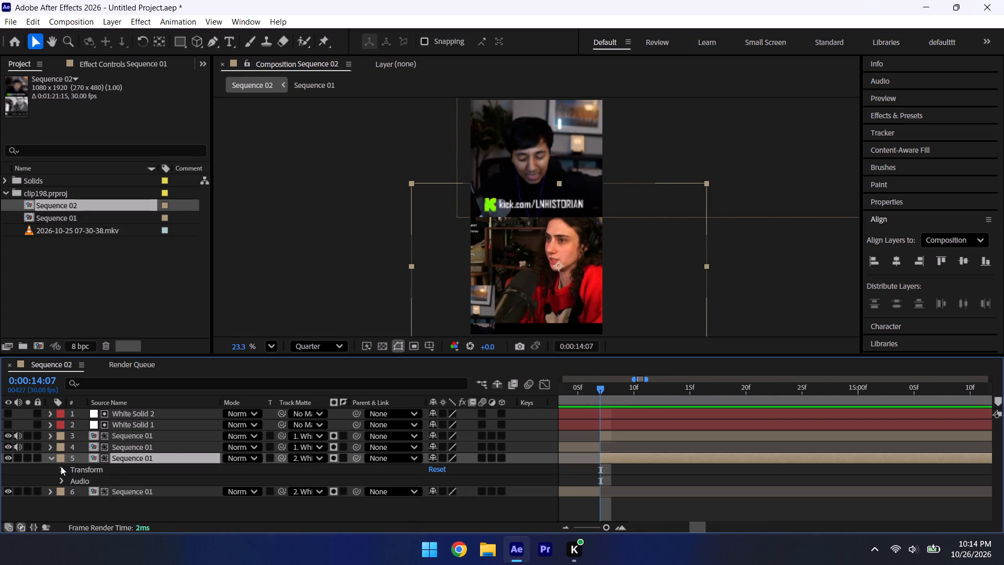
click(60, 466)
drag(443, 493, 289, 489)
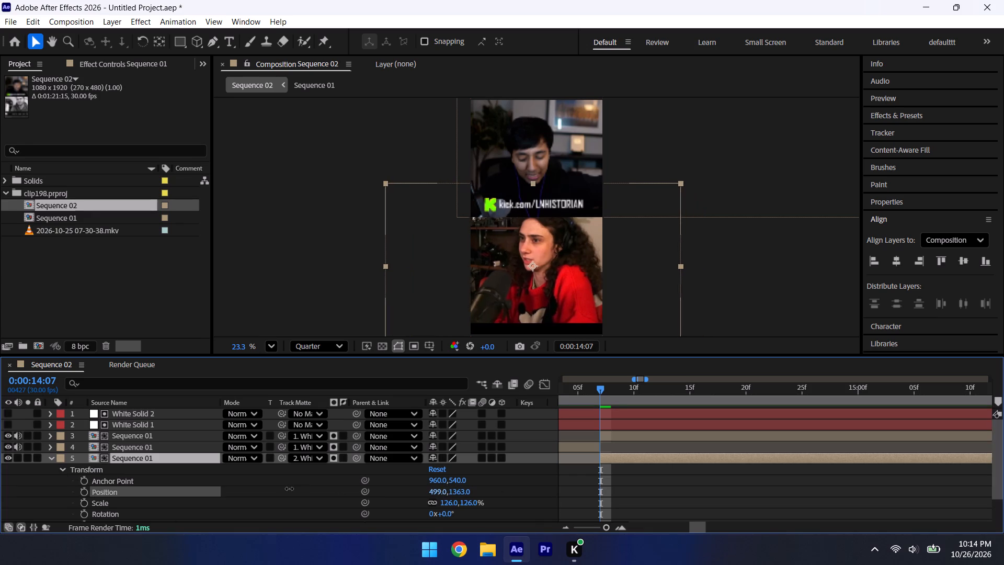
drag(289, 489, 289, 489)
drag(466, 490, 515, 529)
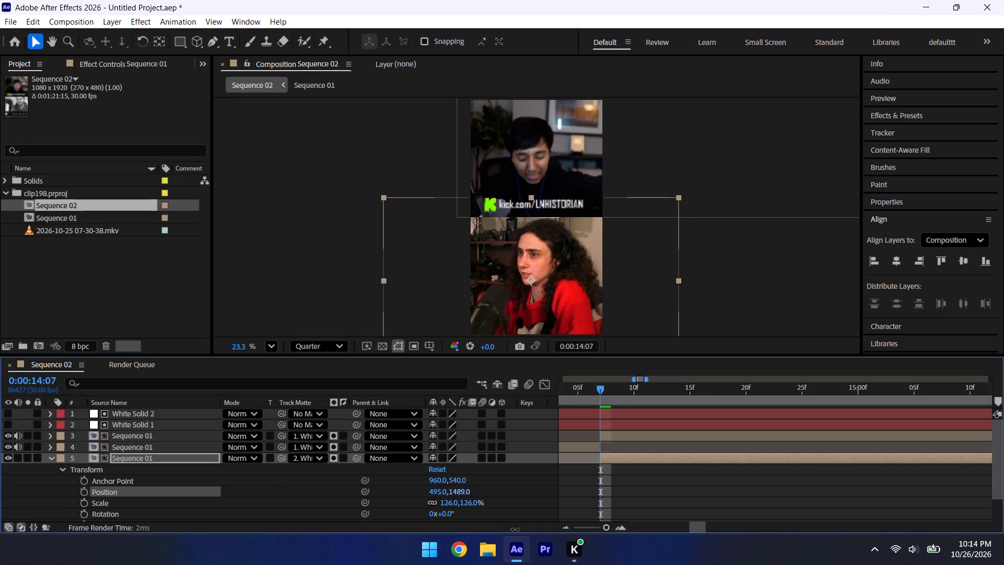
drag(515, 529, 522, 534)
Play the composition from 0:00:14:07 to about 0:00:30 to check the lower segment's framing as the screen content changes.
key(space)
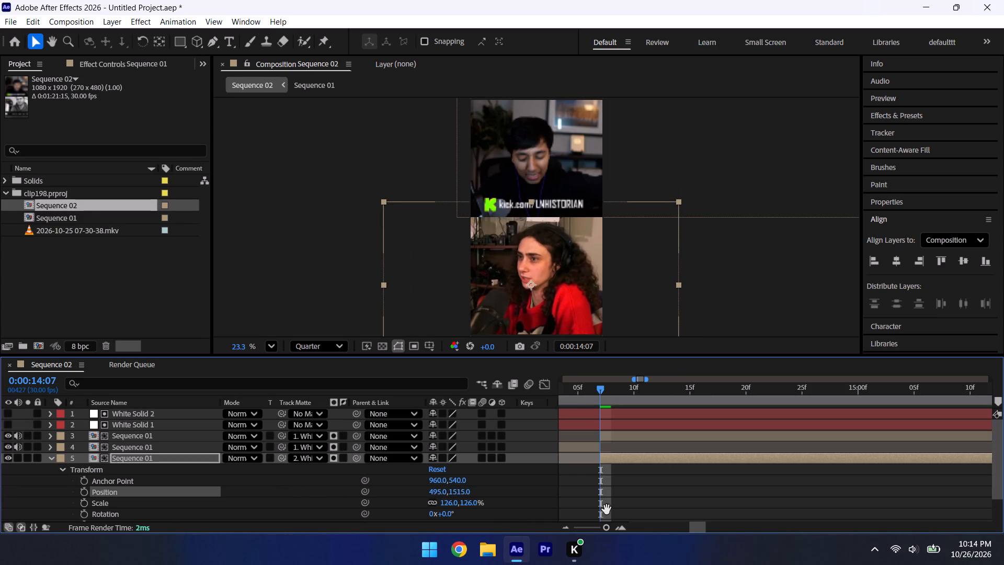
click(50, 460)
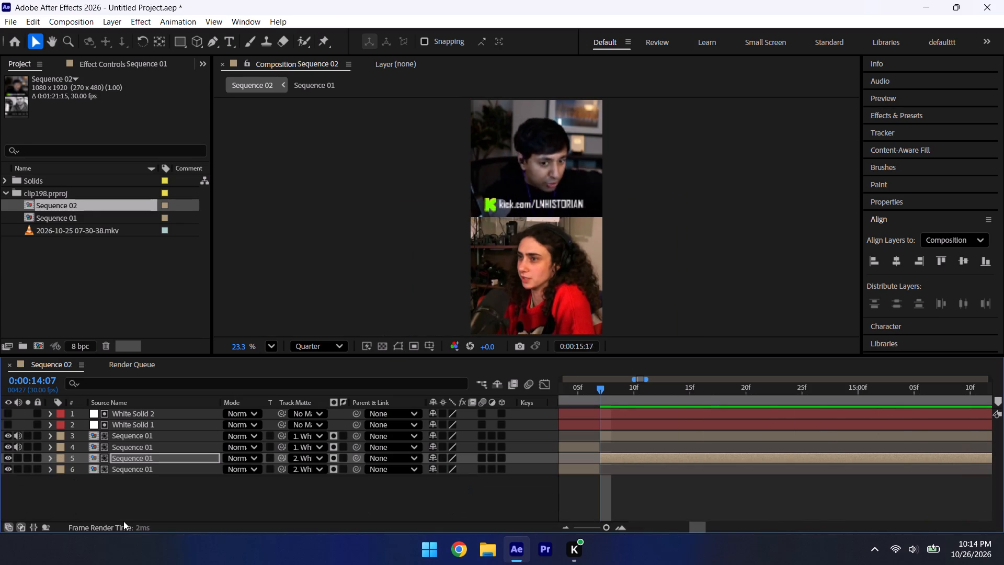
triple_click(567, 525)
click(567, 525)
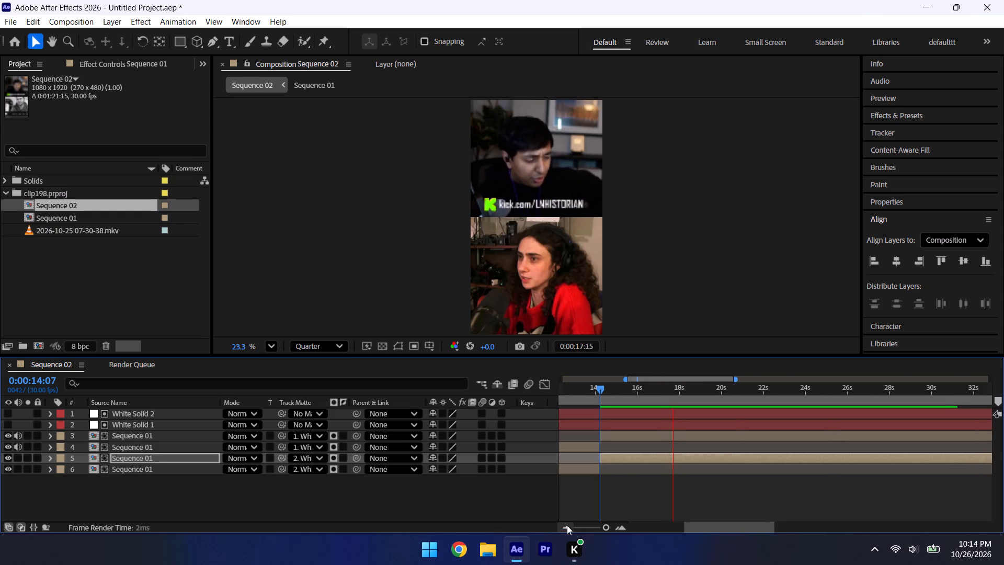
double_click(567, 525)
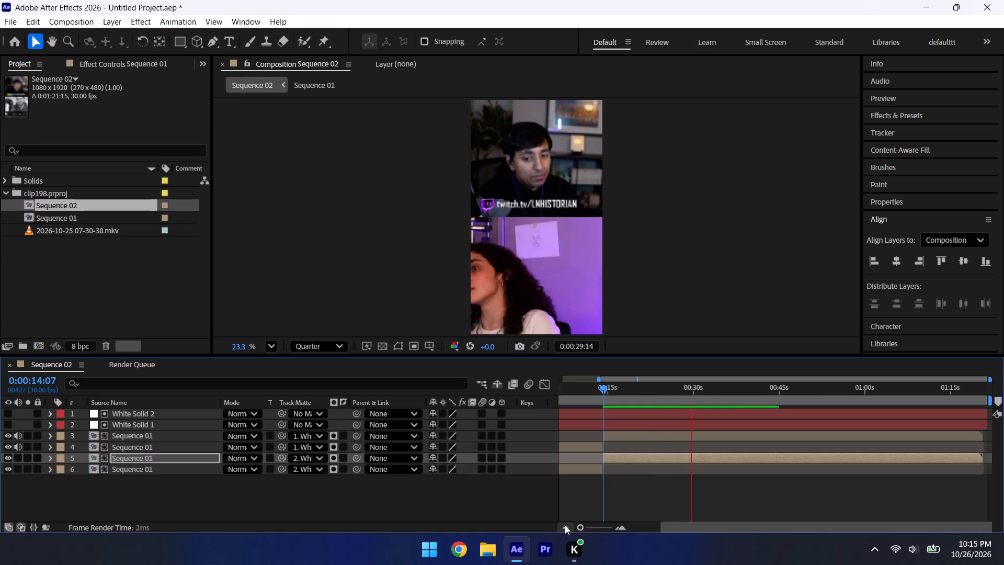
key(space)
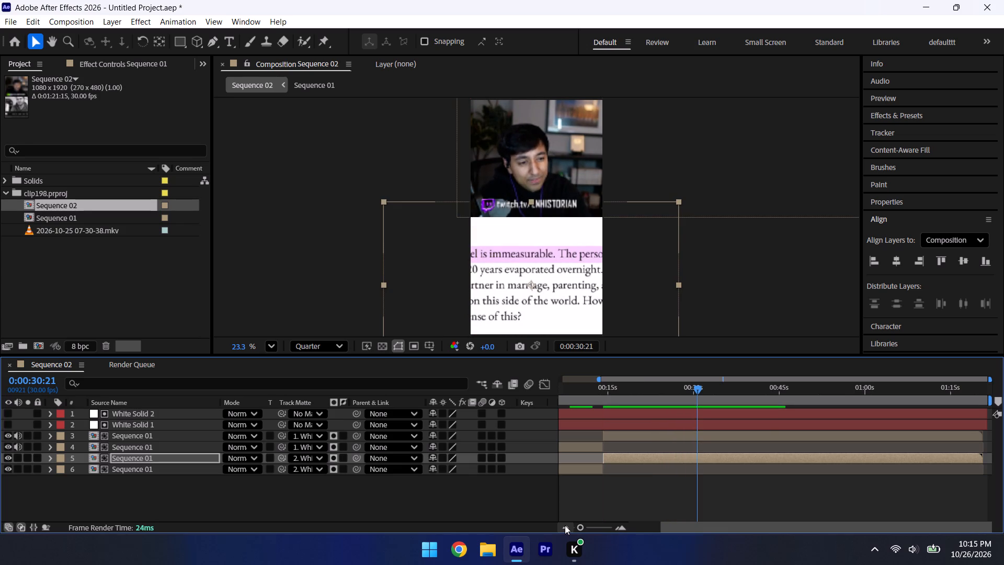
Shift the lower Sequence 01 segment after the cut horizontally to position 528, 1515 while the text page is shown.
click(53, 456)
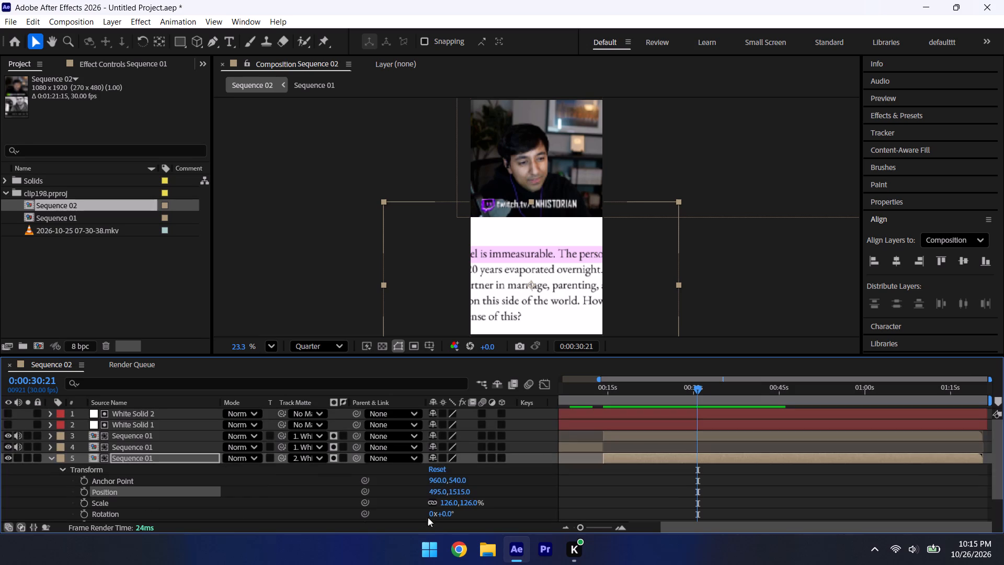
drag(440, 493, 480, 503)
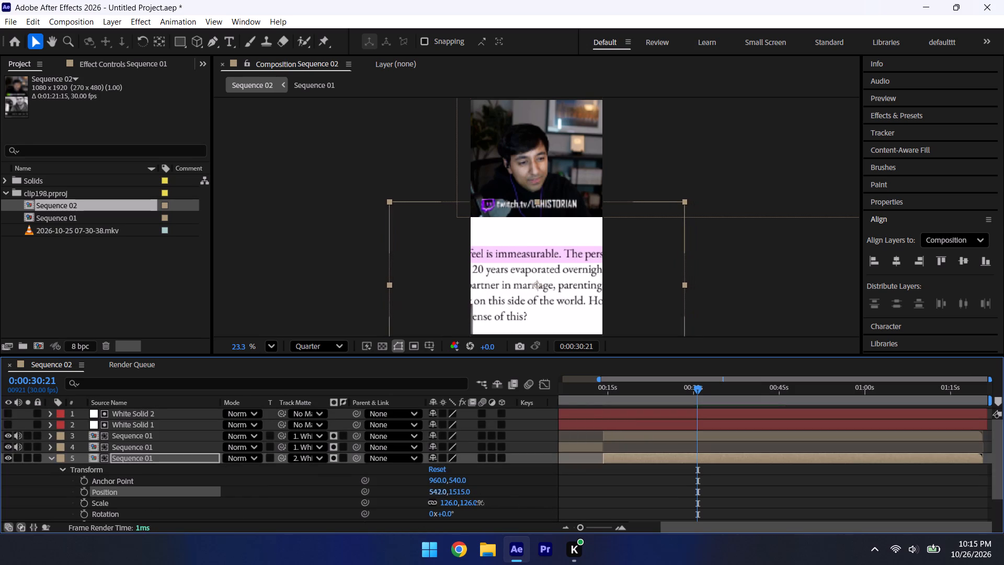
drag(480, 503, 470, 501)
Reframe the lower segment at 0:00:25:28 with scale 106% and position 421, 1515, bringing the woman's face towards the centre.
click(651, 394)
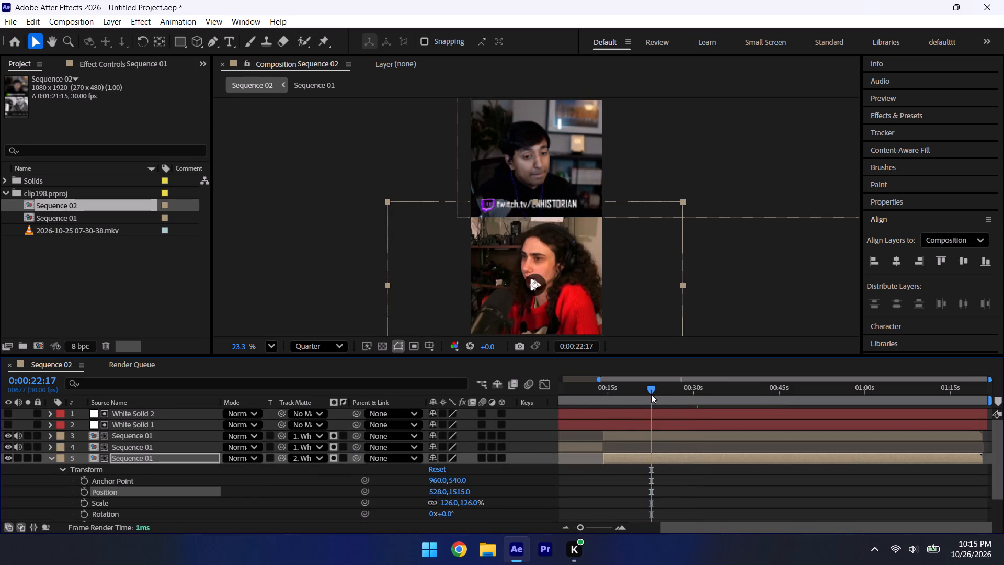
drag(647, 387, 662, 395)
key(space)
key(space)
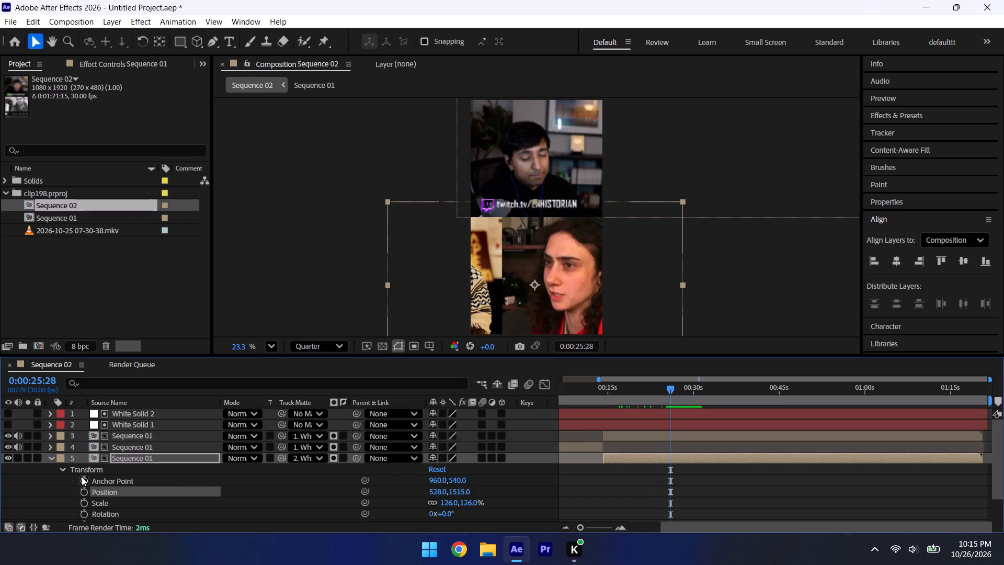
drag(471, 503, 460, 501)
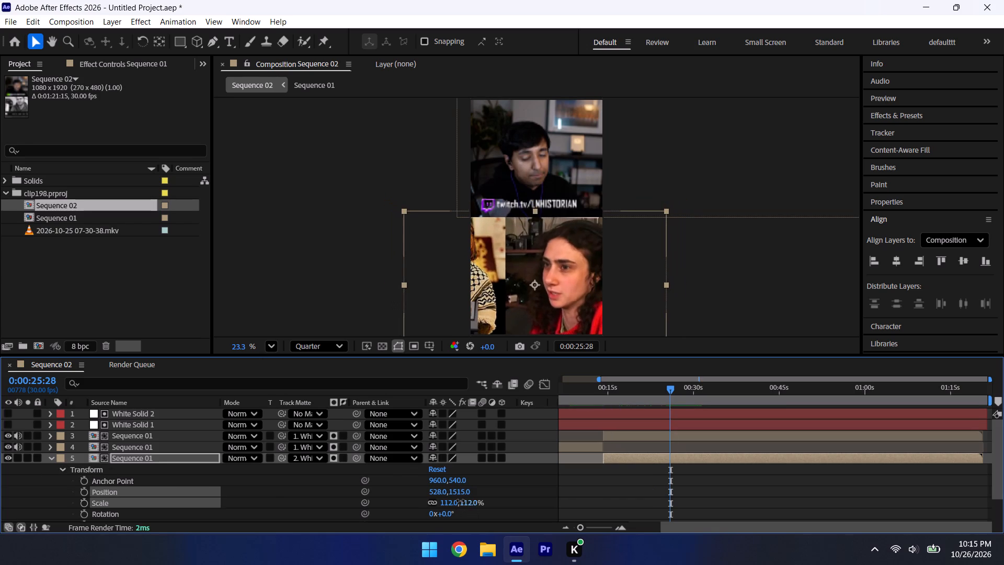
drag(460, 501, 456, 501)
drag(433, 491, 417, 492)
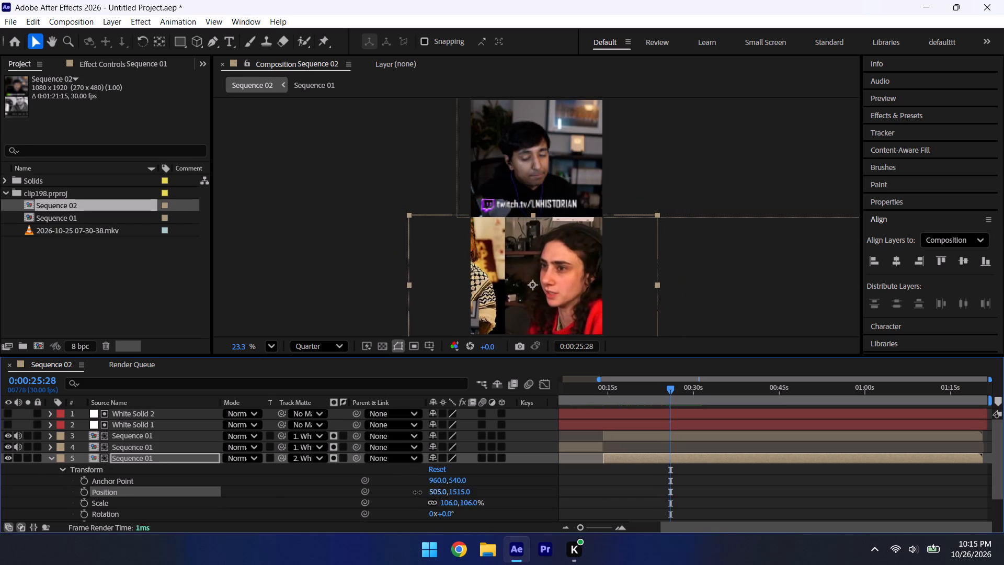
drag(417, 492, 368, 495)
Play on from 0:00:25:28 with the whole timeline in view to check the new lower framing over the text page.
key(space)
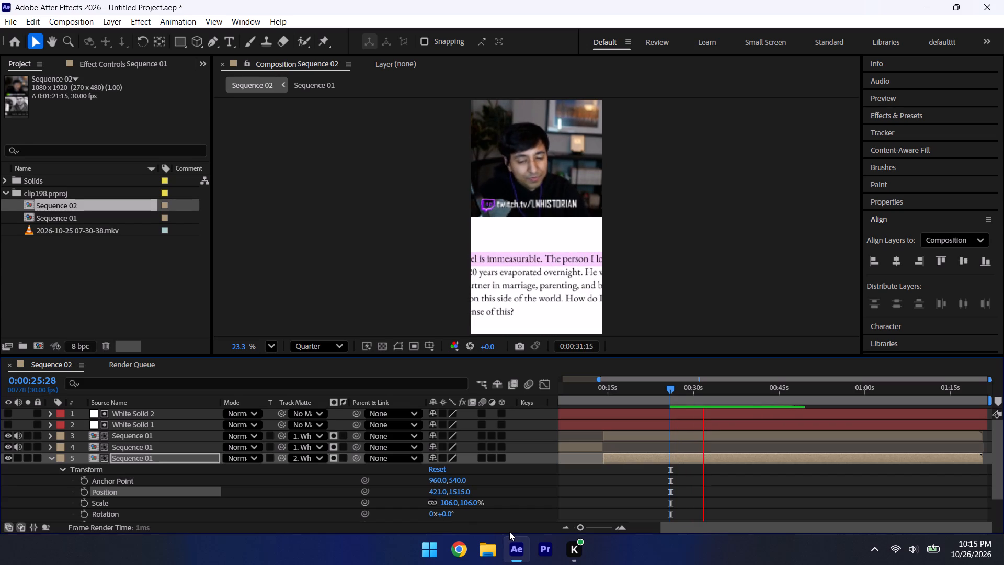
click(50, 454)
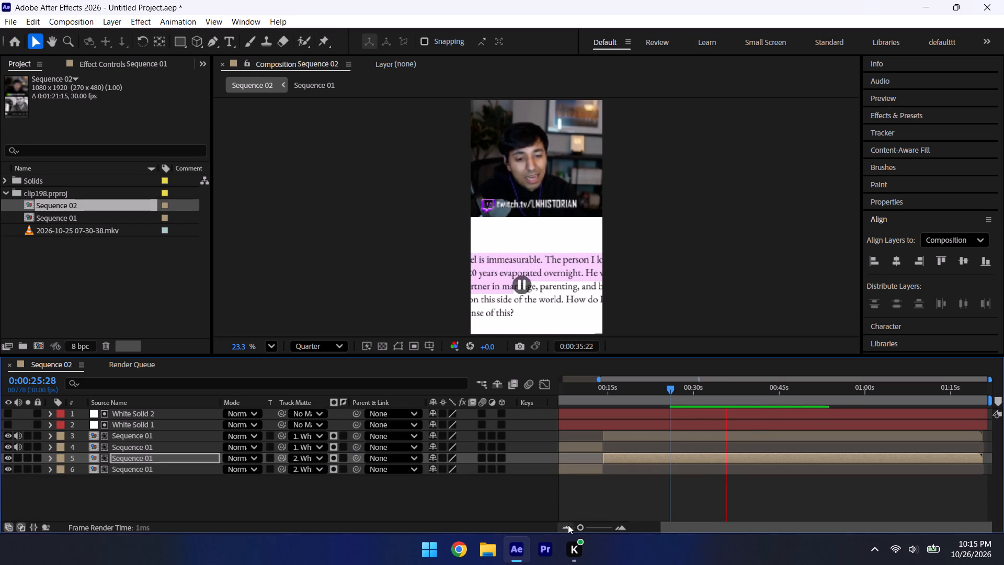
triple_click(566, 525)
double_click(566, 525)
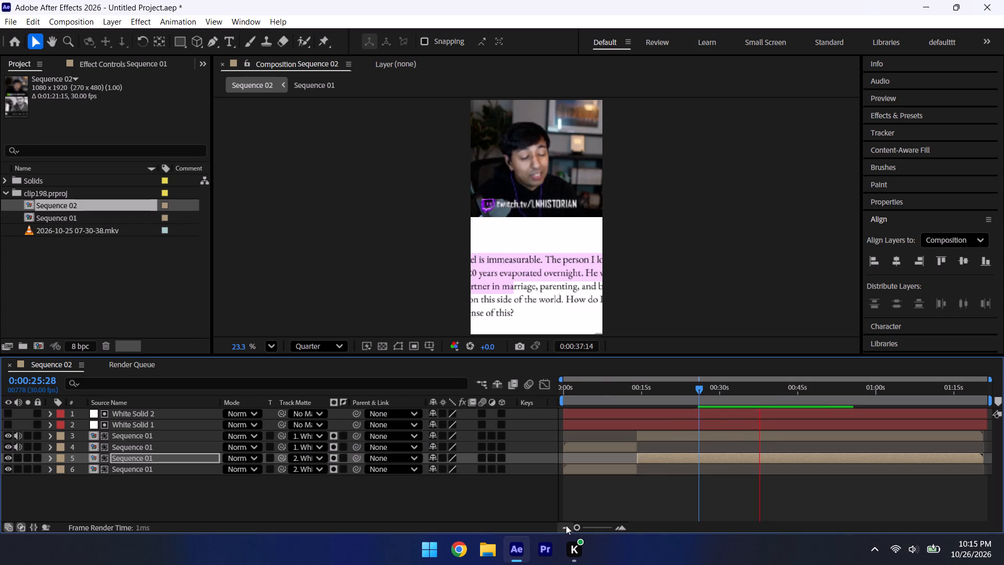
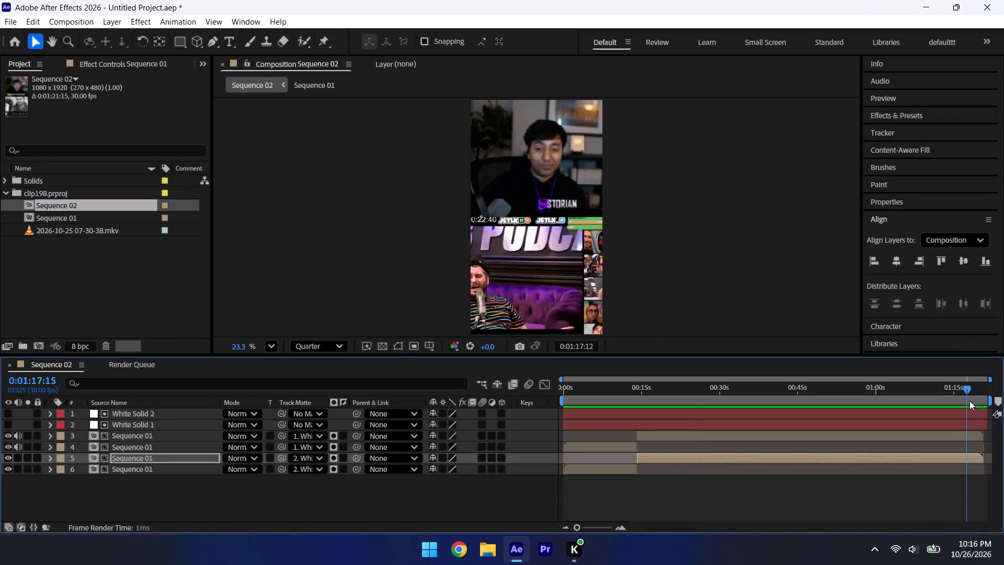
Play and step frame by frame around 0:01:16 to examine where the lower screen content changes after the man at the laptop.
click(960, 387)
click(959, 383)
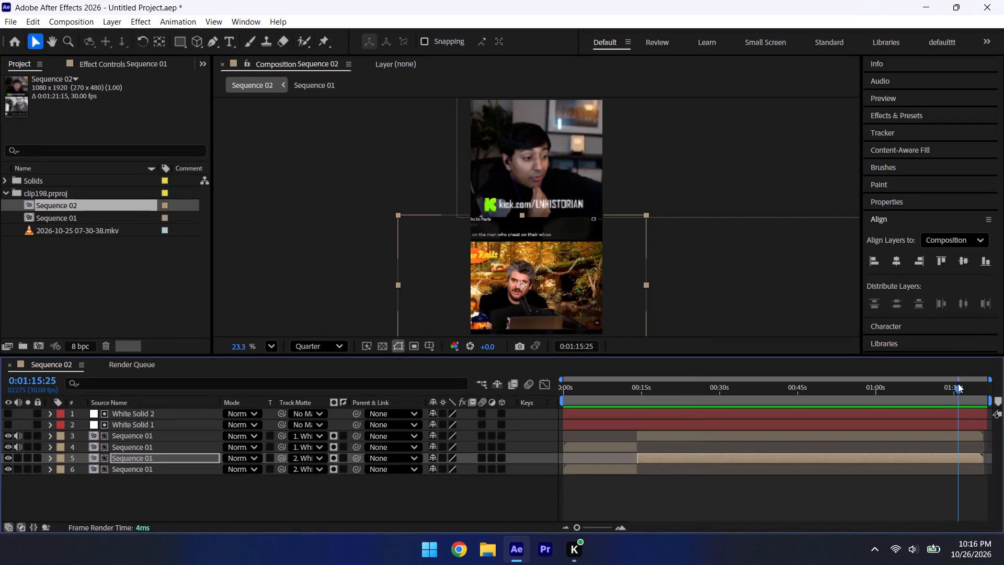
key(space)
key(space)
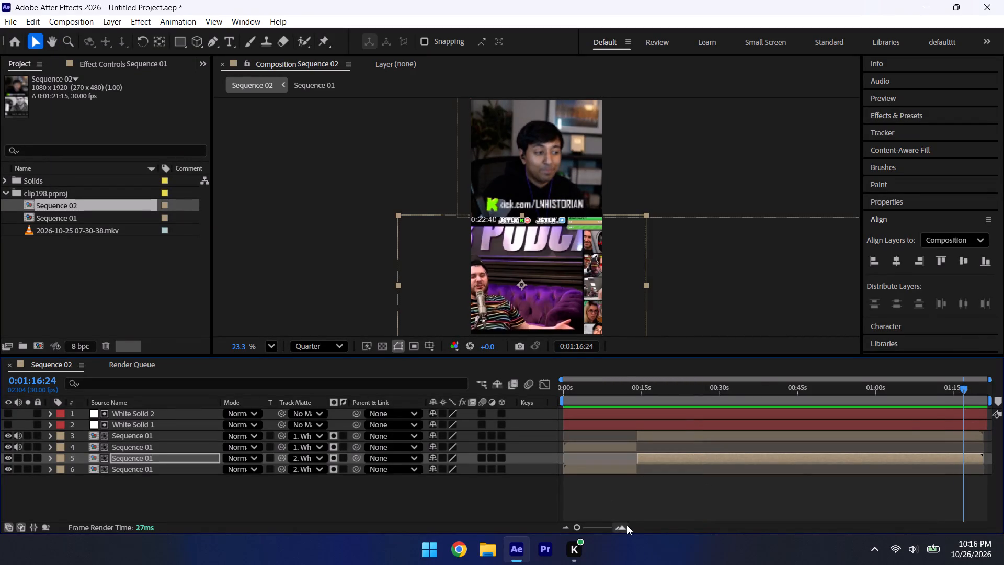
triple_click(626, 525)
click(626, 526)
key(ctrl+Left)
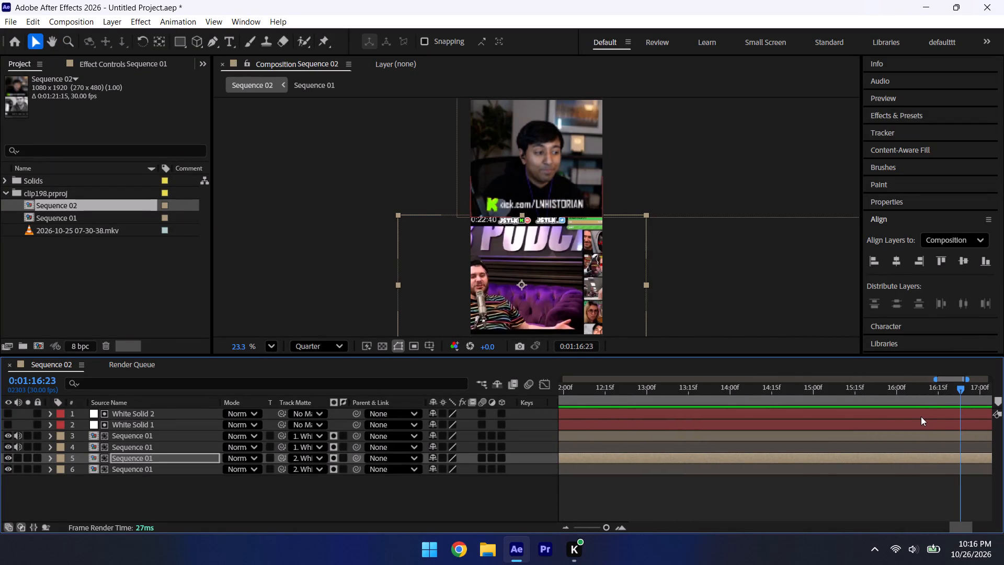
key(ctrl+Left)
key(ctrl+Left)
key(ctrl+Left)
key(ctrl+Left)
key(ctrl+Left)
key(ctrl+Left)
key(ctrl+Left)
key(ctrl+Left)
key(ctrl+Left)
key(ctrl+Left)
key(ctrl+Left)
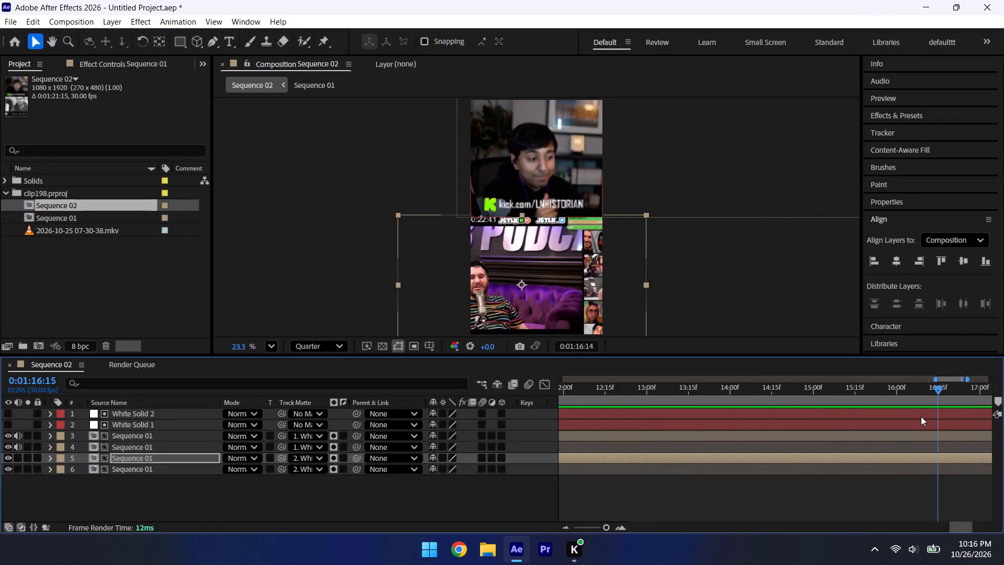
key(ctrl+Left)
key(ctrl+Left)
key(ctrl+Left)
key(ctrl+Left)
key(ctrl+Left)
key(ctrl+Left)
key(ctrl+Right)
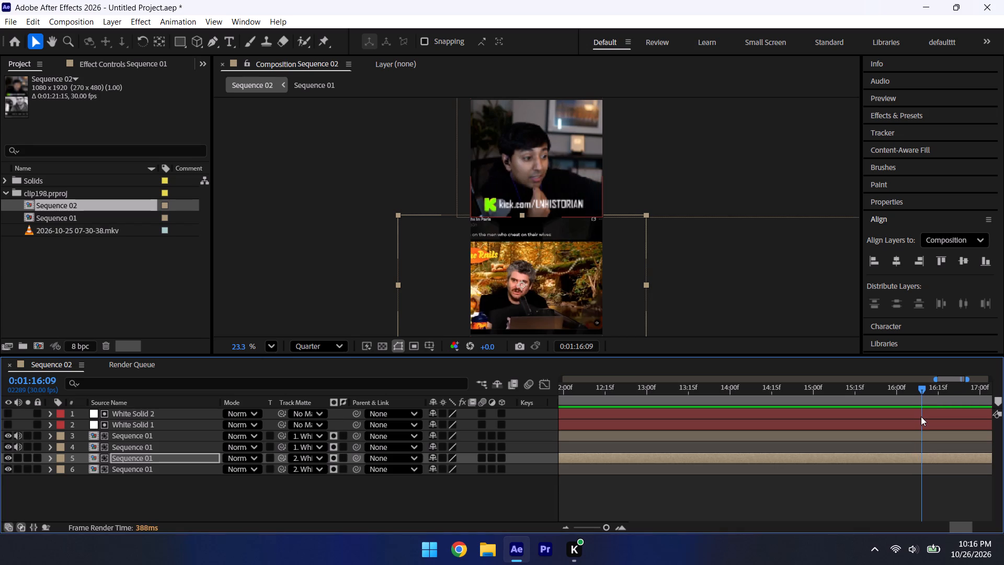
key(ctrl+Right)
key(ctrl+Right)
key(ctrl+Left)
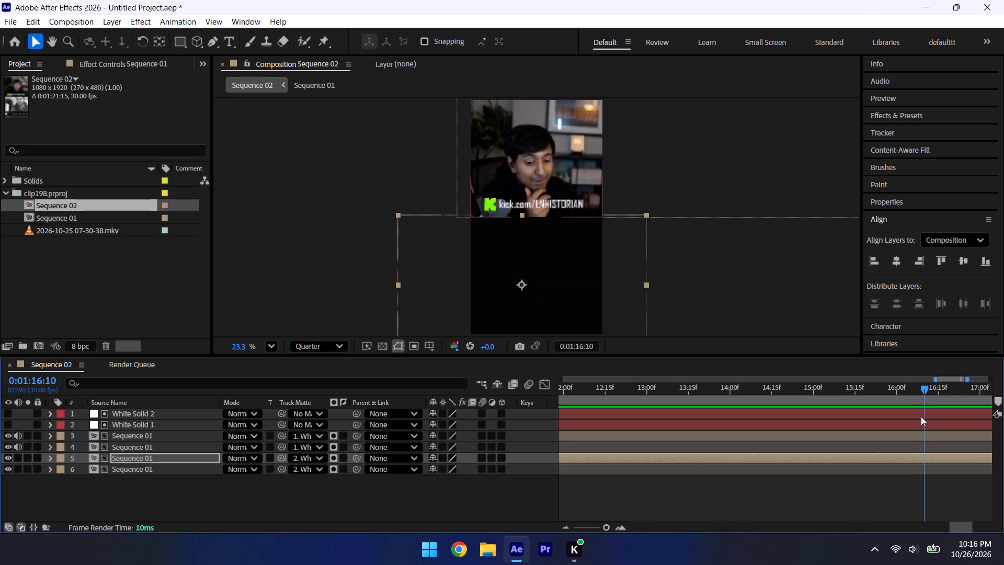
key(ctrl+Left)
key(ctrl+Left)
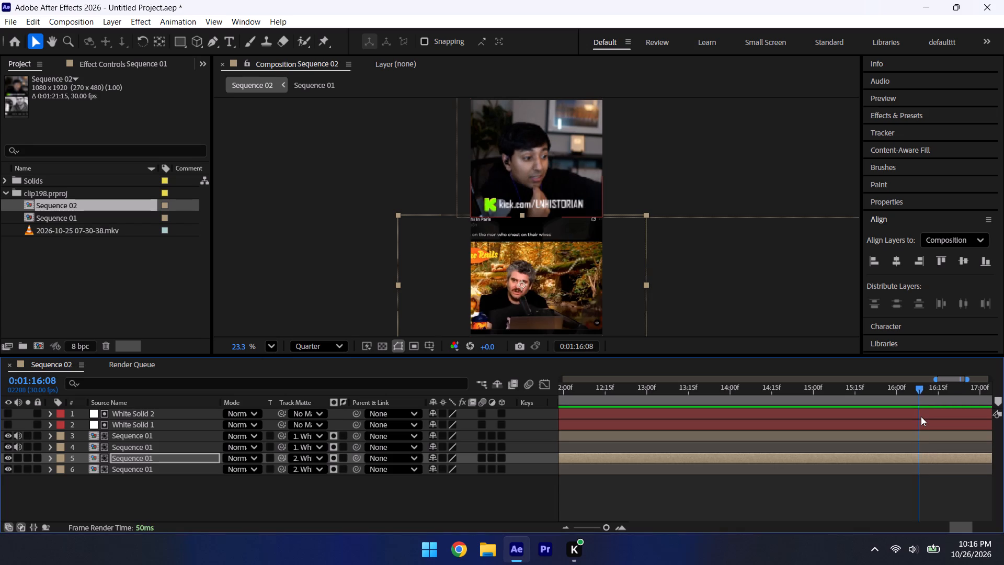
key(ctrl+Right)
key(ctrl+Left)
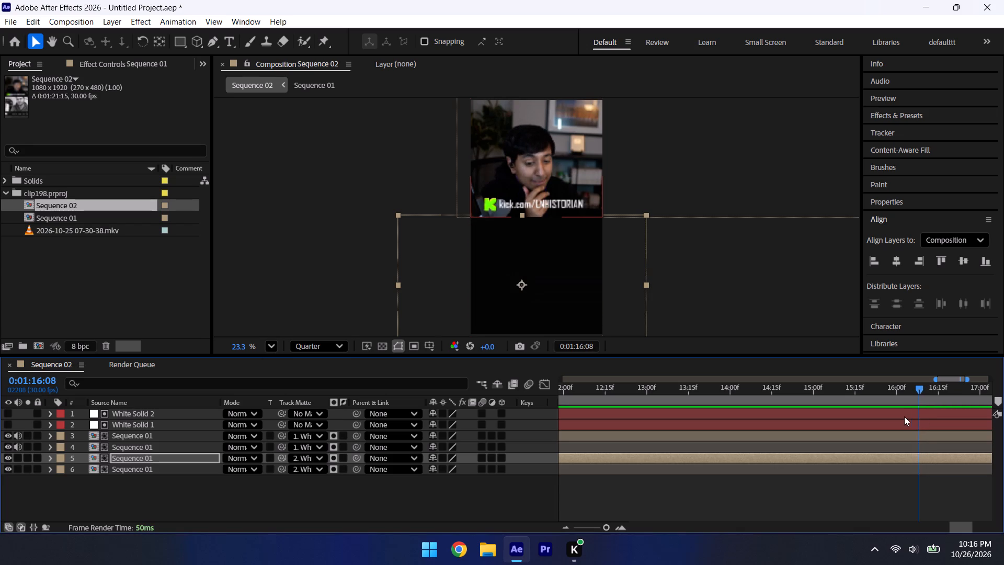
Split the upper and lower Sequence 01 segments at 0:01:16:08.
click(924, 431)
click(923, 434)
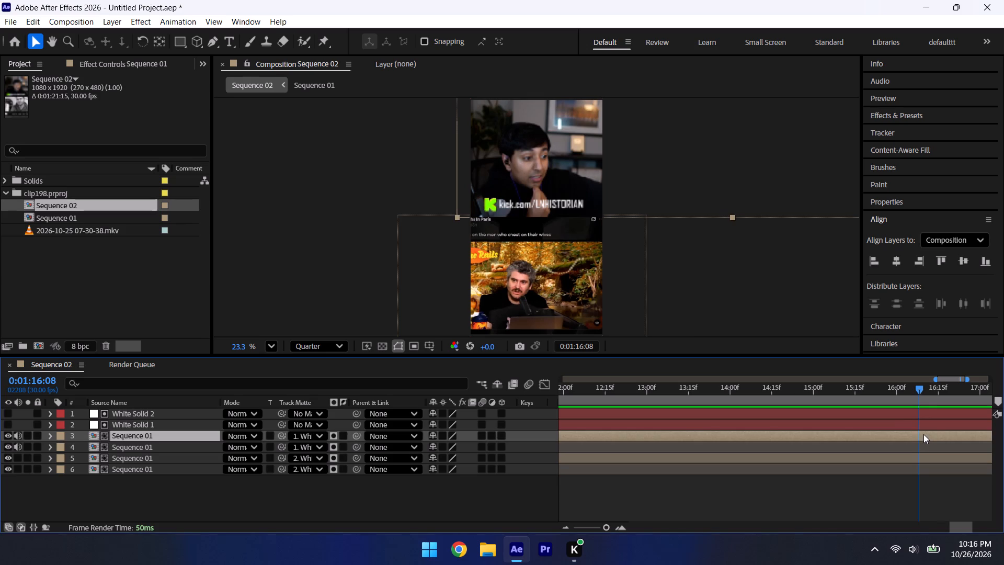
key(ctrl+shift+d)
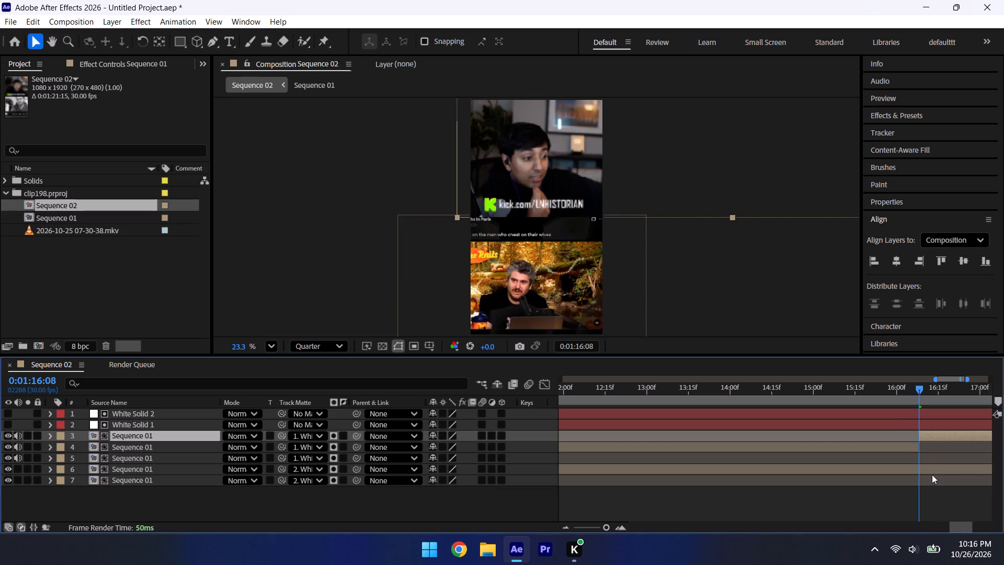
click(930, 469)
key(ctrl+shift+d)
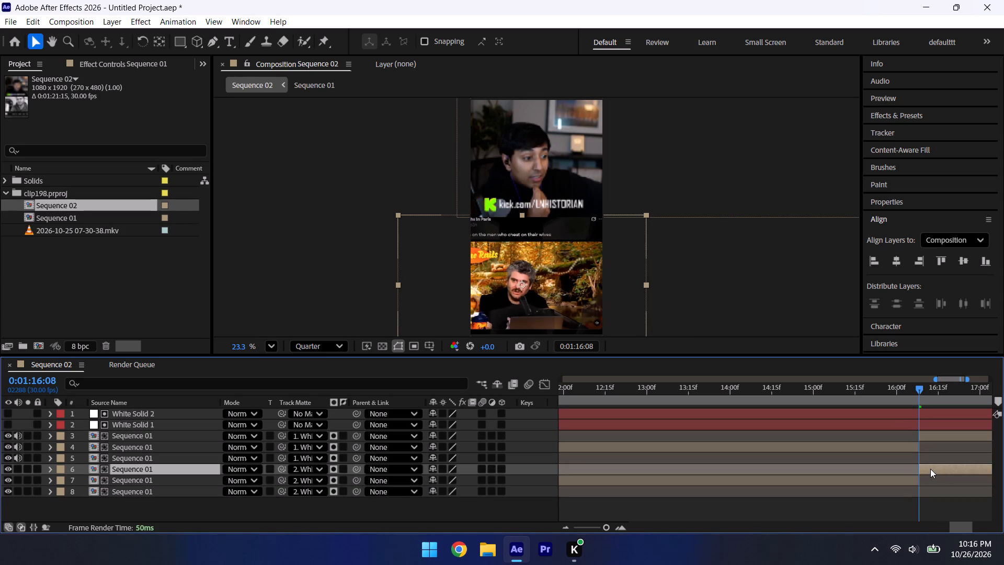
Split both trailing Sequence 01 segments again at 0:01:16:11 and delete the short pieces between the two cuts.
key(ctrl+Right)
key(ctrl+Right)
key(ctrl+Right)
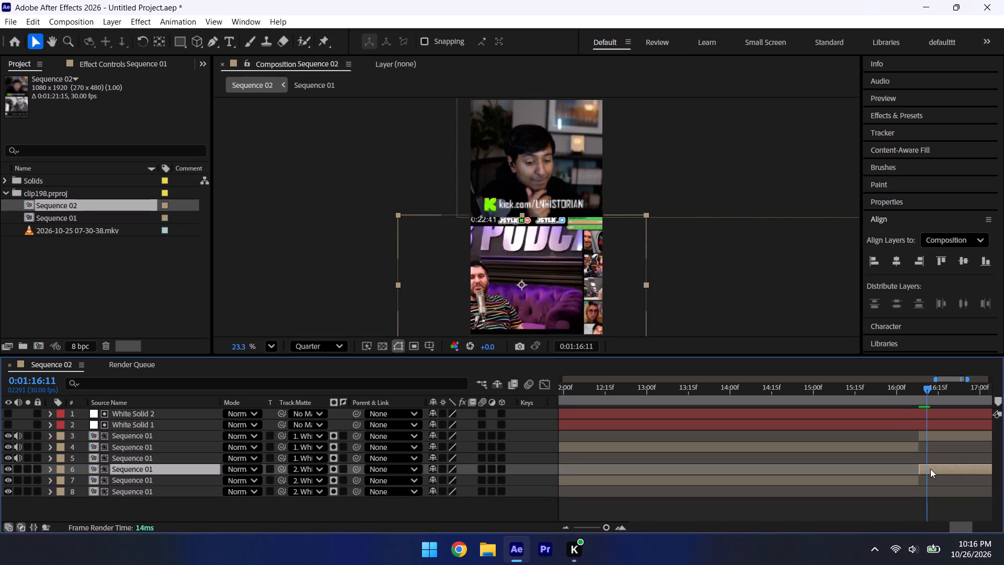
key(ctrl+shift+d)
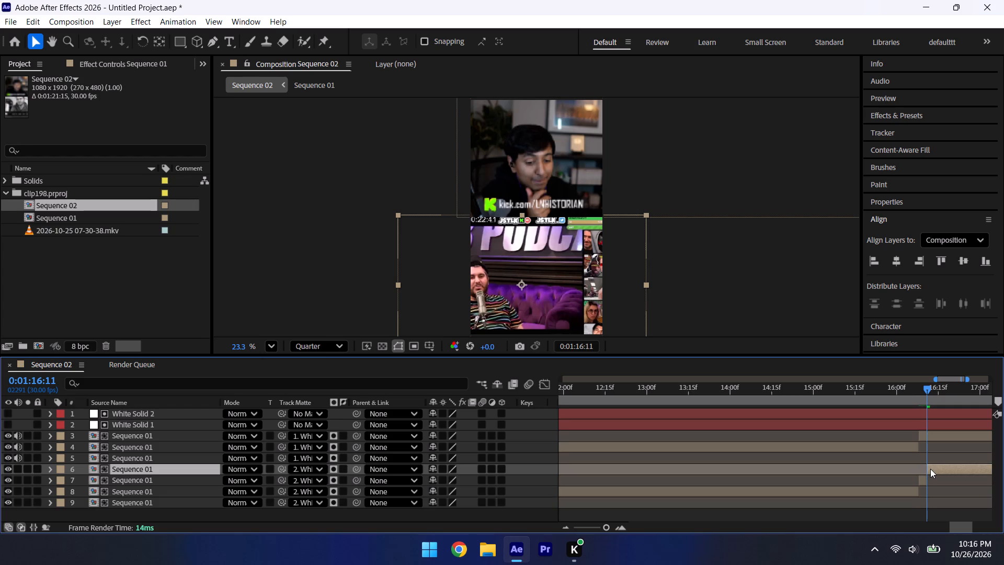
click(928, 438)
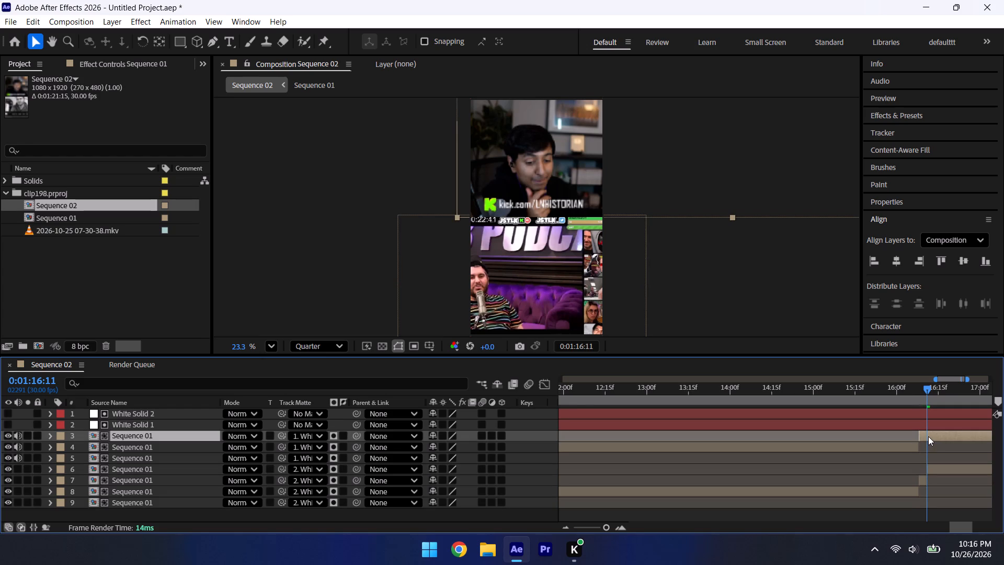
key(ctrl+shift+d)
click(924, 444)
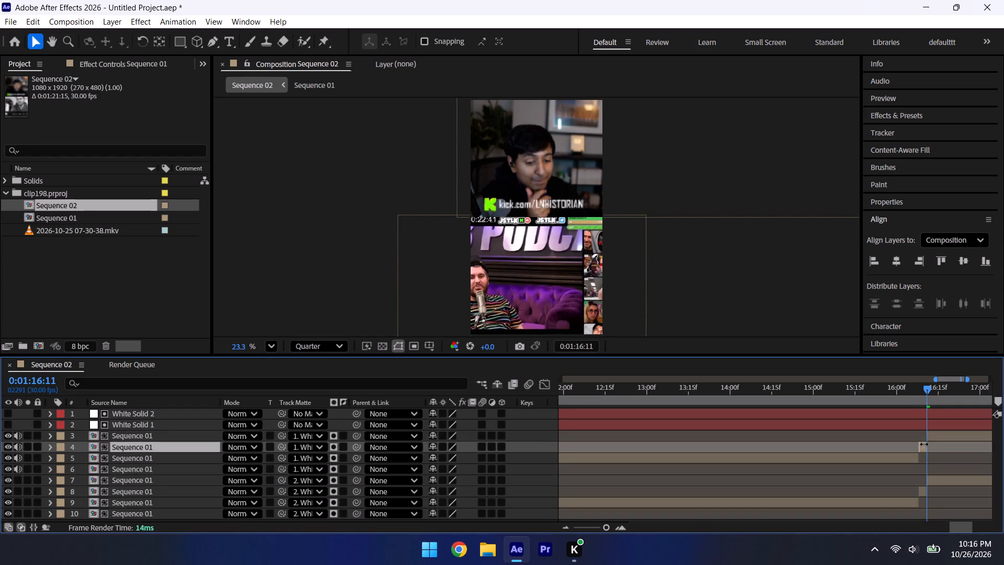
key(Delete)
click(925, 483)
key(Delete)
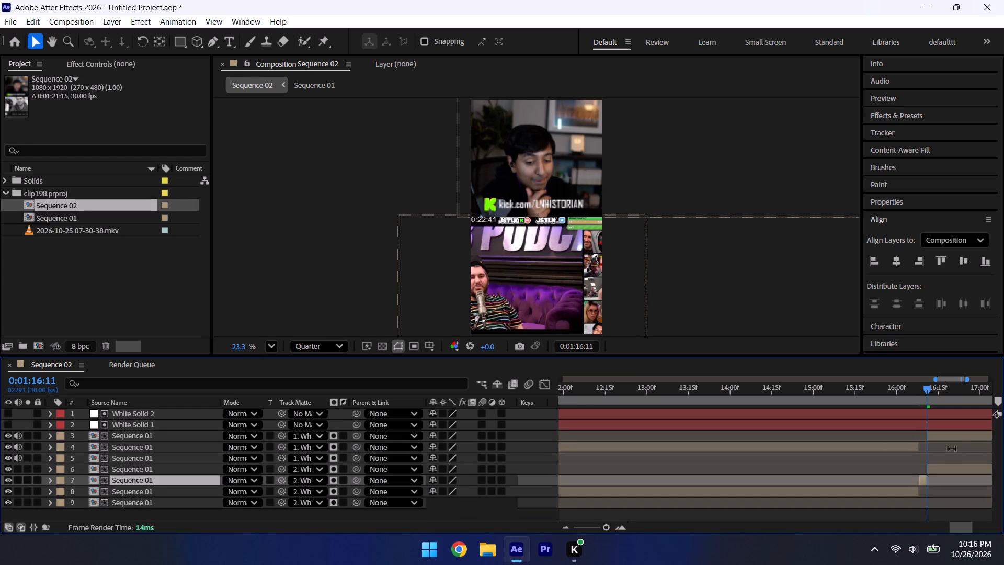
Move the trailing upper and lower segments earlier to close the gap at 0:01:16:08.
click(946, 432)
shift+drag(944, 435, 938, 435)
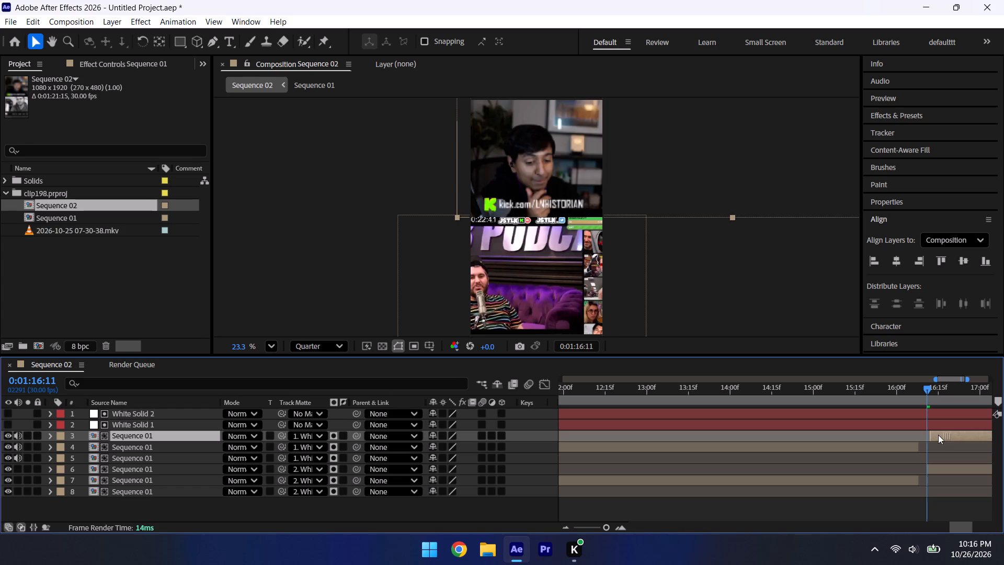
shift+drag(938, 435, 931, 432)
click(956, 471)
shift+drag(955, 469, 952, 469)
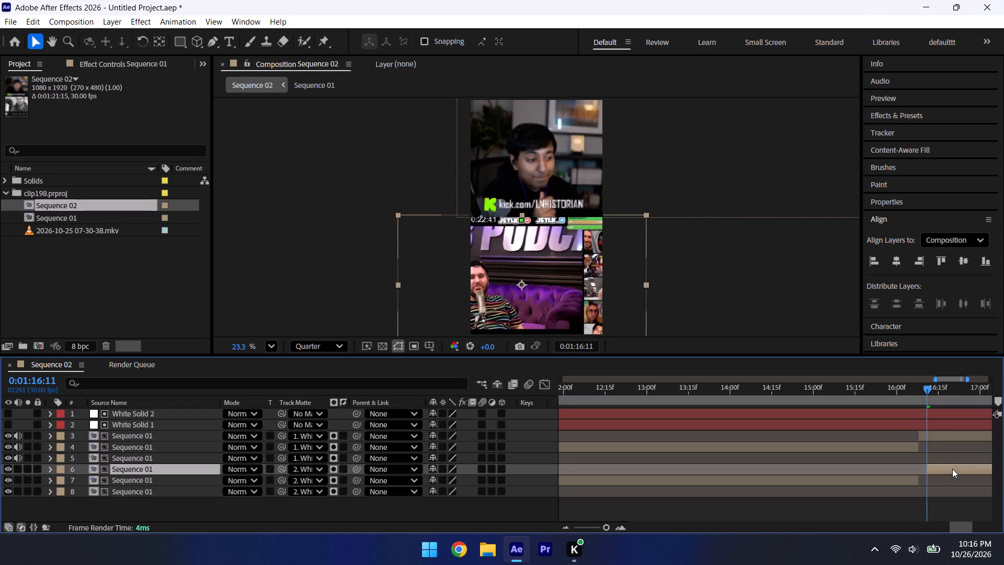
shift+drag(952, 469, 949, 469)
Play the composition from 0:01:16:02 to its end to check the closed cut and the remaining content.
click(903, 399)
key(space)
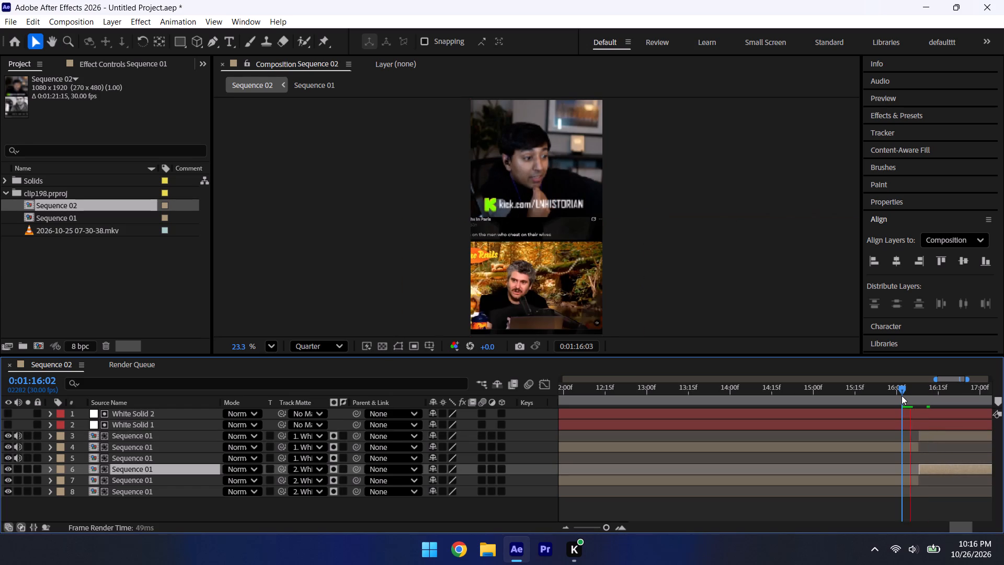
triple_click(568, 524)
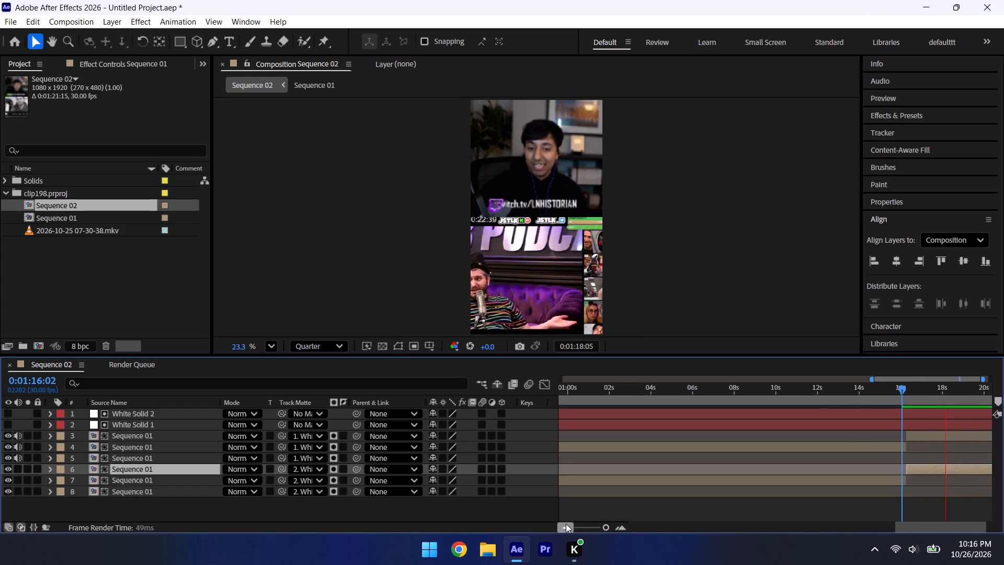
click(566, 524)
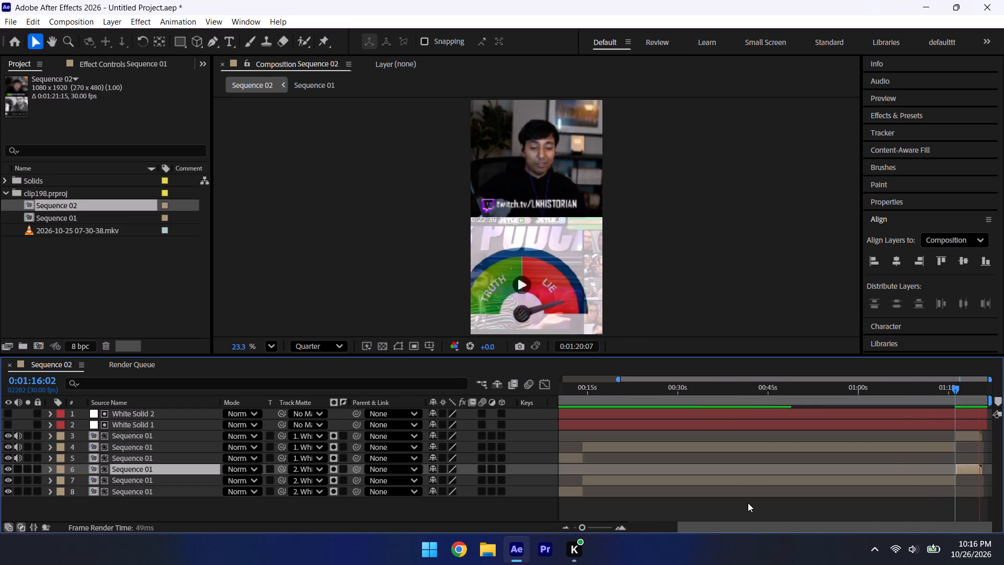
key(space)
key(space)
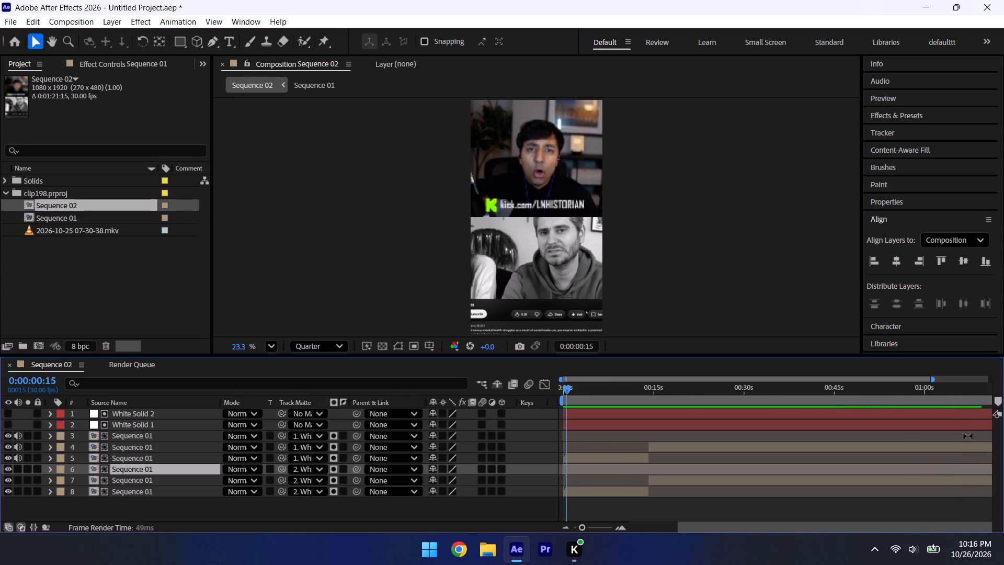
Delete the trailing upper and lower Sequence 01 segments after 0:01:16:08.
triple_click(626, 526)
double_click(625, 526)
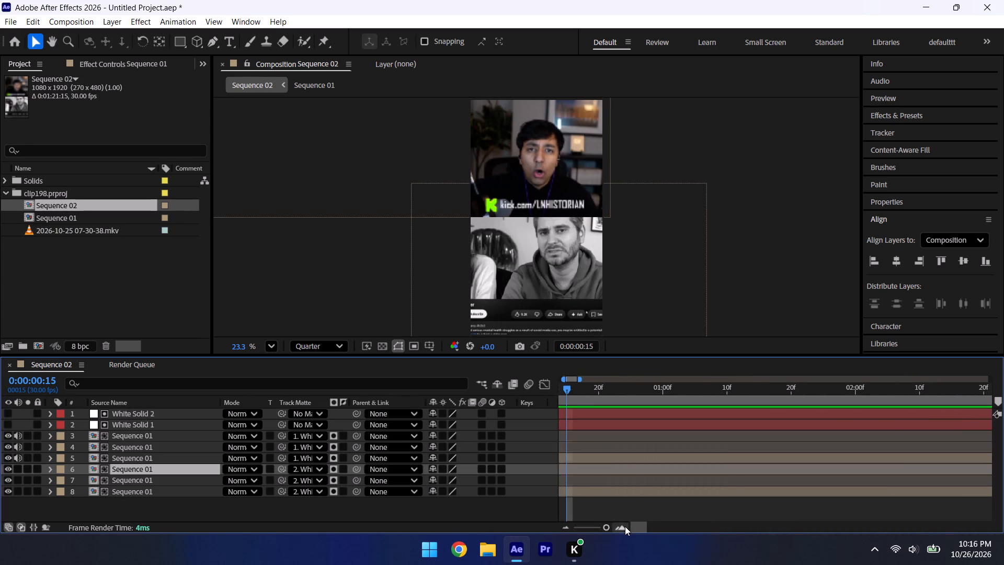
triple_click(562, 529)
triple_click(562, 529)
triple_click(562, 529)
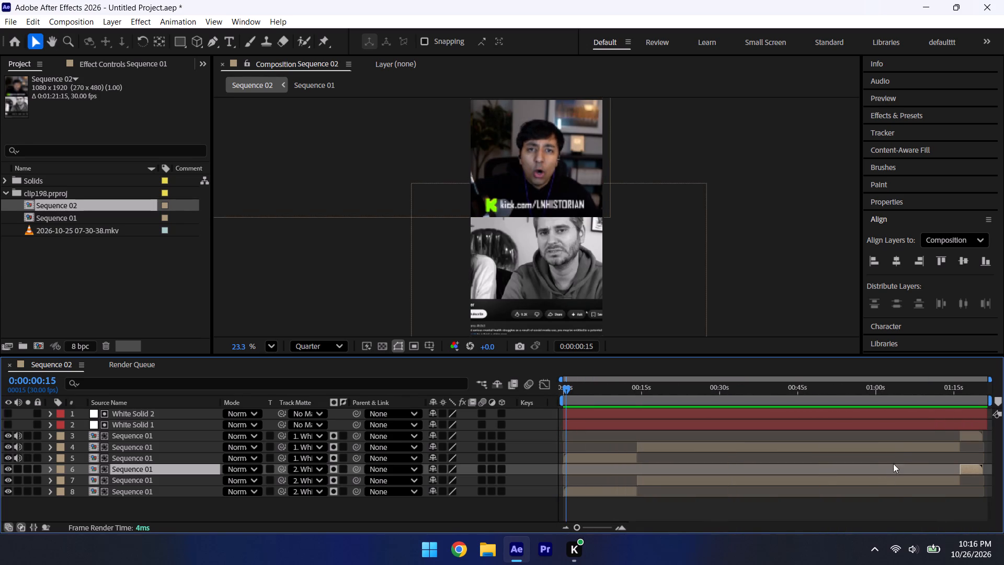
click(973, 434)
key(Delete)
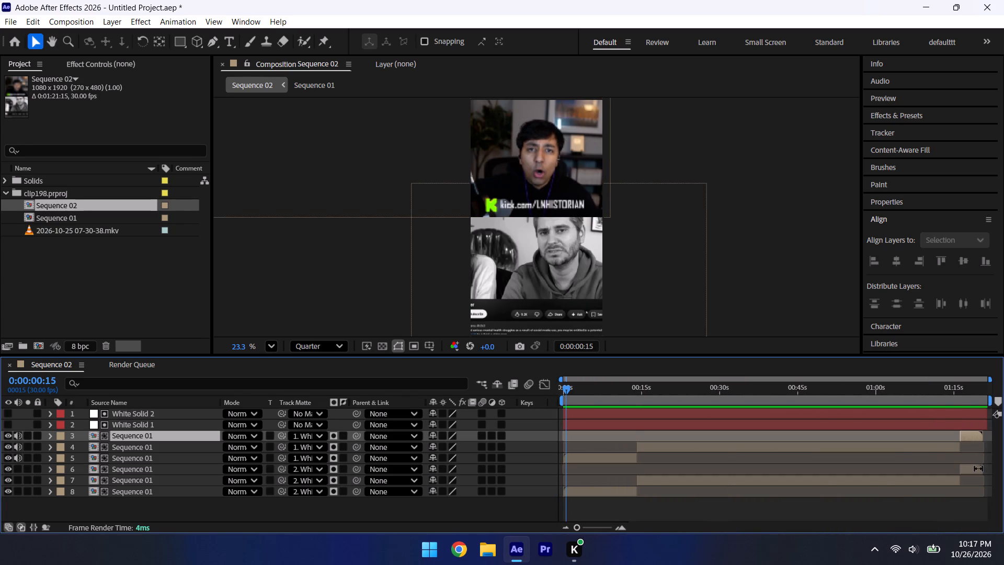
click(973, 466)
click(974, 460)
key(Delete)
Play from 0:01:13:29 and step around the end of the remaining segments to examine their exact last frame.
click(949, 390)
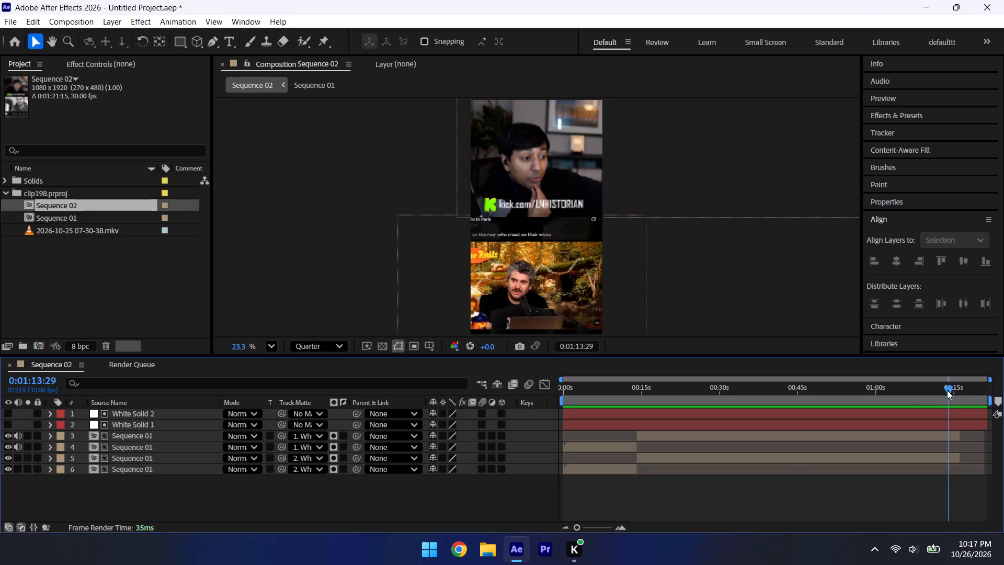
key(space)
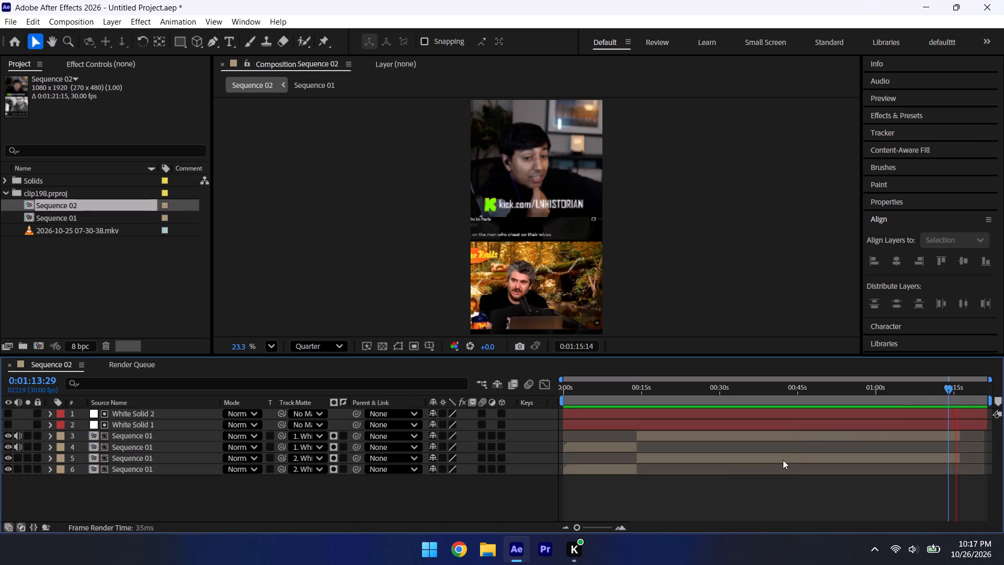
triple_click(623, 526)
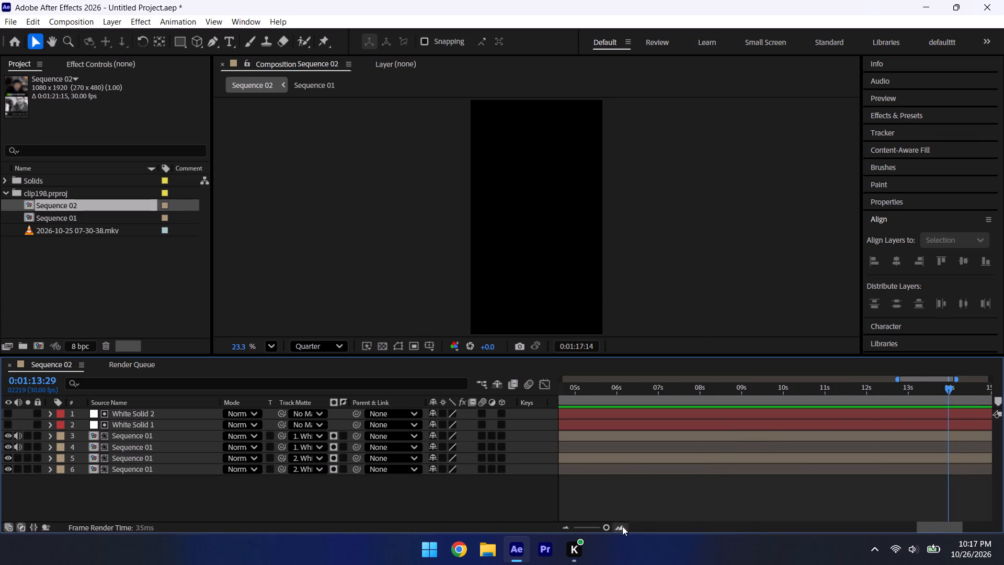
click(622, 526)
key(space)
click(625, 392)
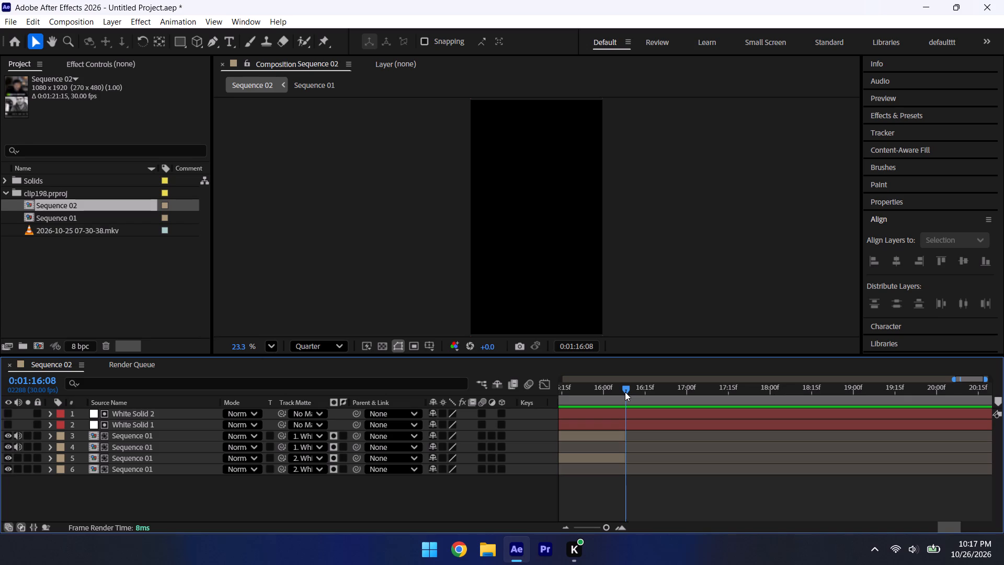
key(ctrl+Left)
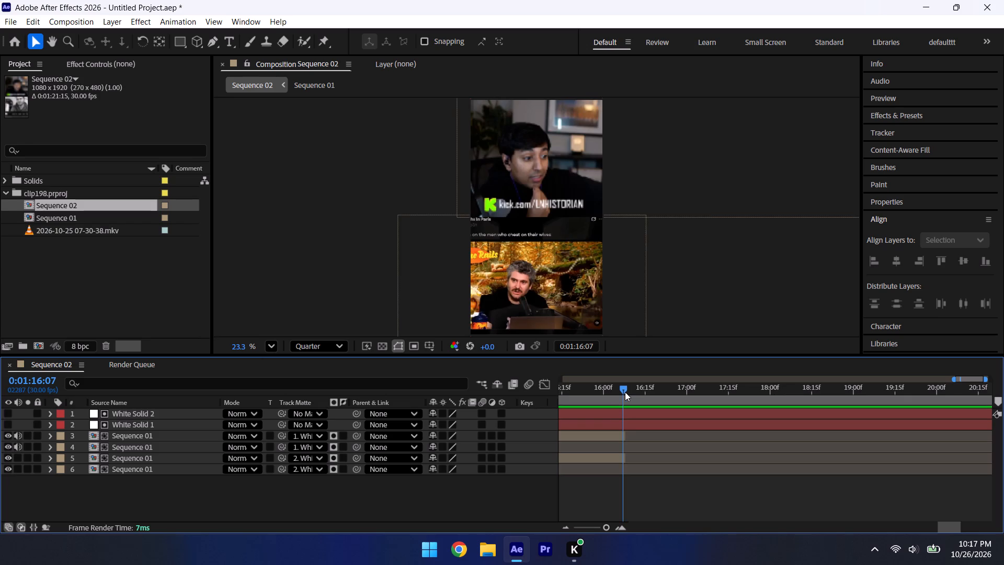
key(ctrl+Right)
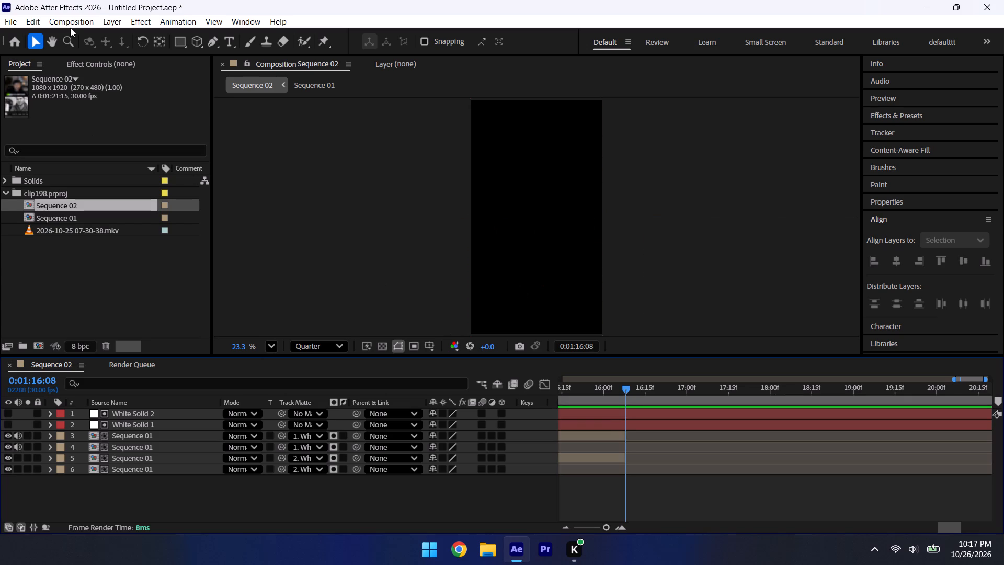
Shorten the Sequence 02 composition's duration to 0:01:16 in its composition settings.
click(70, 28)
click(83, 25)
click(123, 52)
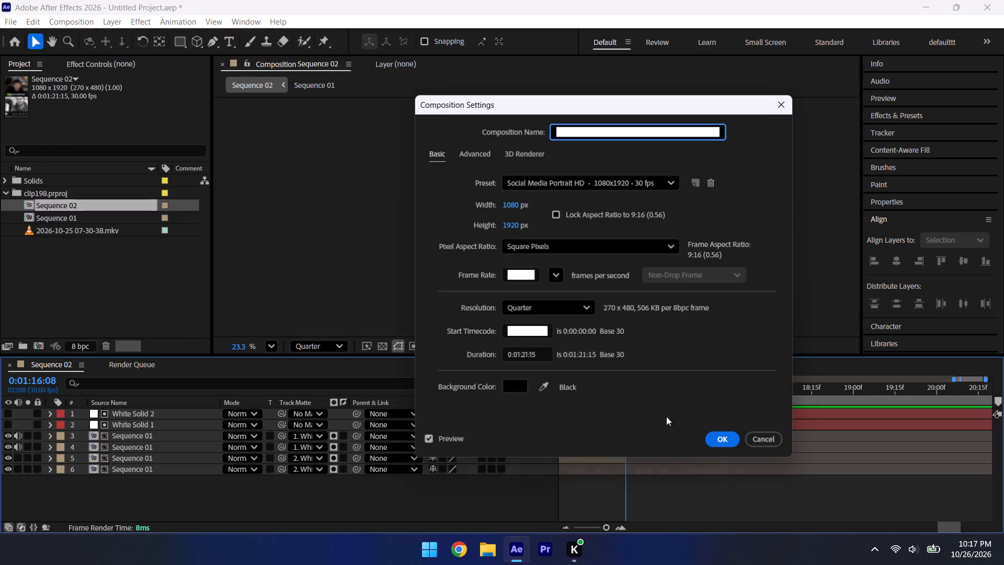
click(527, 357)
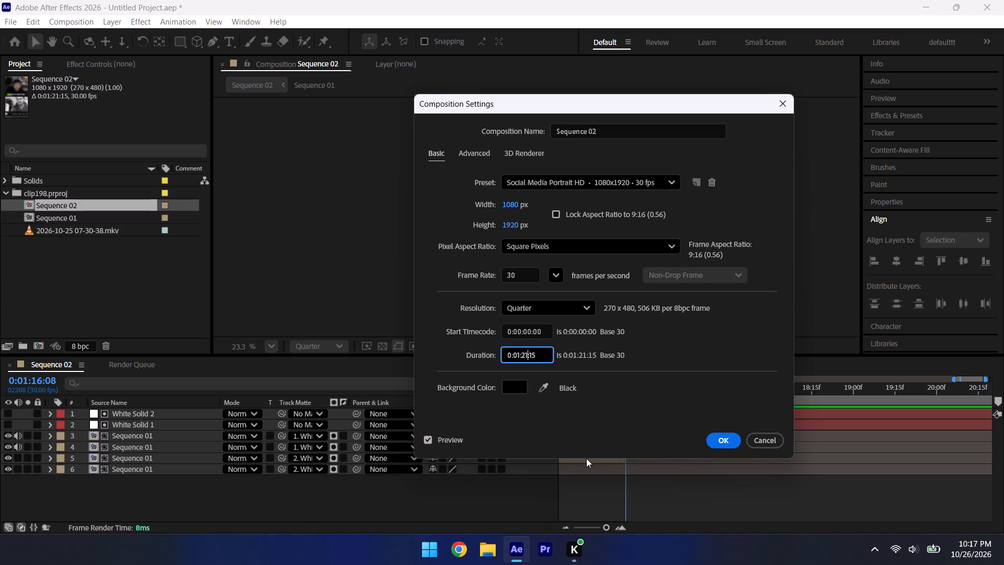
key(Left)
key(BackSpace)
key(Down)
key(Down)
key(Left)
key(6)
key(Right)
key(Right)
key(BackSpace)
click(539, 358)
key(BackSpace)
key(0)
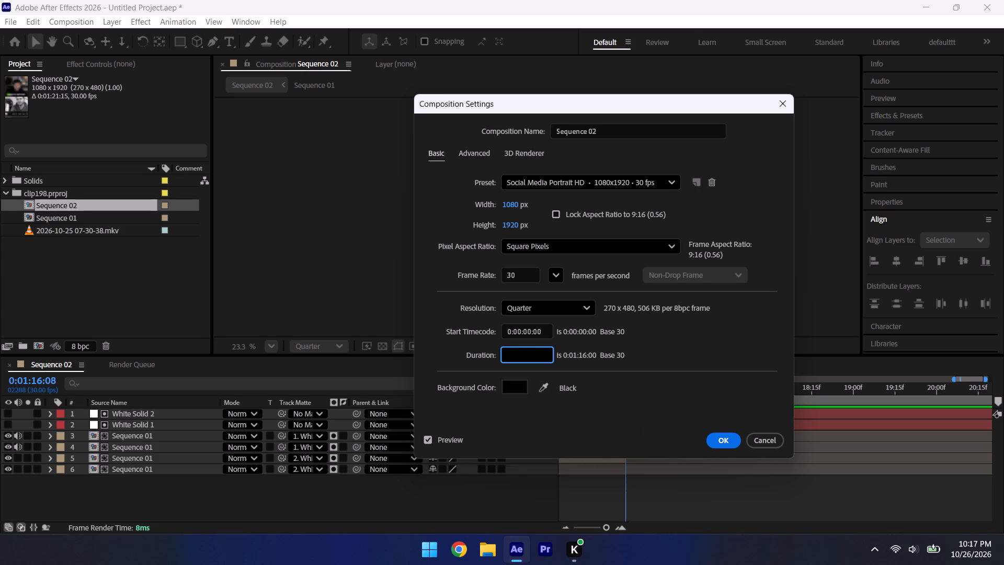
Set the Sequence 02 composition's duration to 0:01:16:08.
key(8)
key(Return)
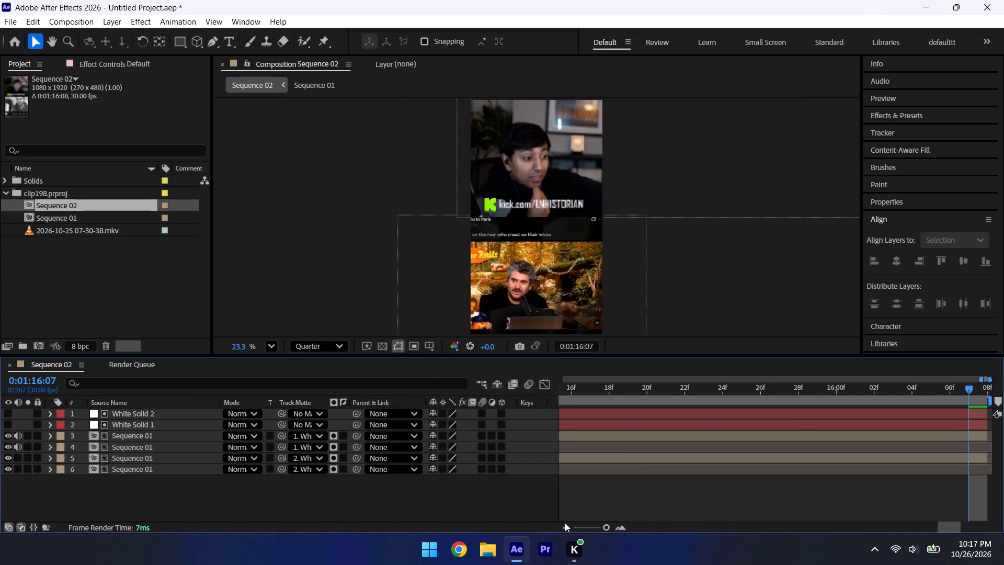
Play Sequence 02 from 0:01:11:13 through its end and back into the opening seconds to check the loop.
triple_click(565, 523)
triple_click(567, 522)
triple_click(567, 522)
triple_click(567, 522)
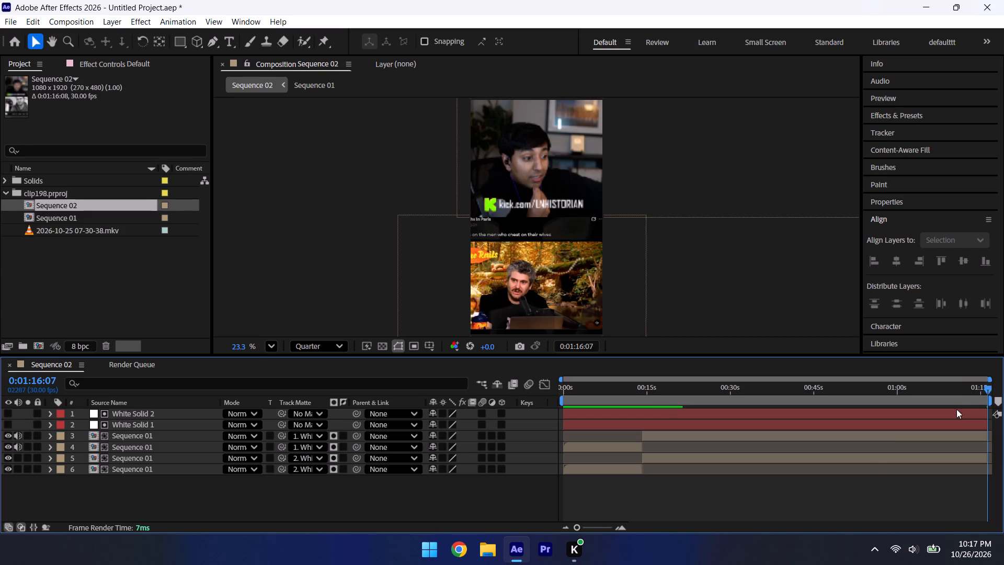
click(961, 399)
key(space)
triple_click(566, 524)
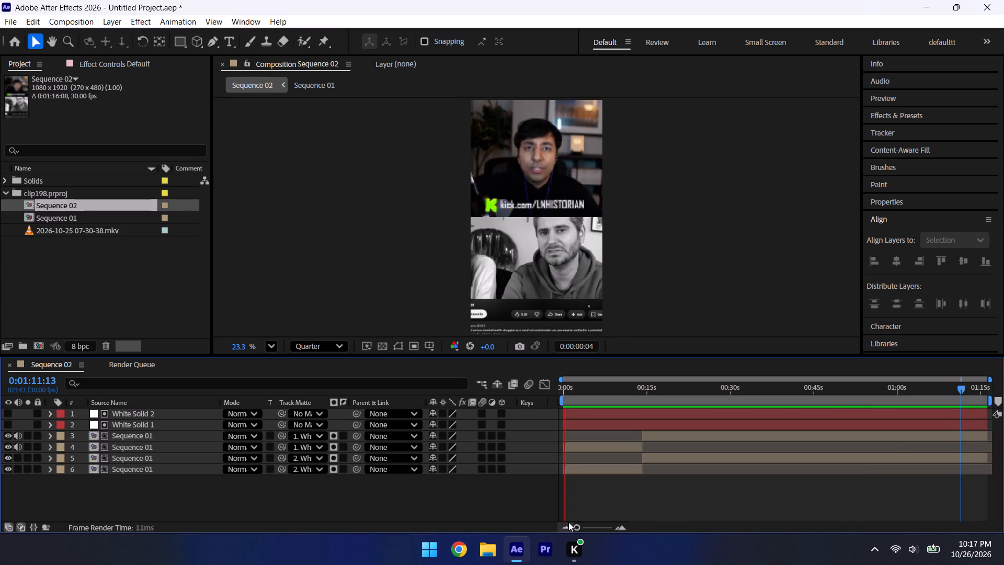
triple_click(563, 524)
click(563, 524)
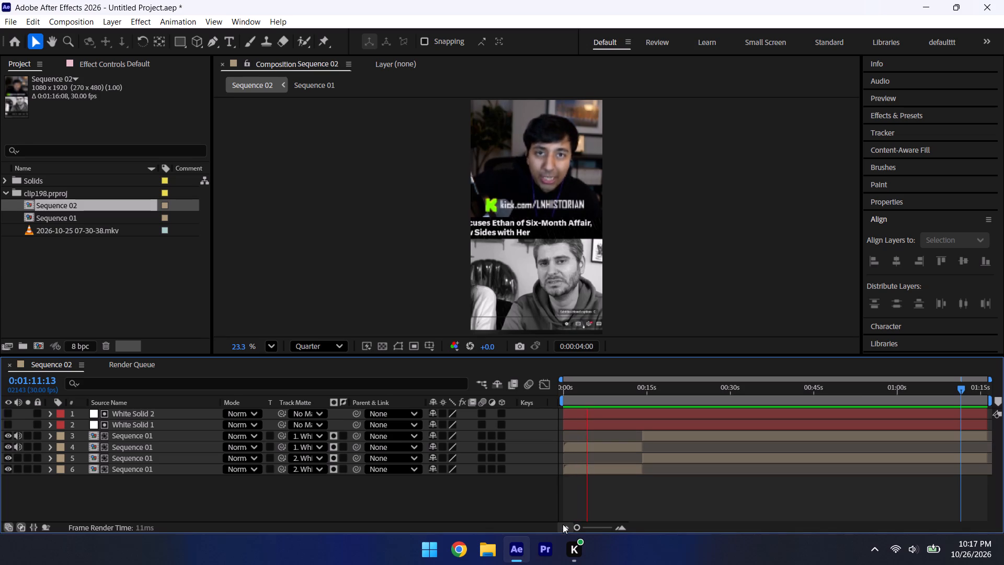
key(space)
Add the Sequence 02 composition to the render queue.
click(18, 22)
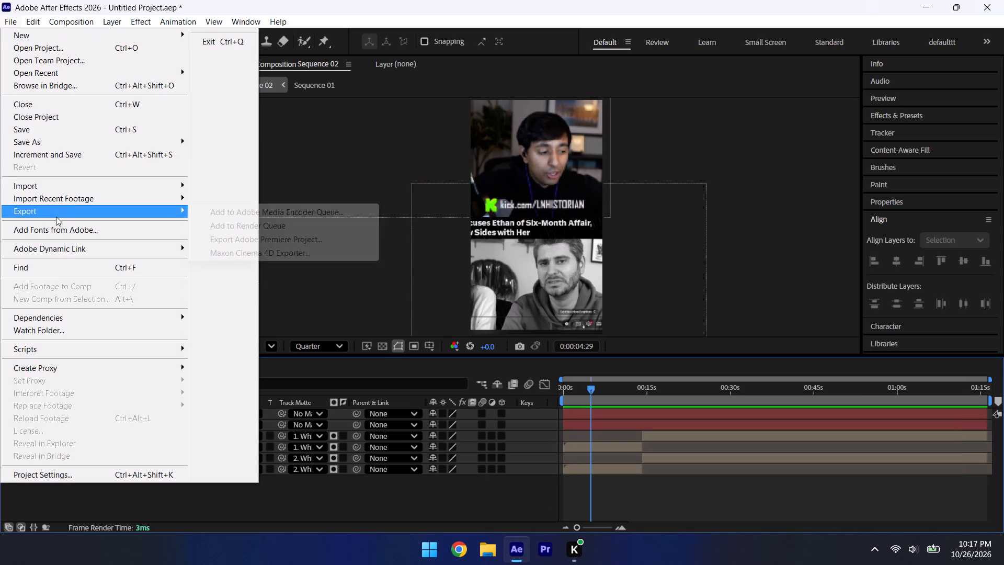
click(236, 225)
click(121, 451)
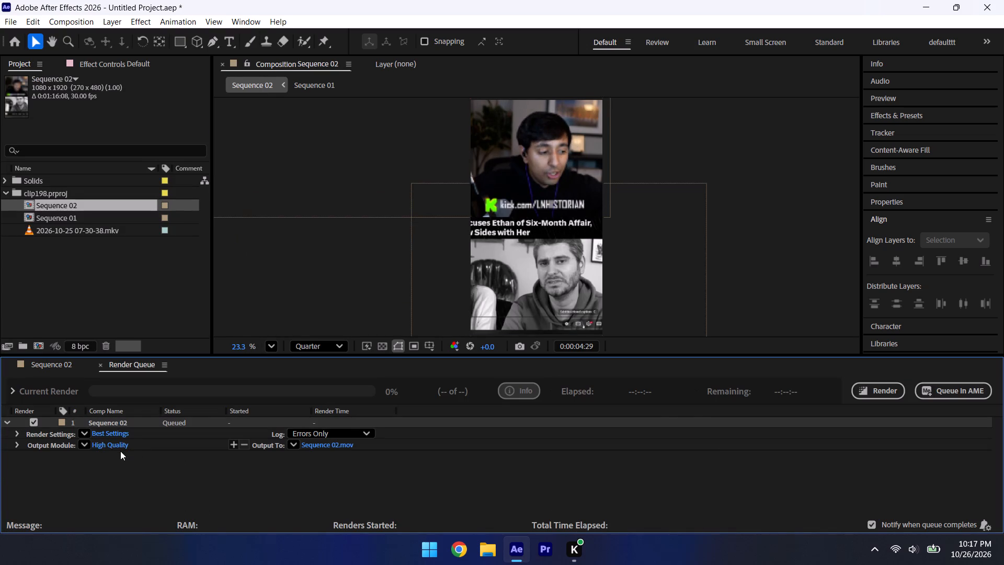
Change the queued Sequence 02 item's output format to H.264.
click(113, 446)
click(473, 109)
click(444, 183)
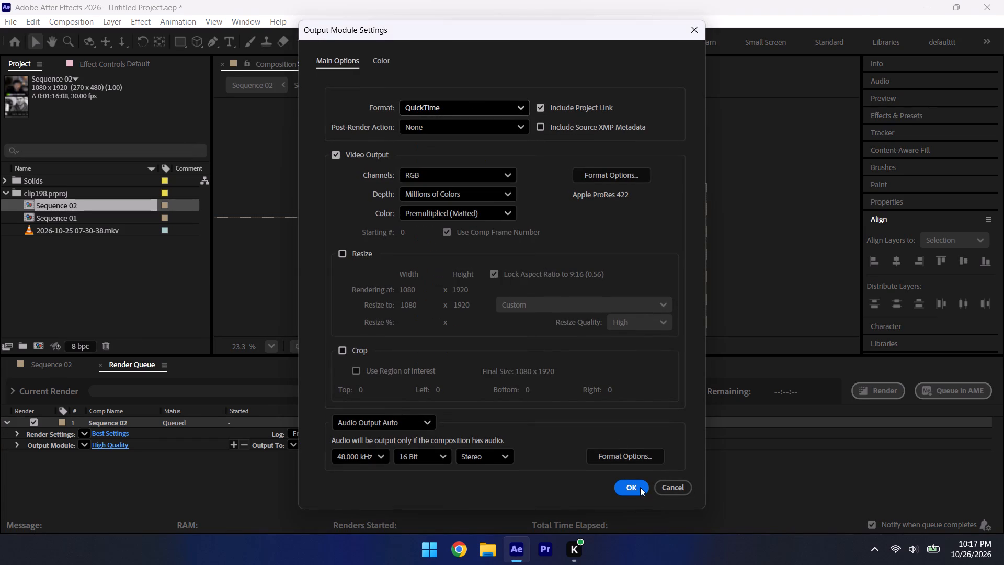
click(636, 489)
Name the render's output file clipp198.mp4 and save it in the completed projects folder.
click(318, 446)
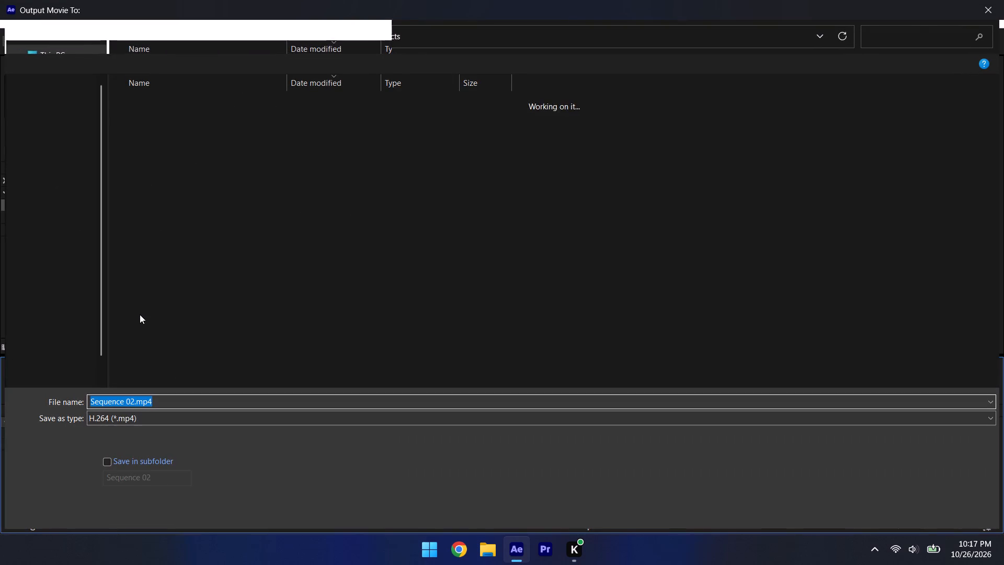
click(132, 398)
key(Right)
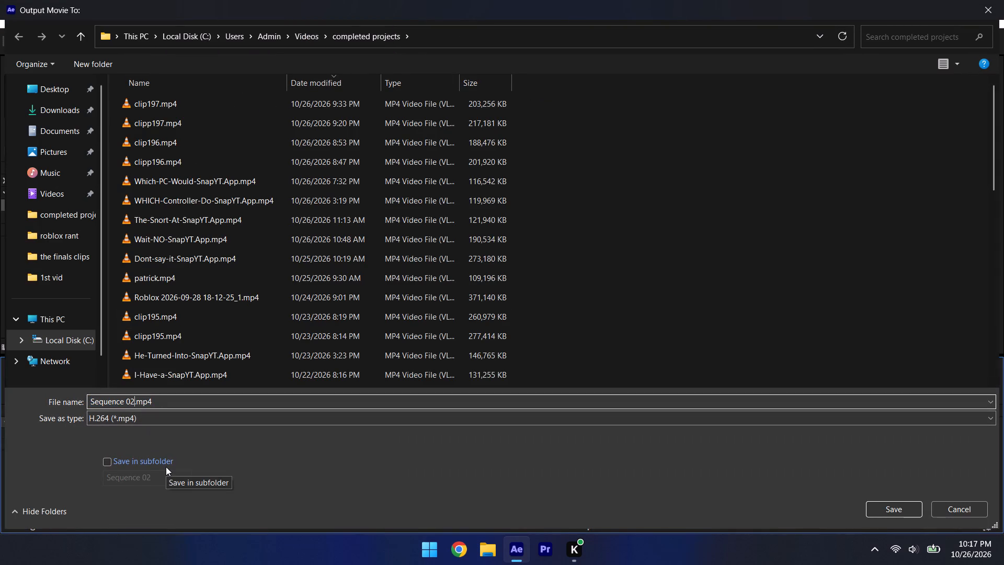
key(BackSpace)
key(BackSpace)
key(BackSpace)
key(BackSpace)
key(BackSpace)
key(BackSpace)
key(BackSpace)
key(BackSpace)
key(BackSpace)
key(BackSpace)
key(BackSpace)
key(BackSpace)
key(BackSpace)
key(BackSpace)
key(BackSpace)
key(BackSpace)
key(BackSpace)
key(BackSpace)
key(BackSpace)
key(BackSpace)
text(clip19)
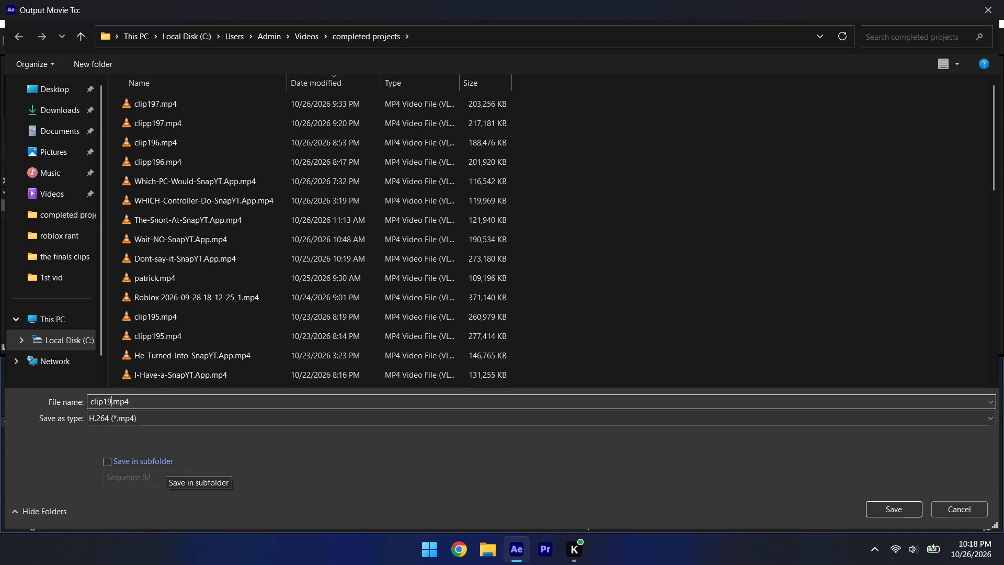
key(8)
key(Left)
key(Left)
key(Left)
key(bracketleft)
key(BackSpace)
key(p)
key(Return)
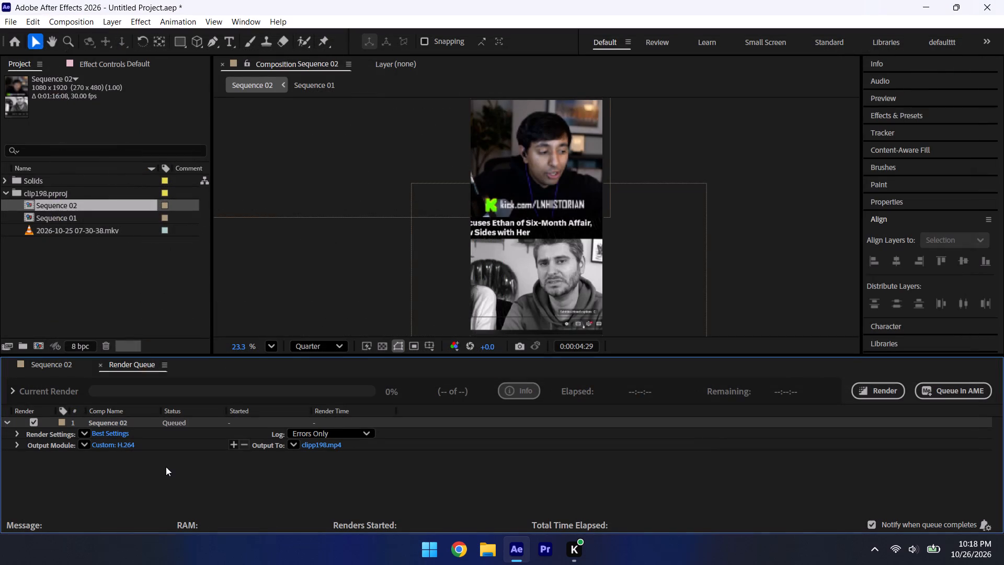
Start rendering the queued Sequence 02 composition.
click(863, 392)
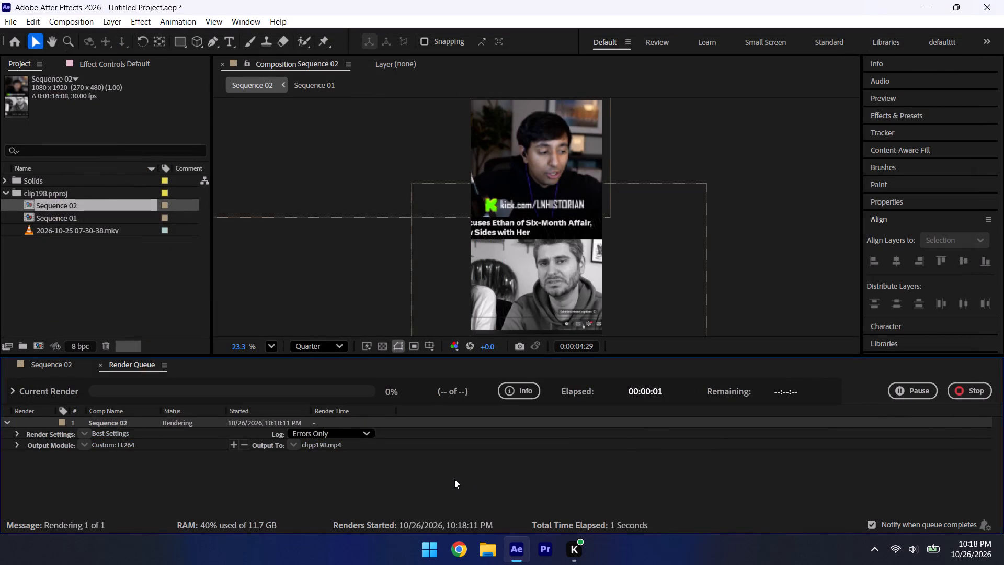
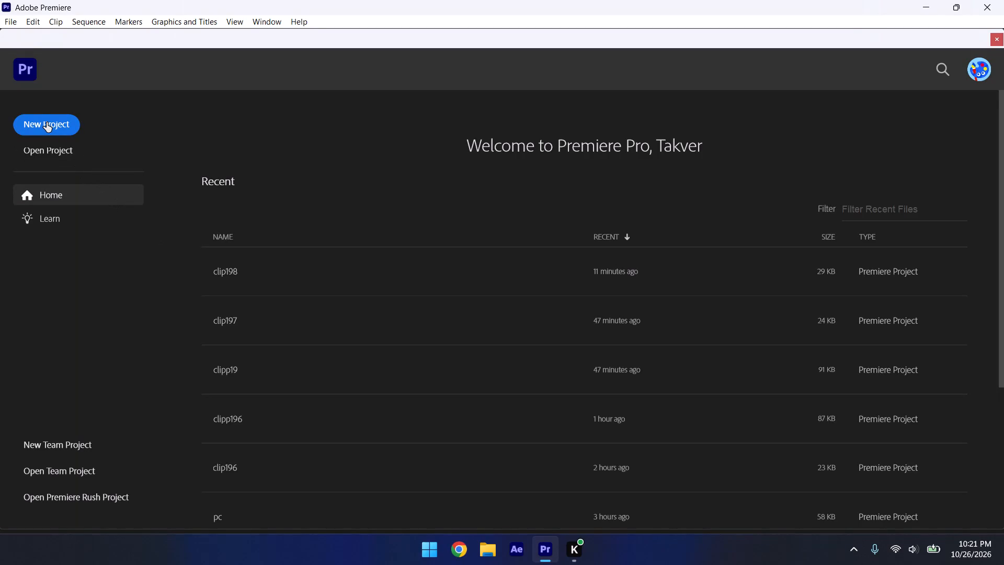
Create a new Premiere project named clipp198 in the Videos\completed projects folder.
click(47, 122)
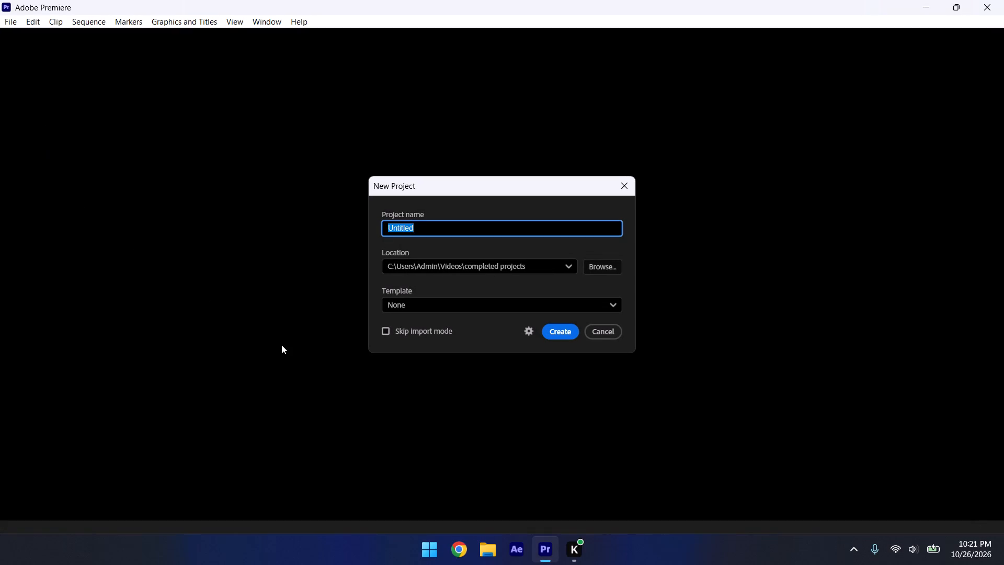
key(BackSpace)
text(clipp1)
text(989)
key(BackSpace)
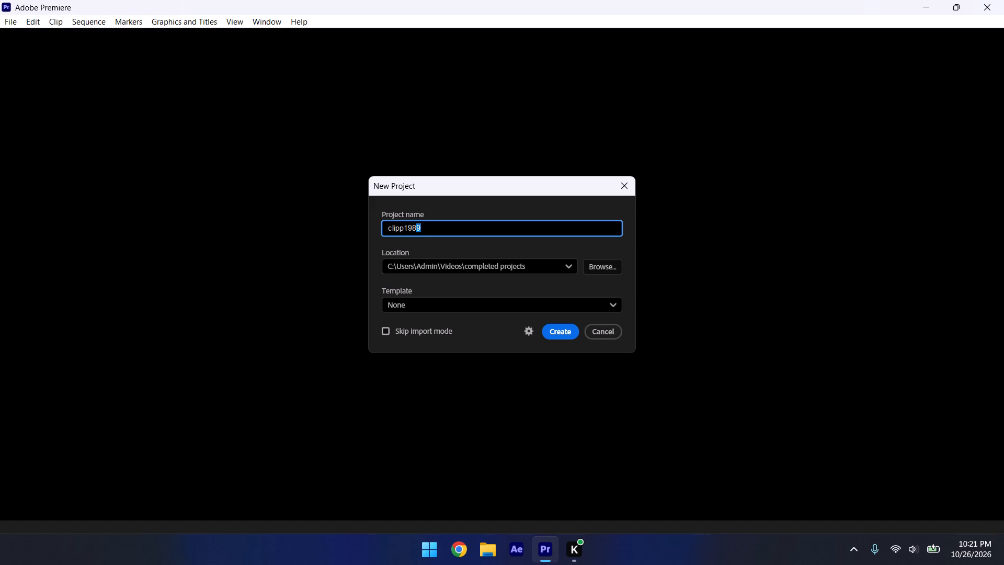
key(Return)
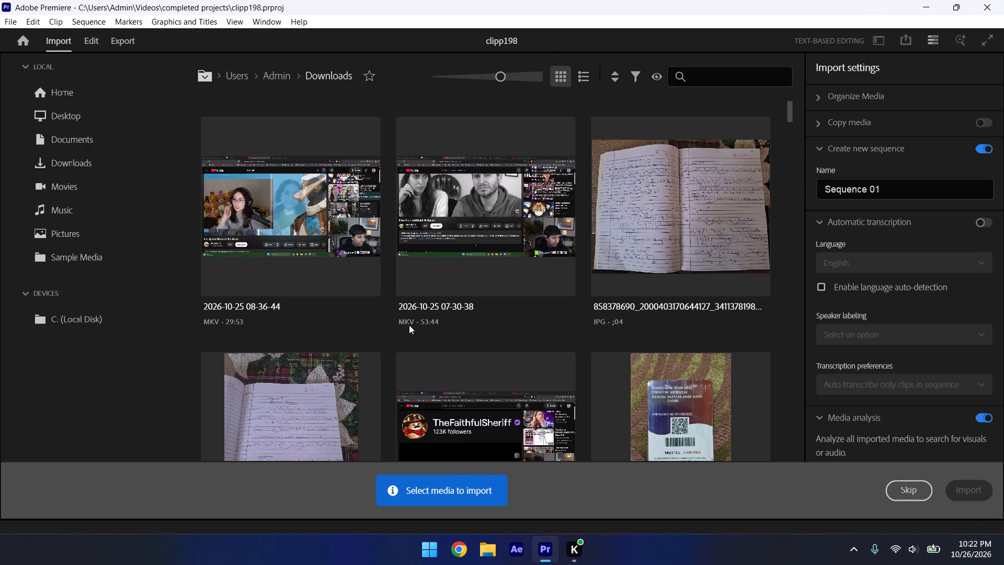
Import the rendered clipp198.mp4 from the Videos\completed projects folder into the project, placed in a new sequence.
click(71, 188)
scroll(504, 363, down, 8)
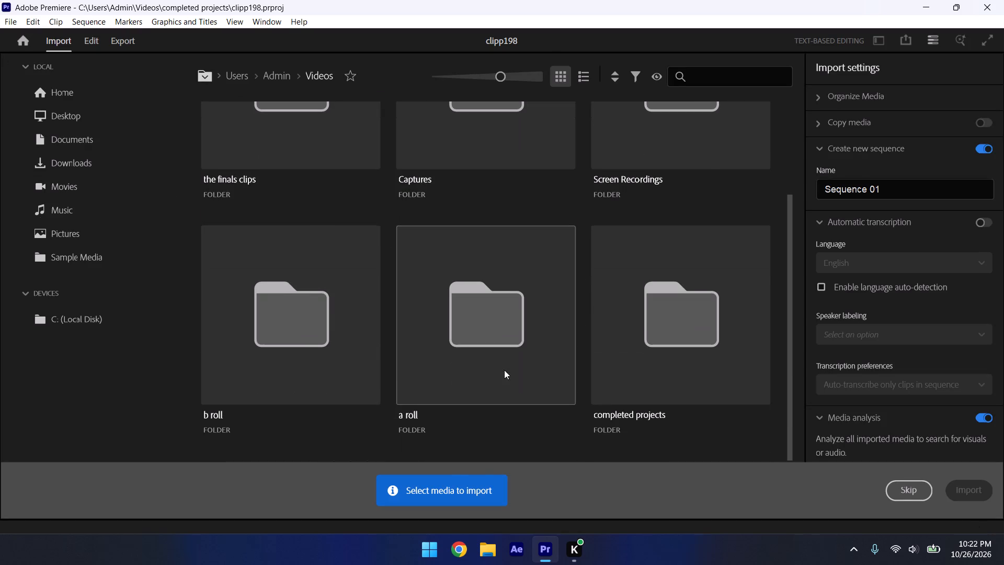
scroll(504, 370, down, 20)
scroll(504, 370, down, 2)
double_click(623, 349)
double_click(660, 334)
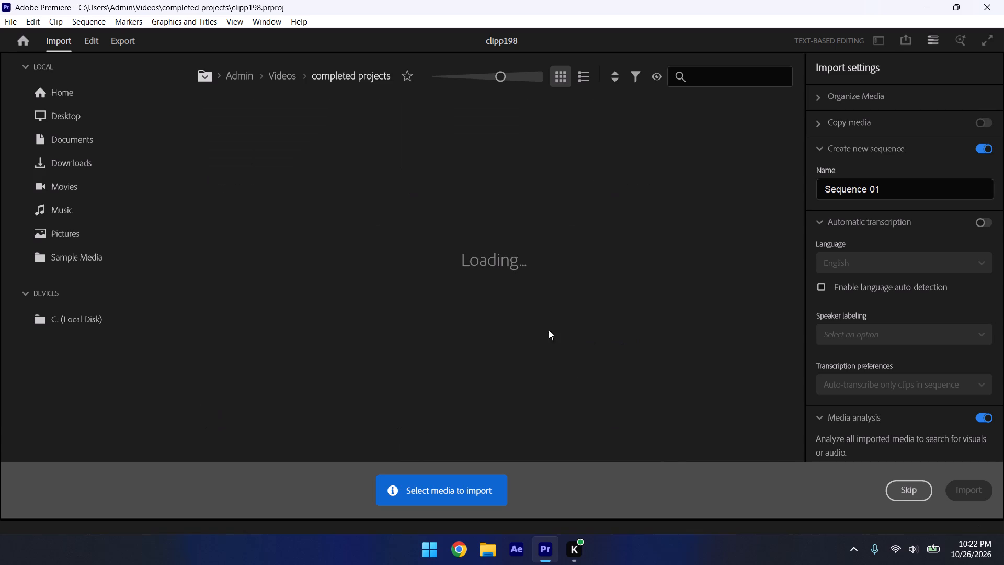
click(273, 222)
click(962, 495)
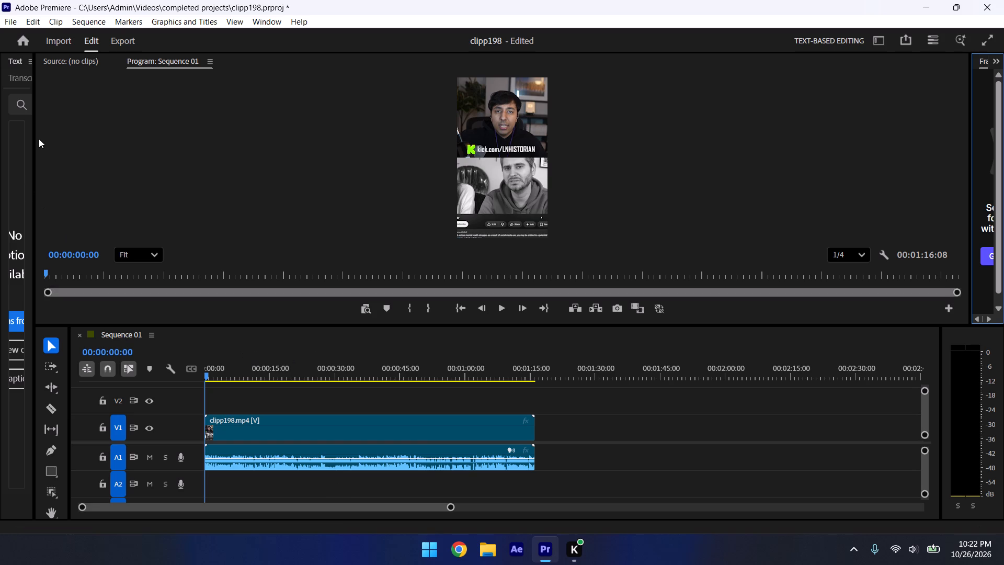
Generate the speech transcript for Sequence 01.
drag(33, 142, 232, 206)
click(22, 83)
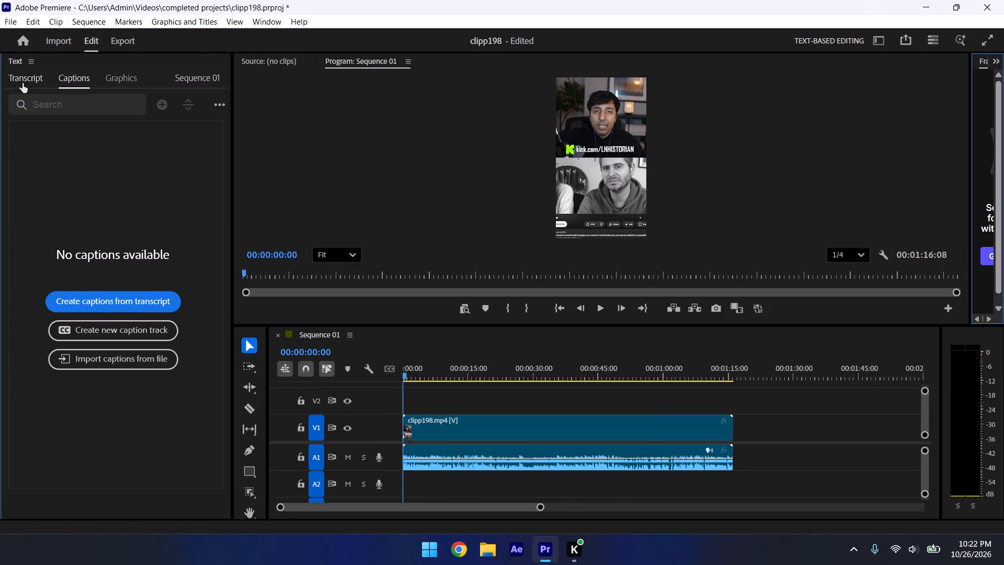
click(174, 146)
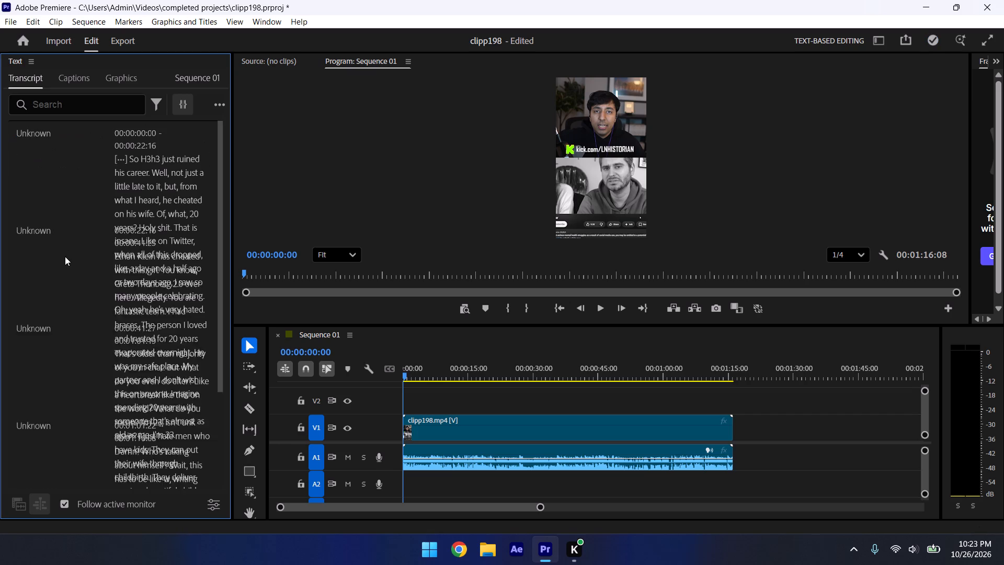
Create single-line captions from the transcript with a maximum length of 23 characters and a minimum duration of 1.8 seconds.
click(80, 84)
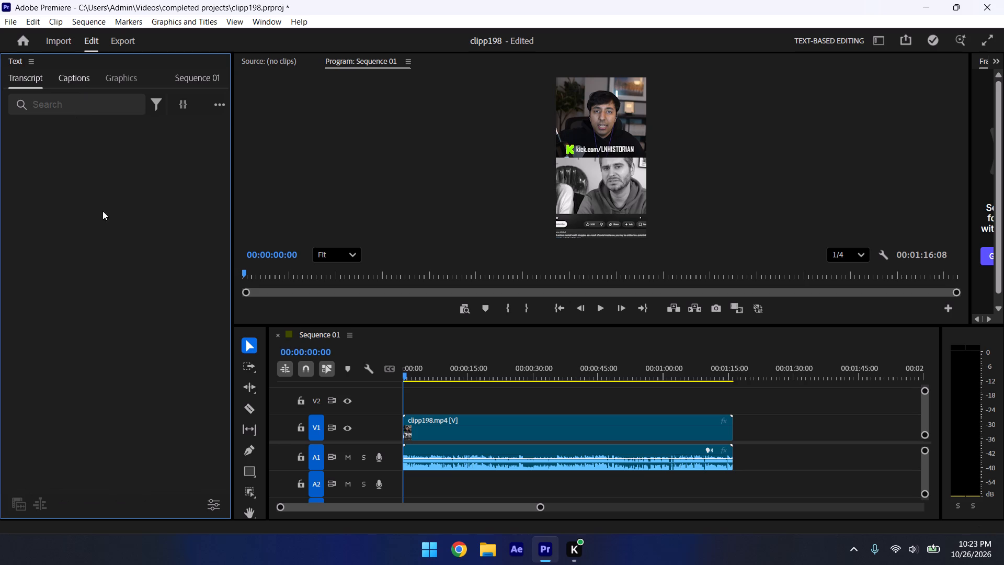
click(103, 301)
click(363, 281)
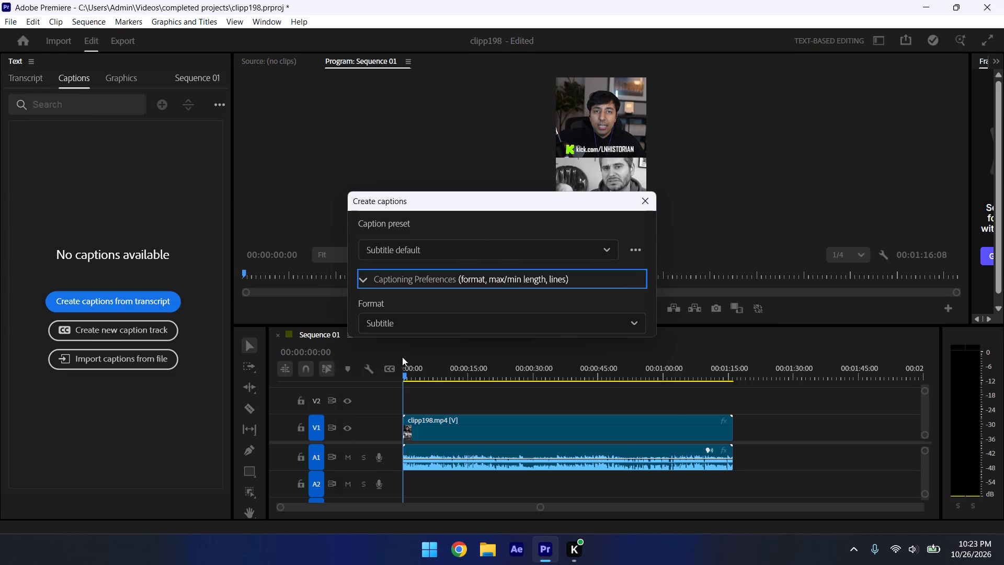
drag(482, 205, 463, 53)
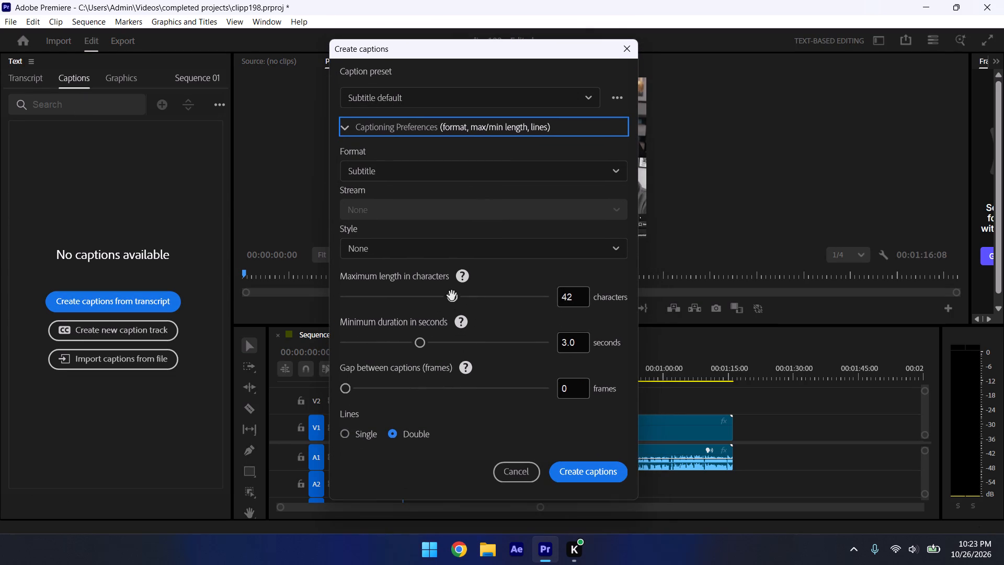
drag(452, 296, 393, 307)
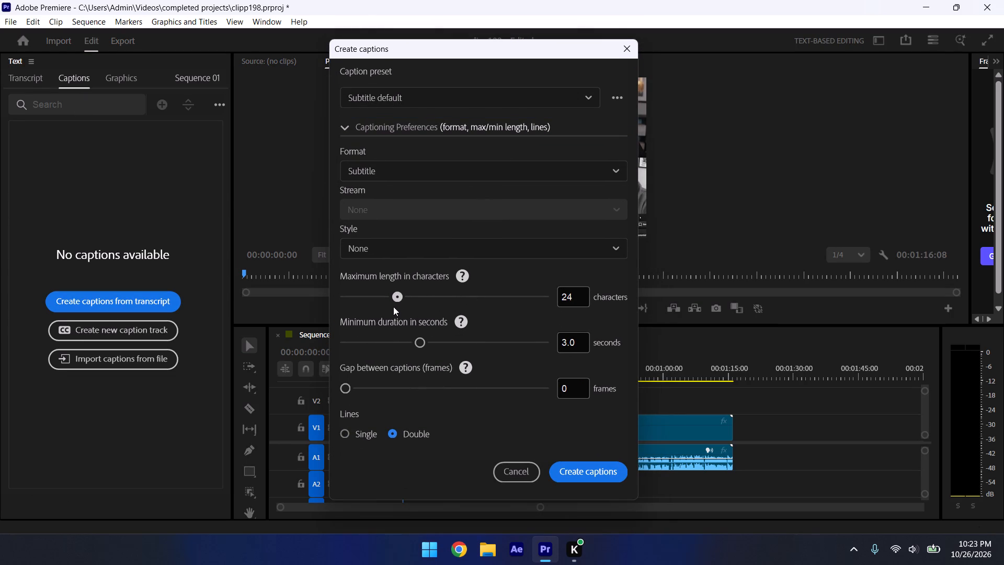
drag(393, 307, 392, 306)
drag(419, 343, 381, 344)
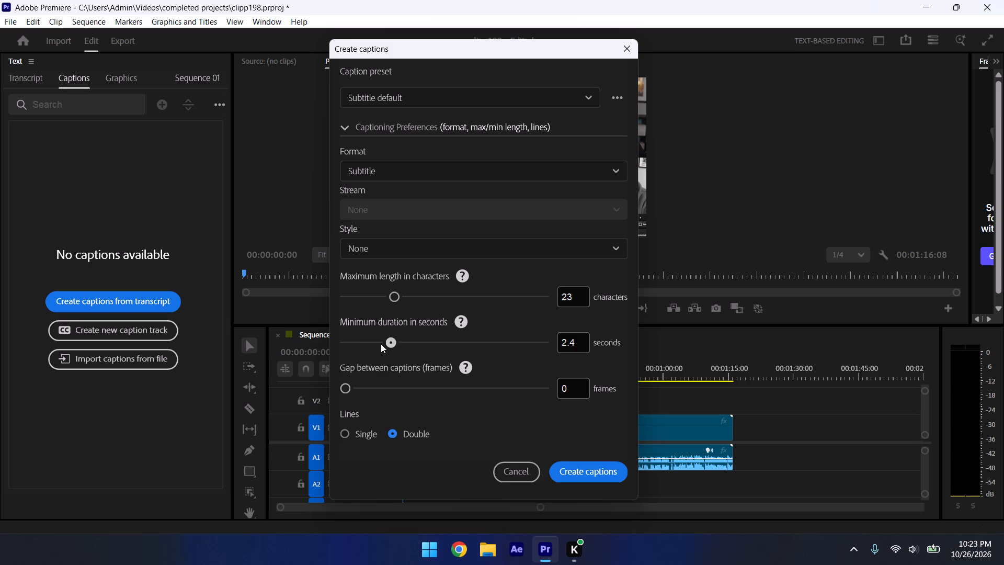
drag(381, 344, 367, 345)
click(357, 434)
click(581, 469)
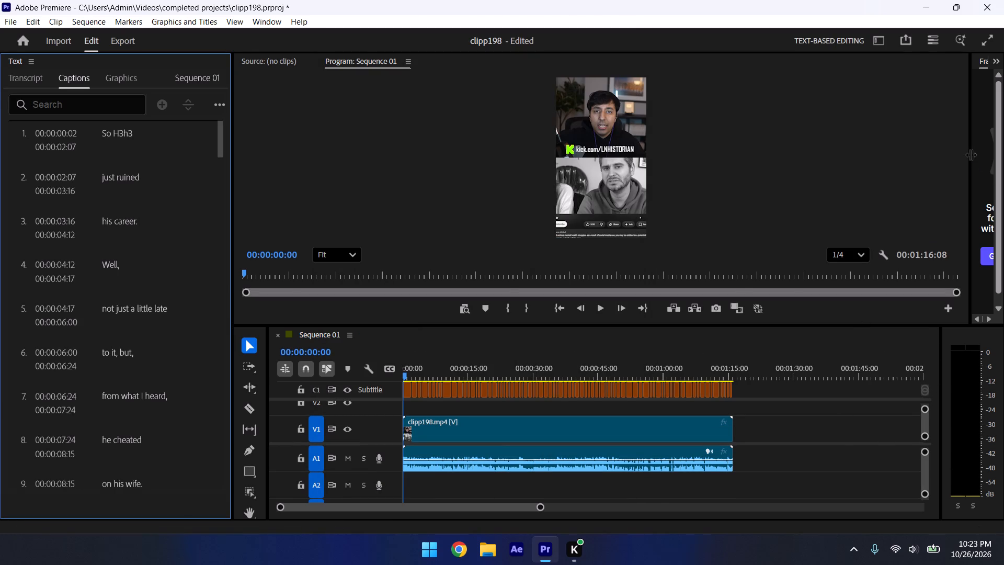
Select all captions on the subtitle track and align them to the centre zone of the frame.
drag(971, 154, 792, 202)
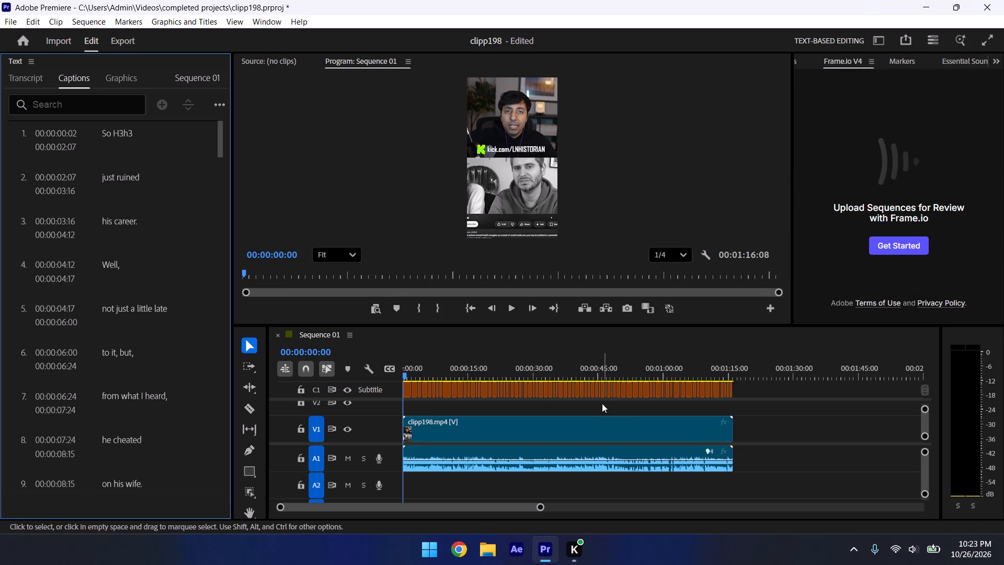
drag(541, 510, 476, 505)
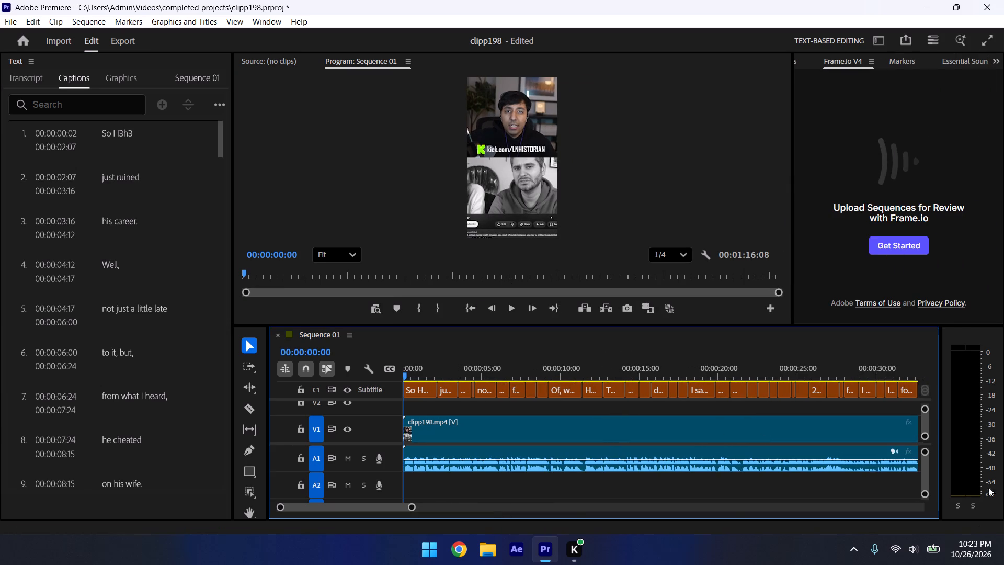
drag(928, 422, 925, 413)
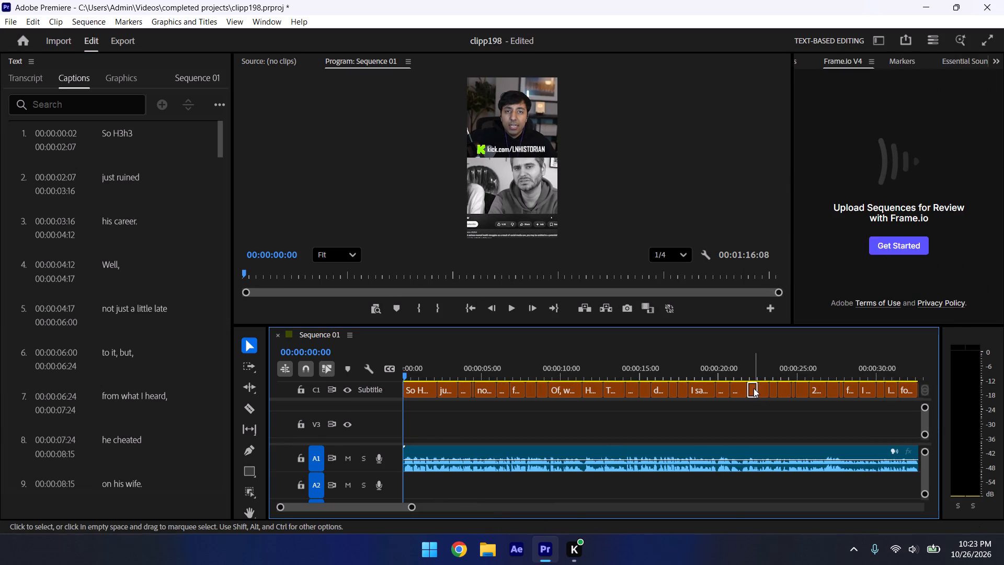
click(754, 388)
click(749, 365)
click(755, 362)
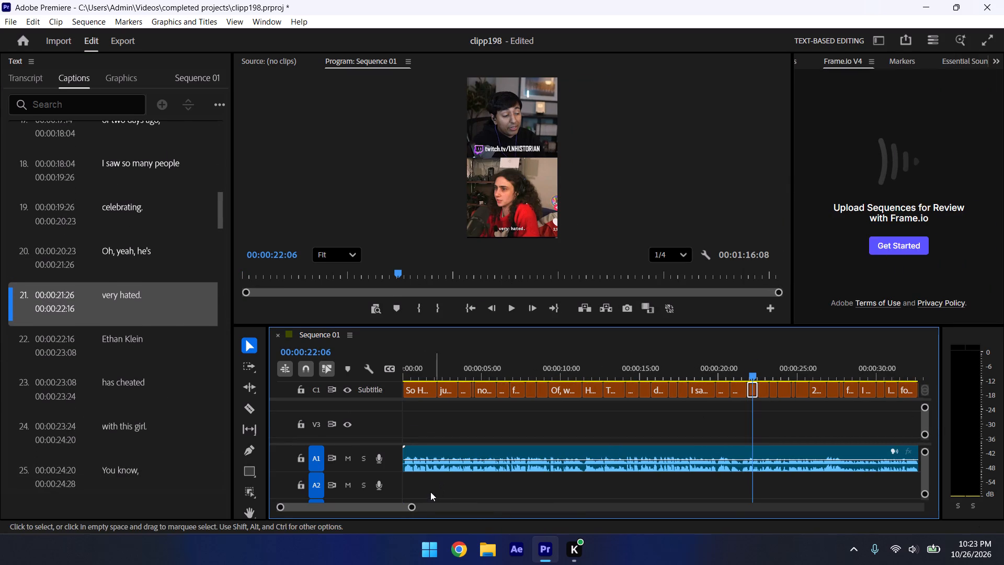
drag(412, 507, 533, 519)
drag(785, 382, 700, 386)
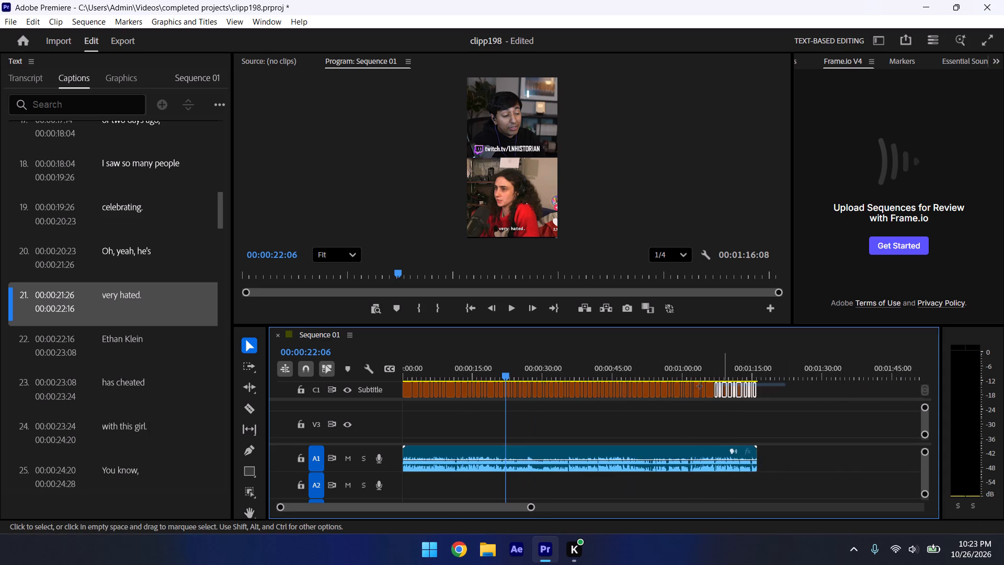
drag(700, 386, 339, 387)
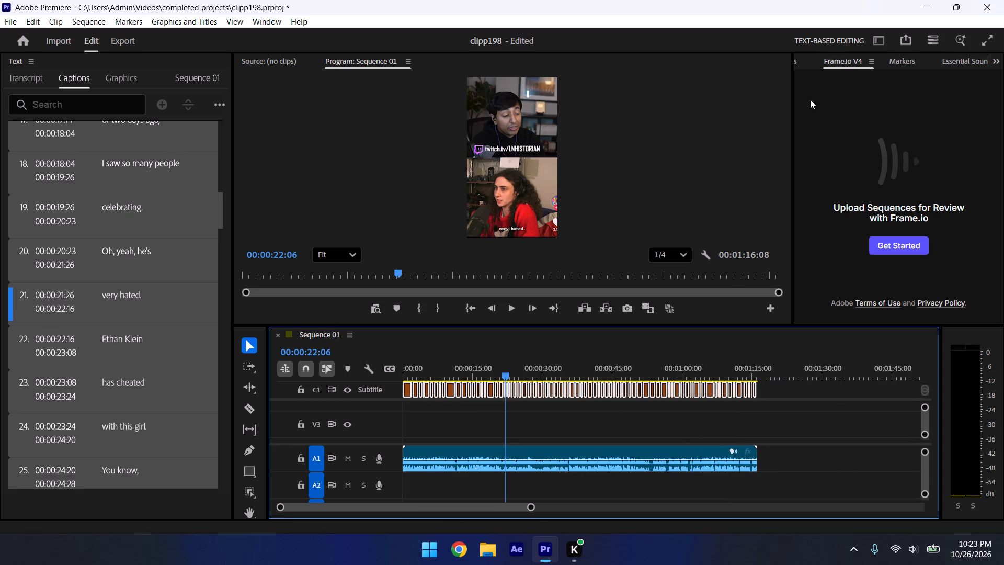
click(796, 62)
click(798, 56)
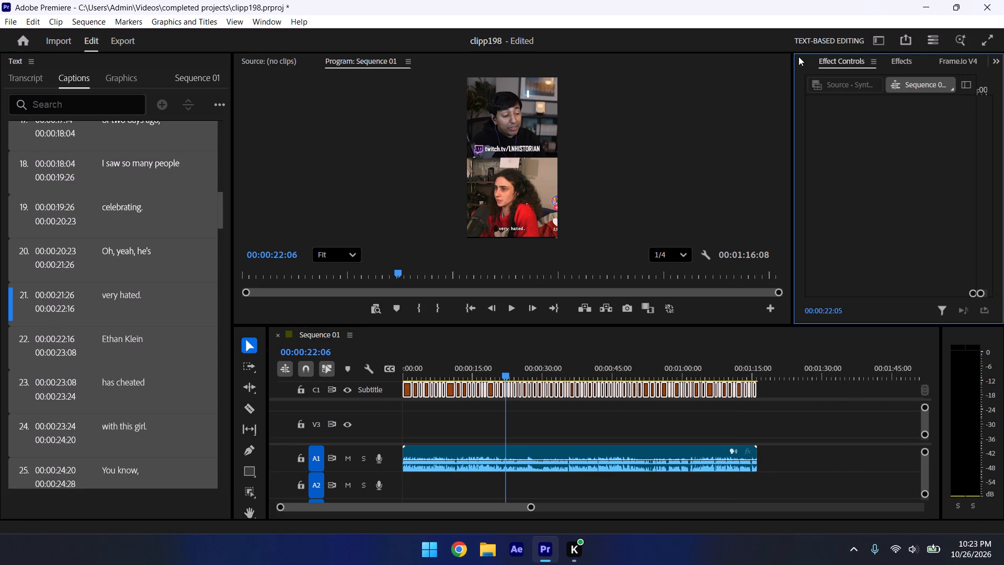
click(800, 61)
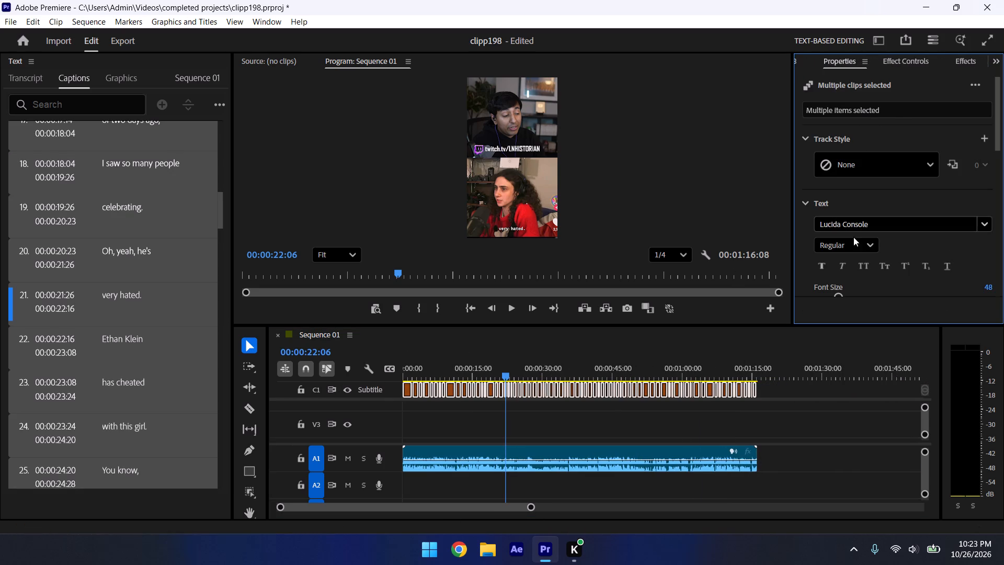
drag(998, 123, 997, 153)
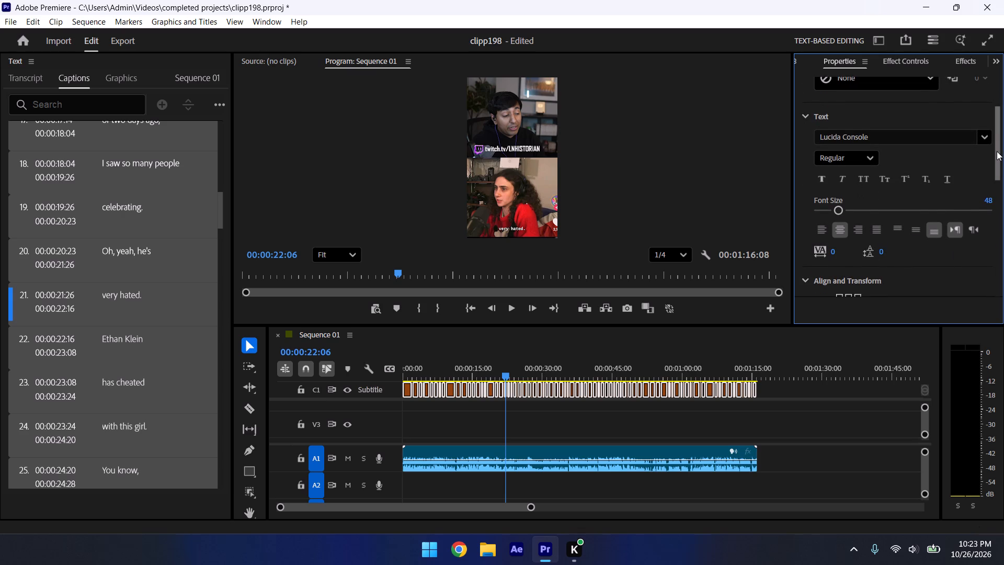
drag(997, 153, 1000, 195)
click(849, 184)
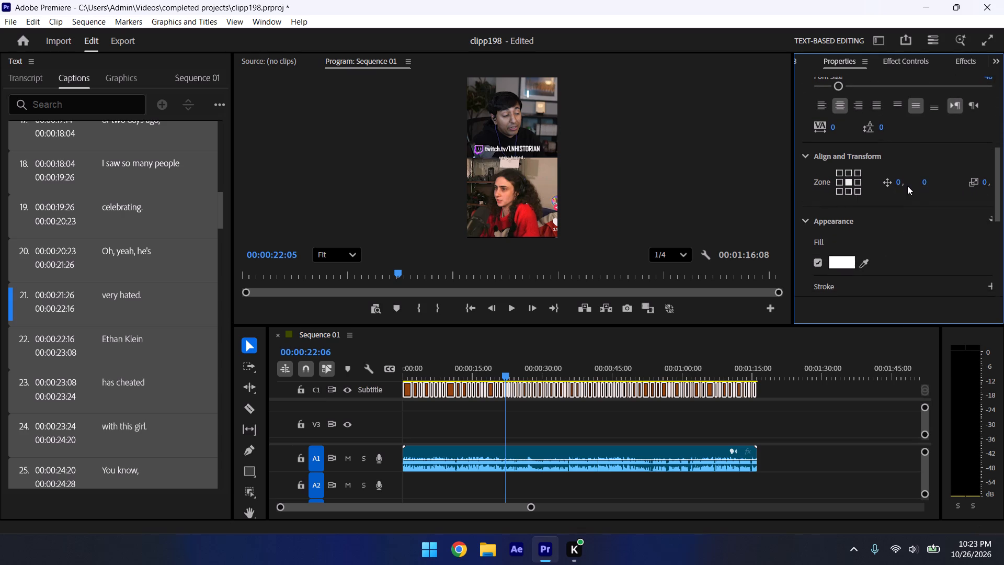
Set the vertical position offset of all selected captions to 30.
click(925, 182)
key(3)
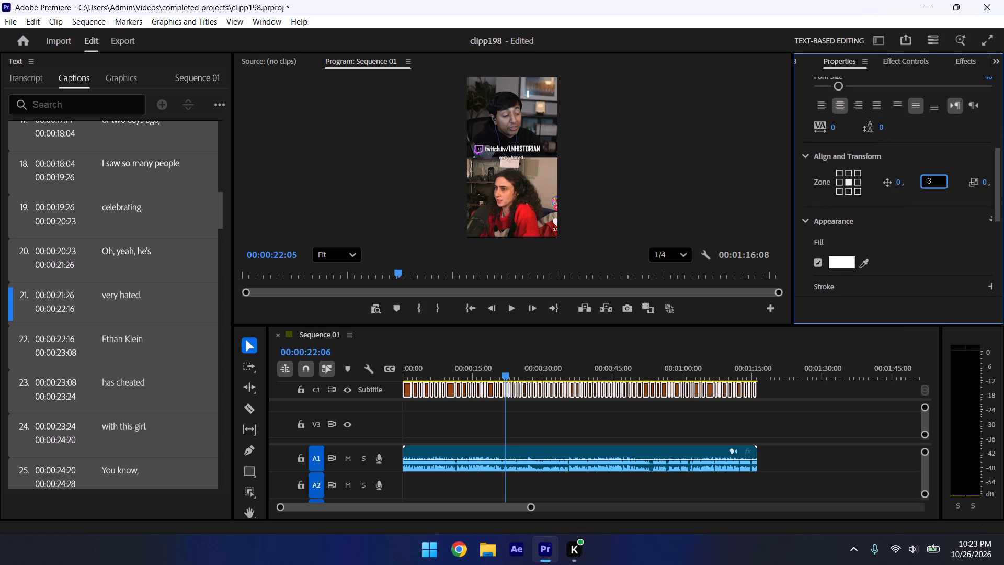
key(0)
key(Return)
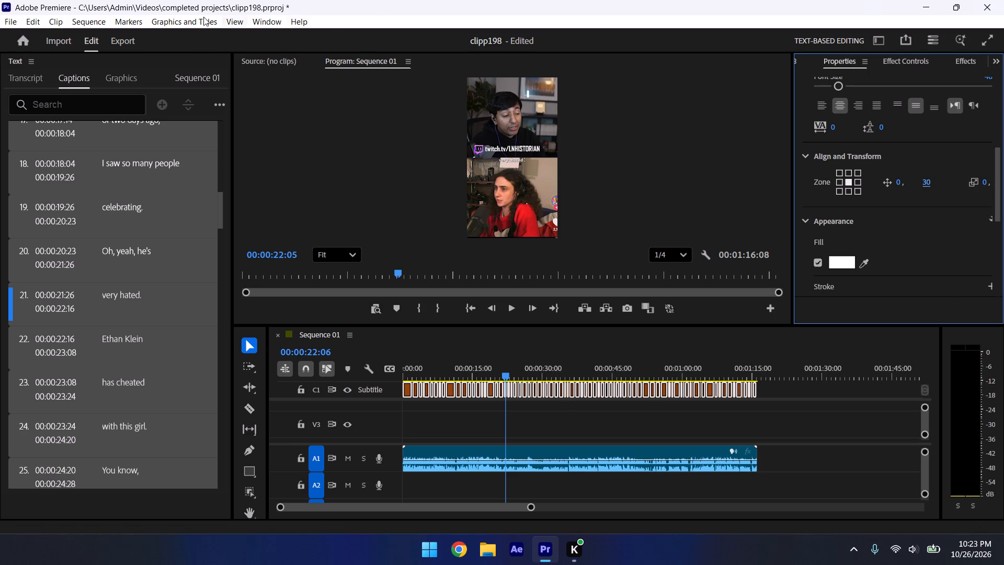
Upgrade all the selected captions to graphic clips.
click(184, 26)
click(229, 191)
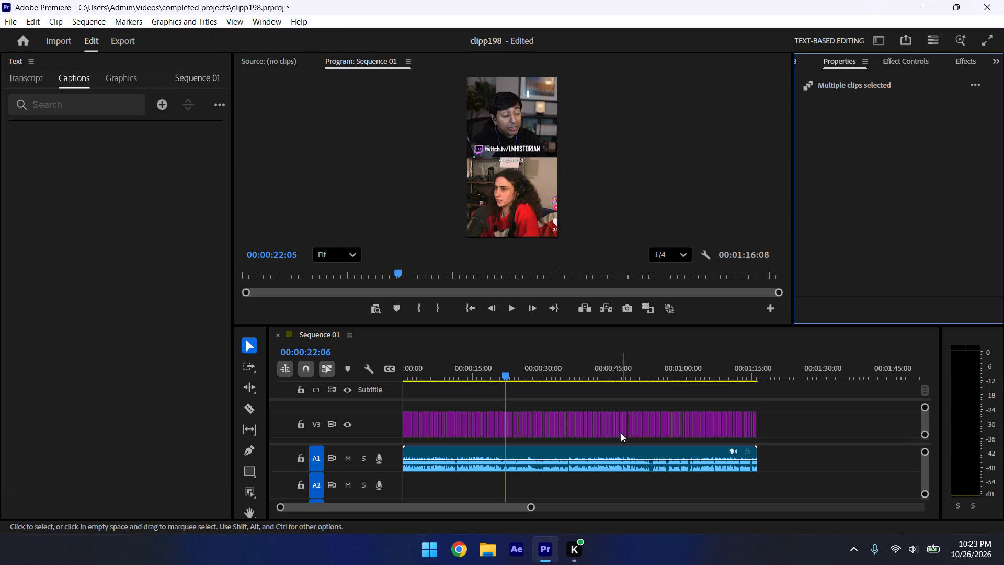
Browse the saved linked styles from a caption graphic near 0:00:55 and add the LN historian style to the clipp198 project.
click(666, 380)
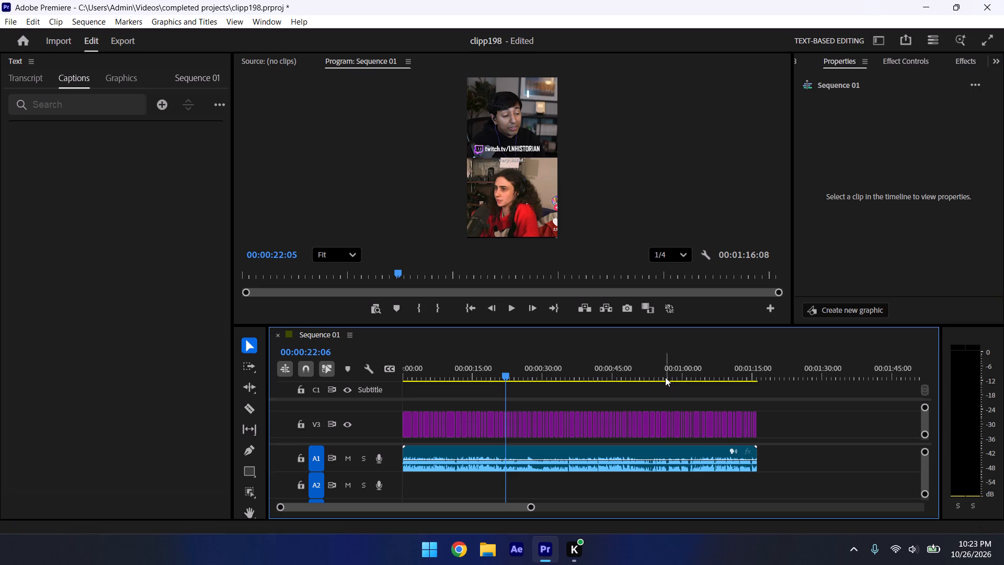
click(660, 367)
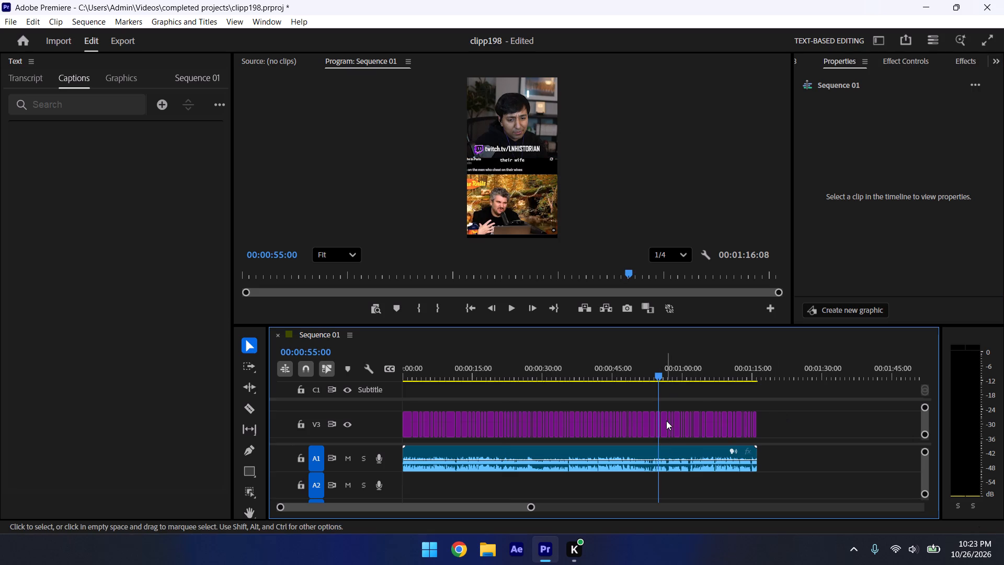
click(666, 421)
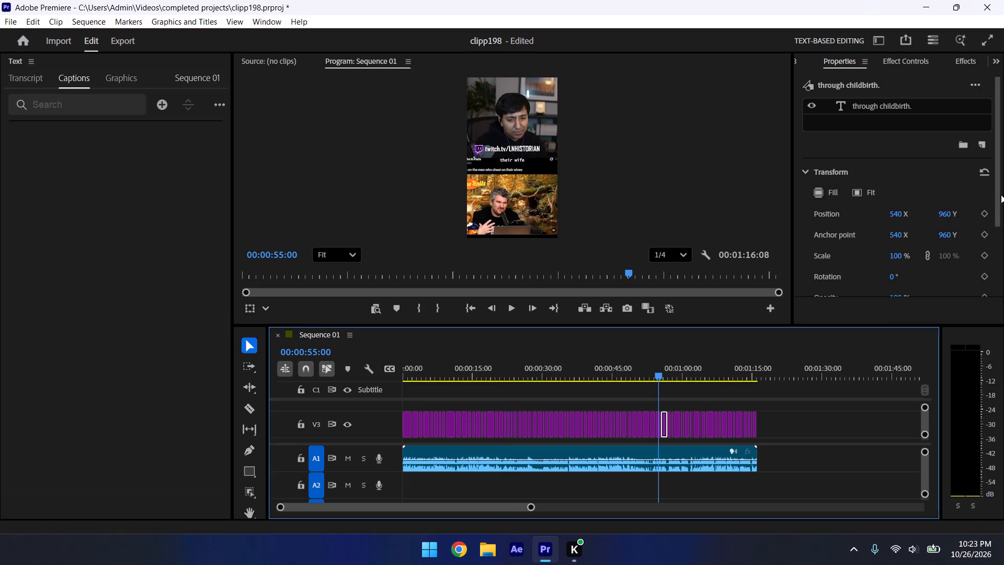
click(887, 106)
drag(998, 104, 1003, 242)
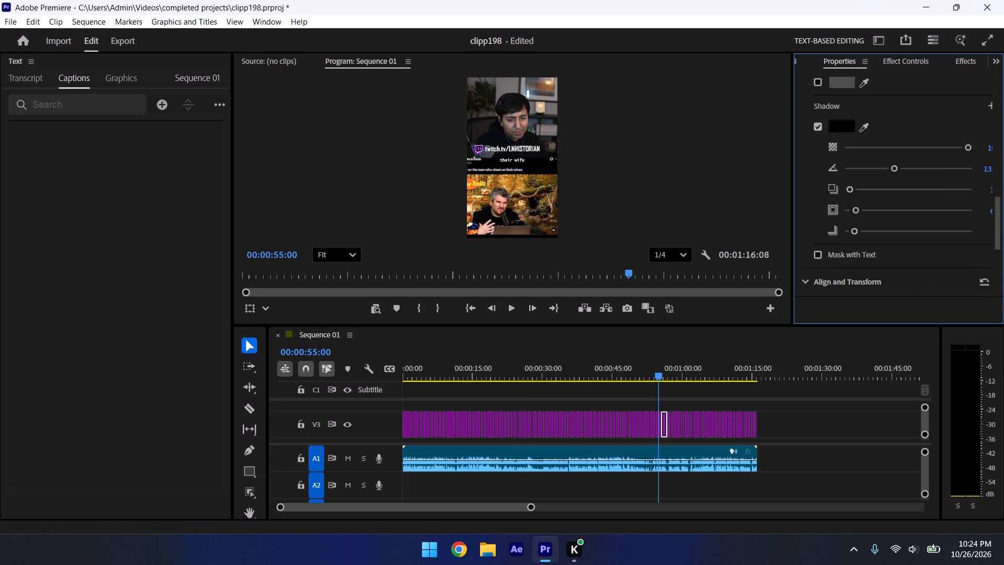
drag(1003, 242, 1003, 307)
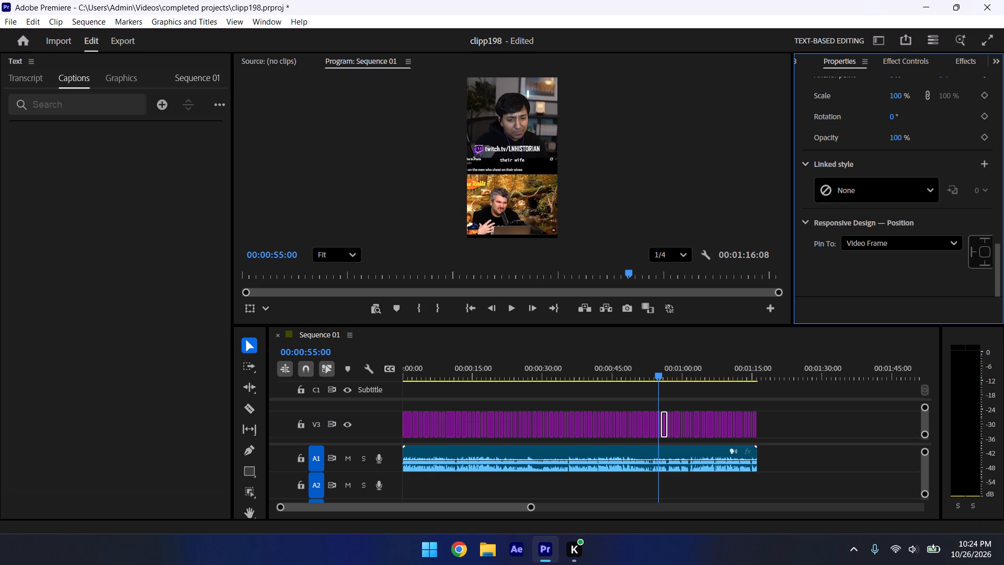
drag(784, 148, 643, 162)
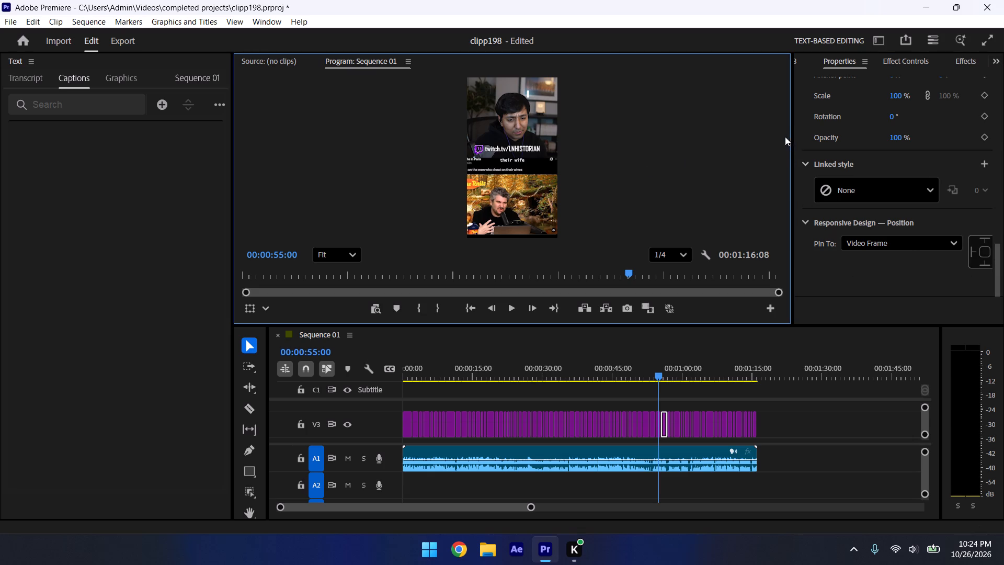
drag(791, 130, 671, 151)
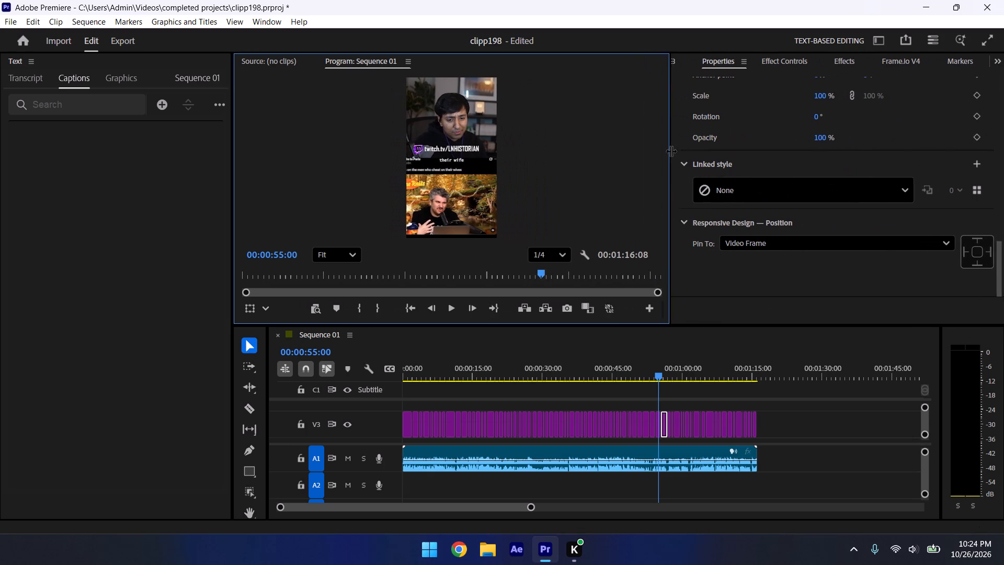
drag(671, 151, 671, 151)
click(972, 189)
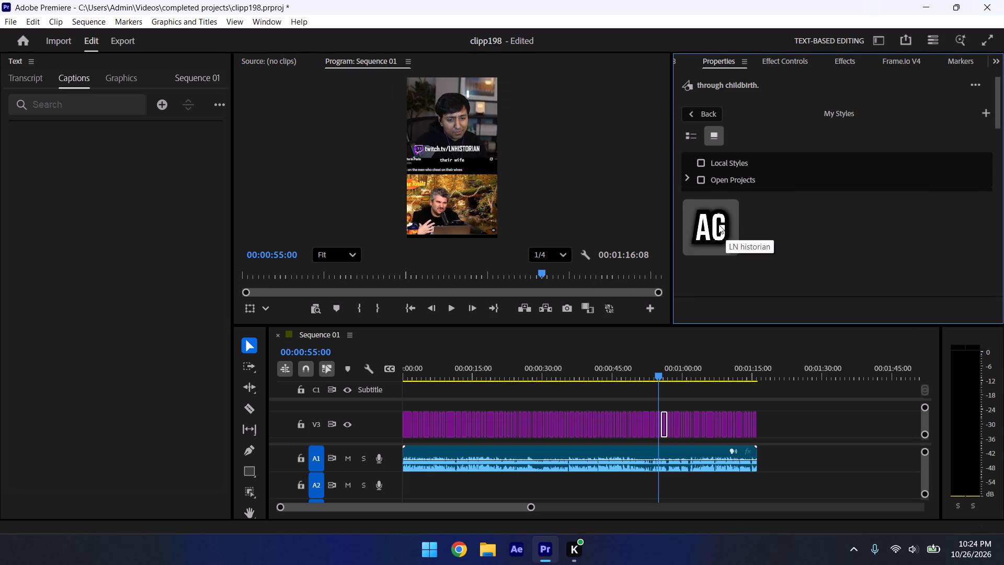
click(678, 61)
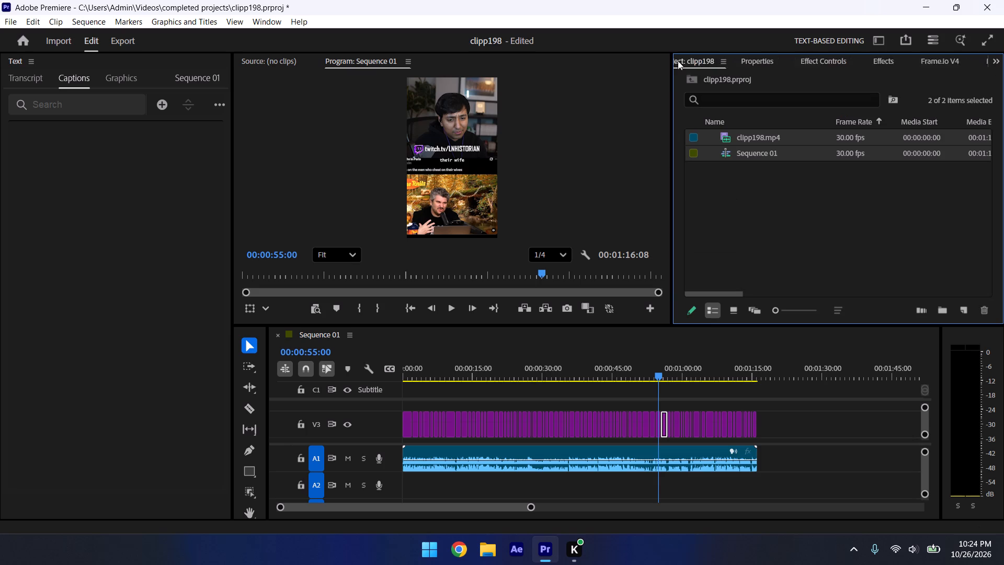
drag(701, 60, 62, 146)
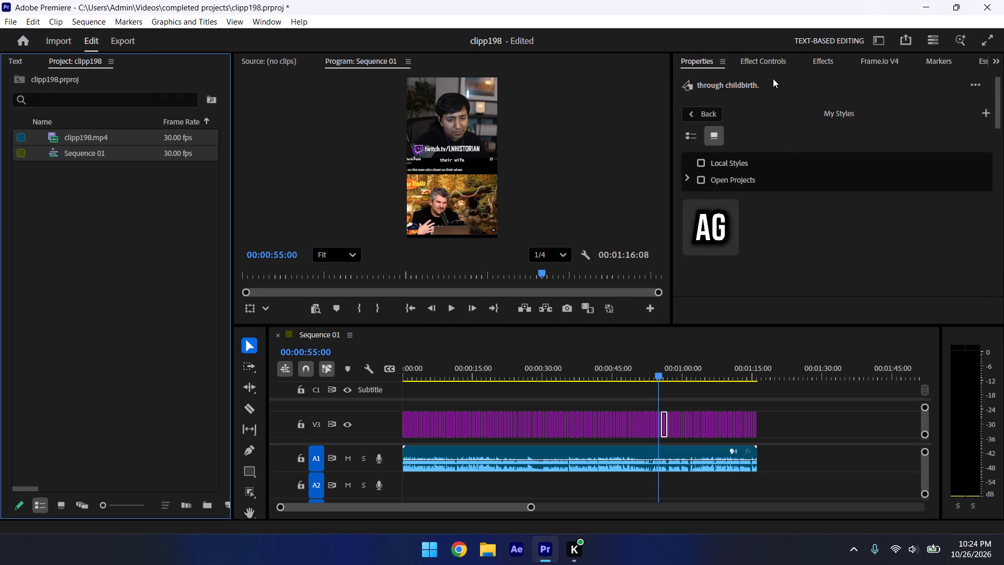
drag(720, 229, 95, 244)
Apply the LN historian style to all caption graphics on track V3.
drag(798, 394, 706, 414)
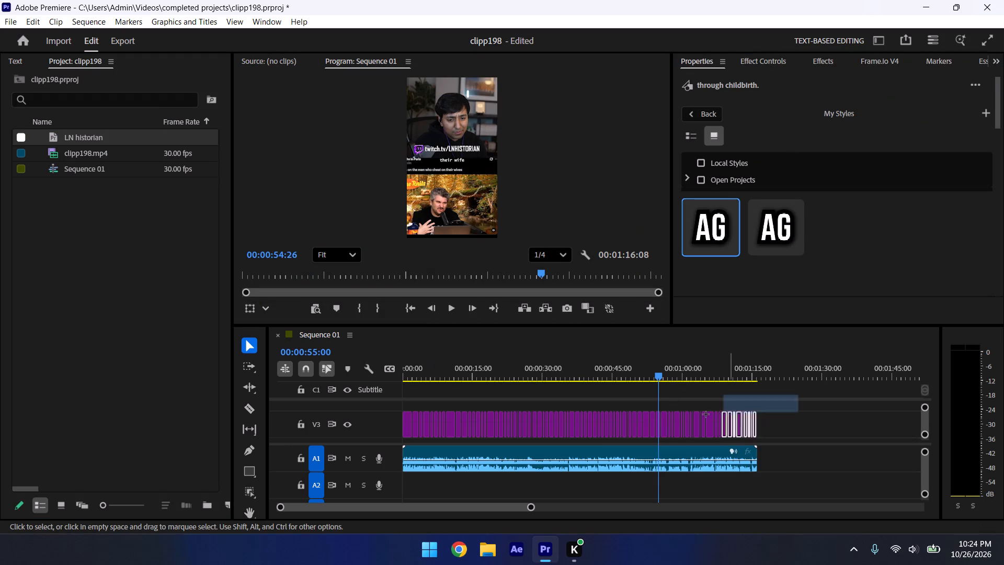
drag(706, 414, 321, 417)
drag(75, 137, 646, 426)
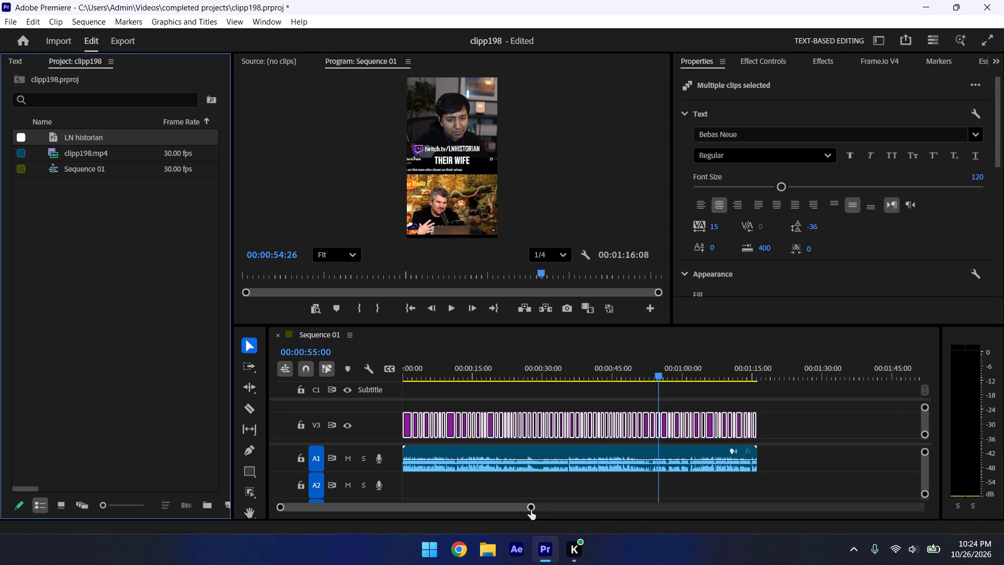
Play the sequence from the start to about 0:00:06 to check the styled captions, giving the program preview more width.
drag(531, 510, 542, 515)
click(483, 364)
drag(479, 374, 225, 408)
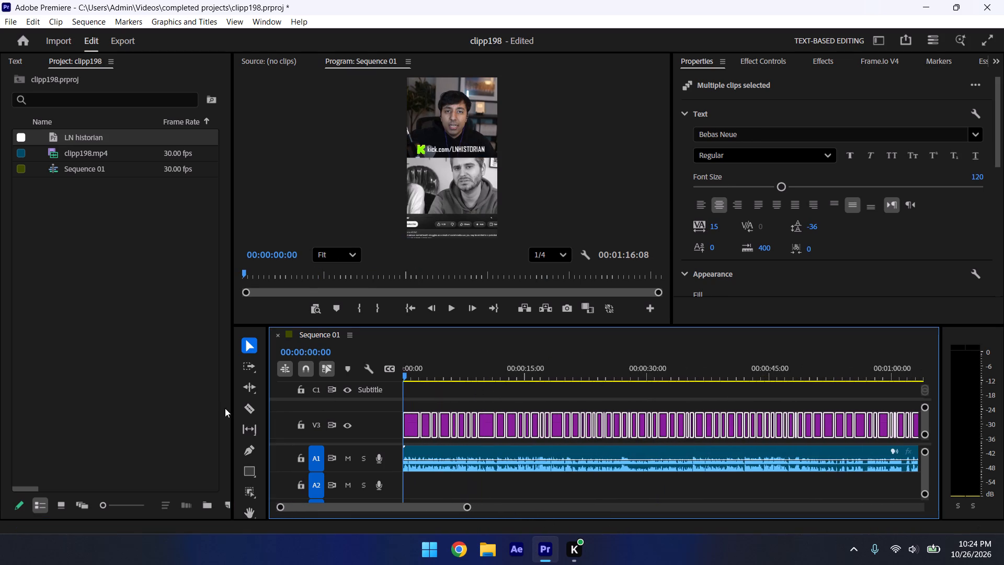
drag(225, 408, 120, 419)
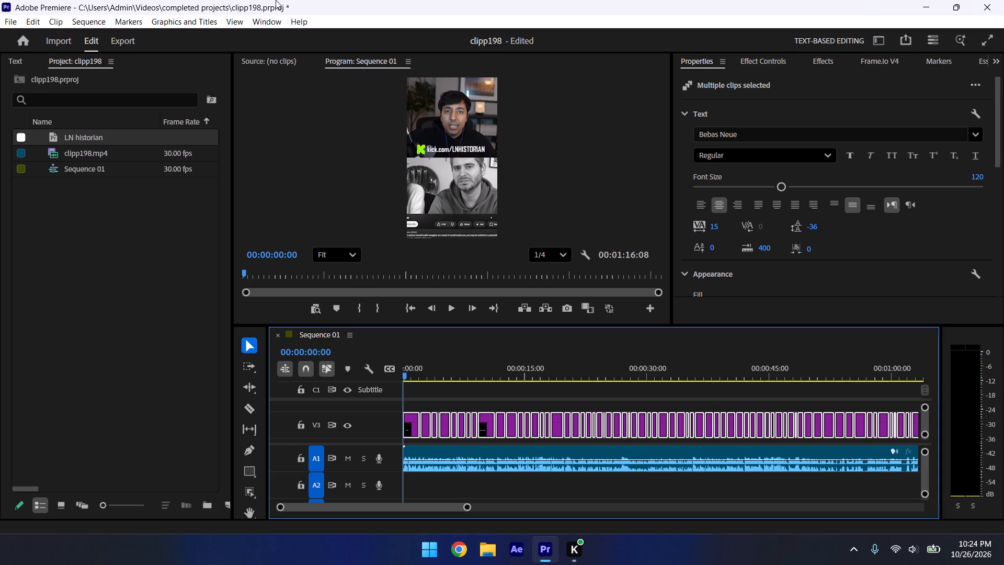
drag(670, 129, 916, 190)
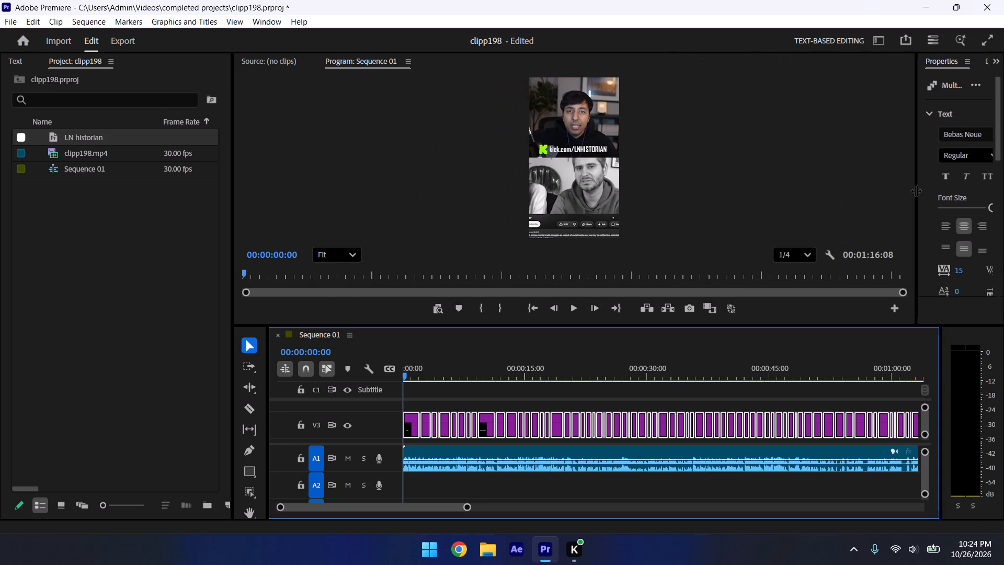
drag(916, 190, 807, 192)
key(space)
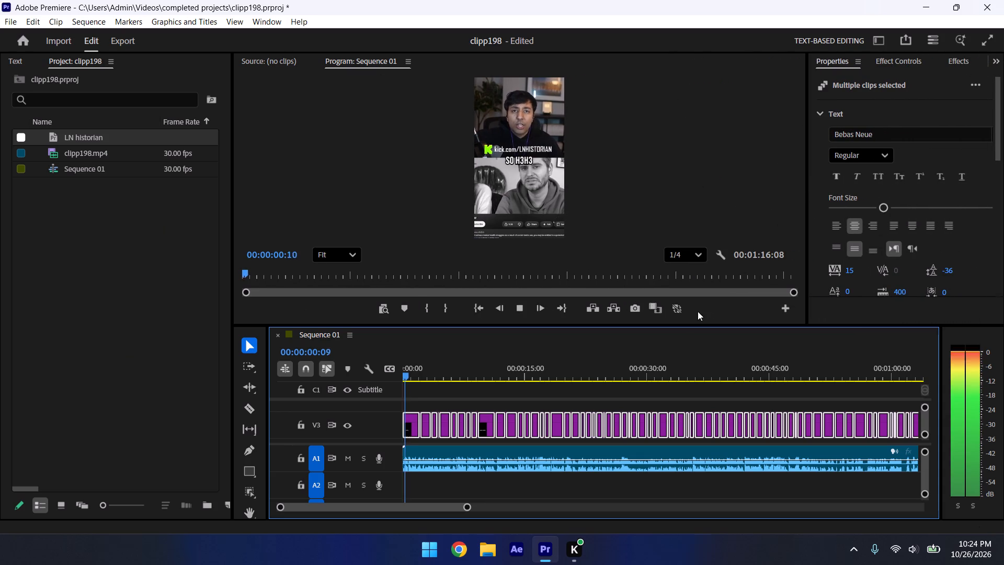
key(space)
drag(413, 376, 337, 376)
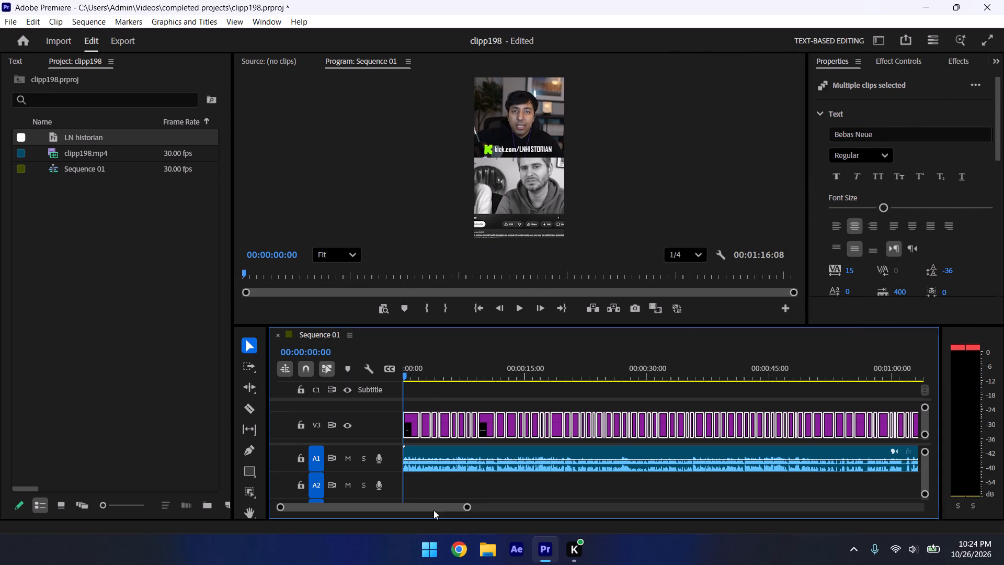
drag(468, 508, 431, 508)
key(space)
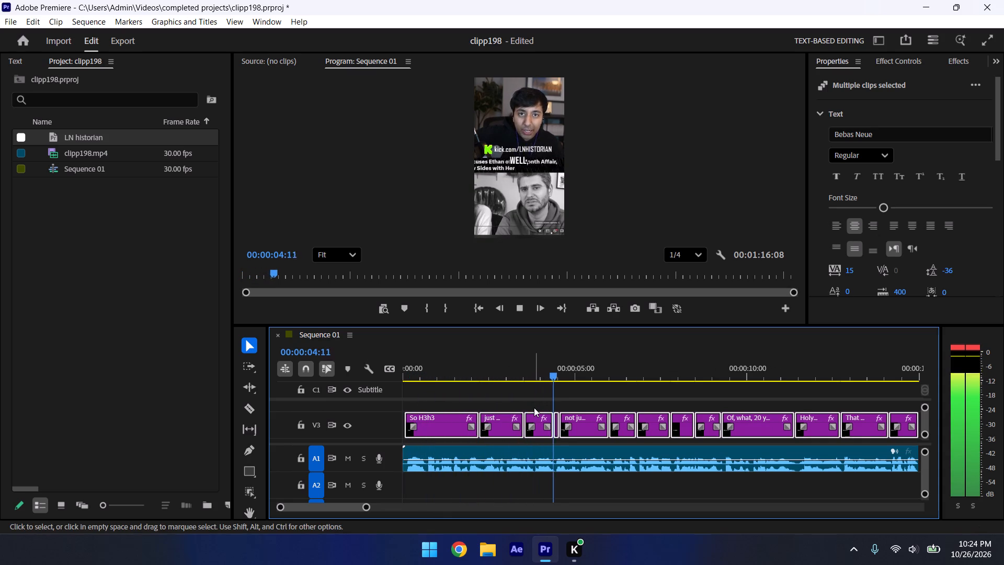
key(space)
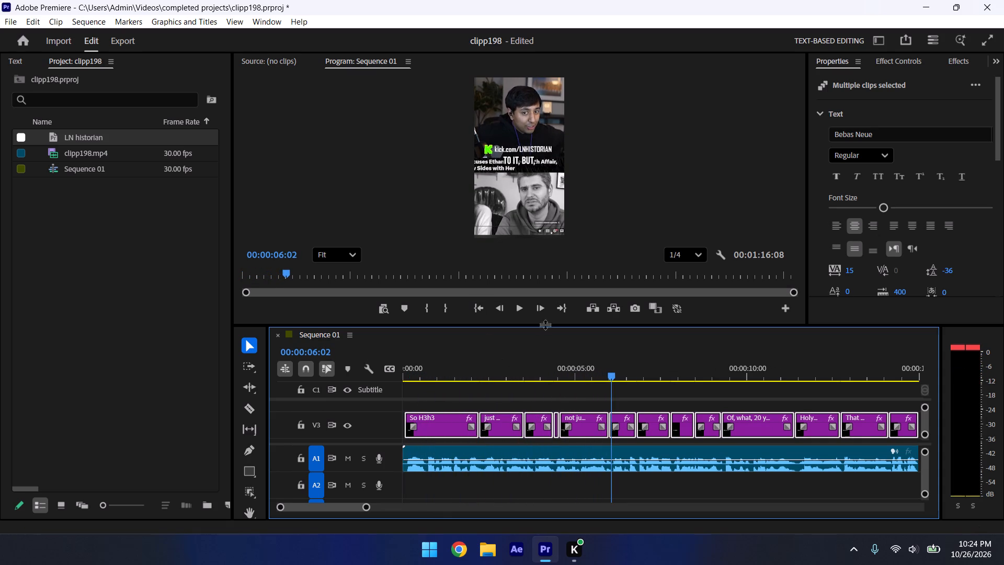
Replay the section from about 0:00:04 to 0:00:05 to check the wording of the "not just a little late" caption.
click(578, 363)
click(520, 153)
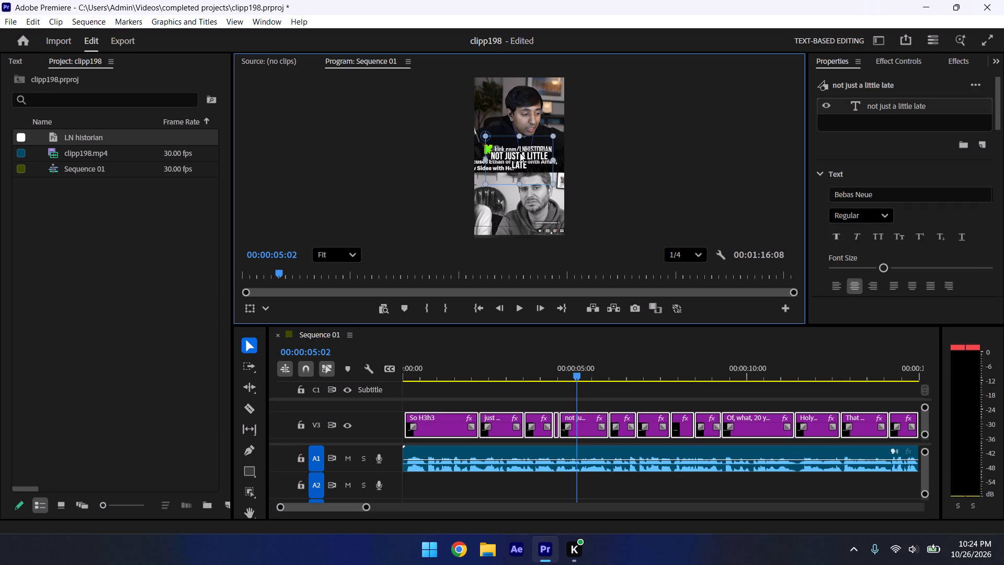
click(520, 153)
click(539, 366)
click(564, 390)
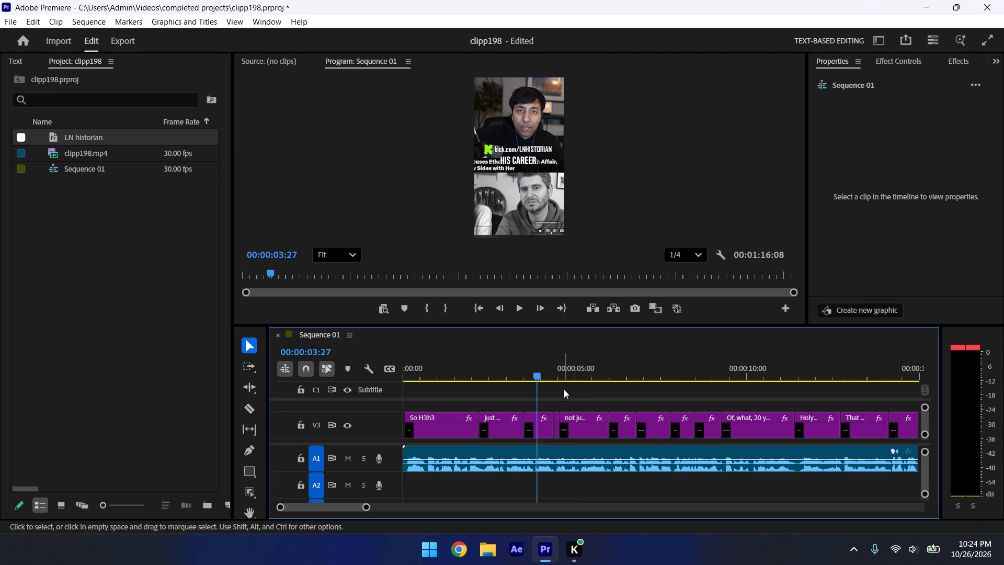
key(space)
key(space)
key(space)
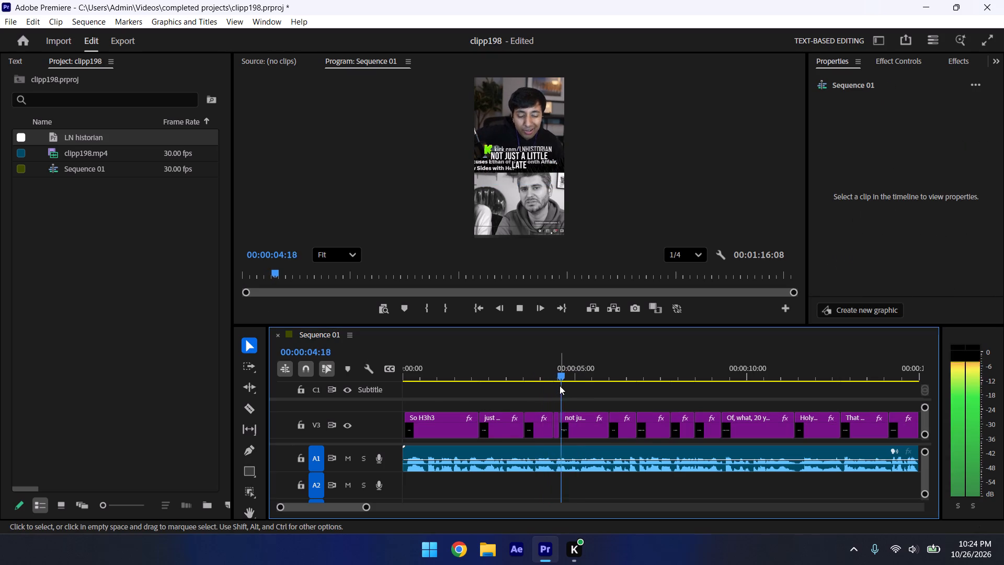
key(space)
key(space)
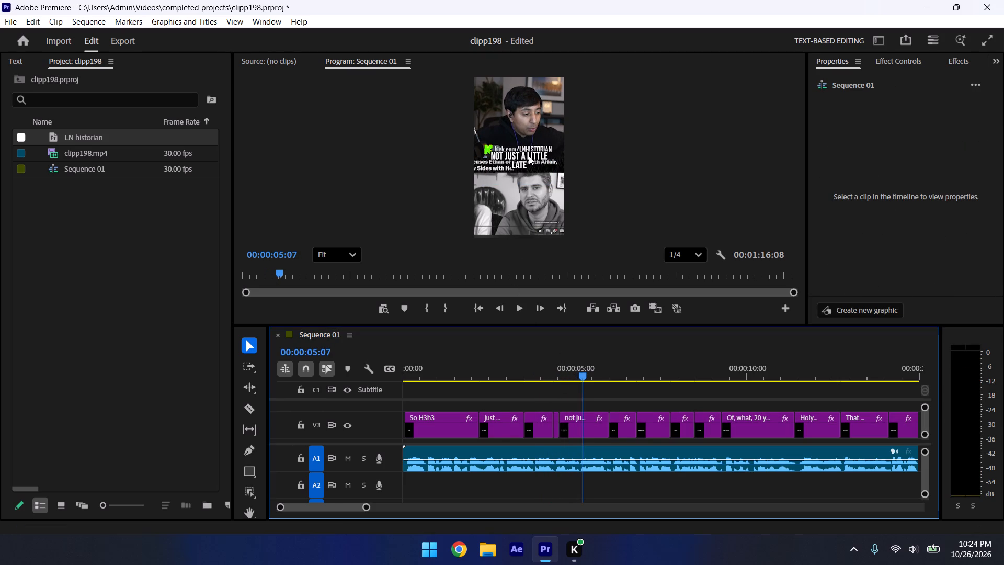
key(space)
Insert "WE'RE" after "not just" in the "not just a little late" caption near 0:00:05.
click(525, 156)
click(525, 155)
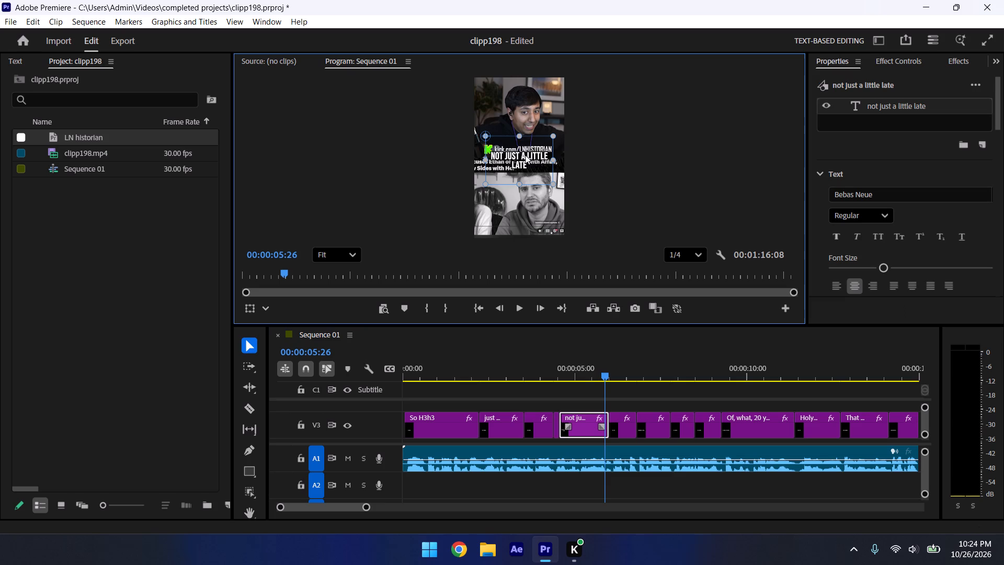
double_click(524, 154)
click(526, 155)
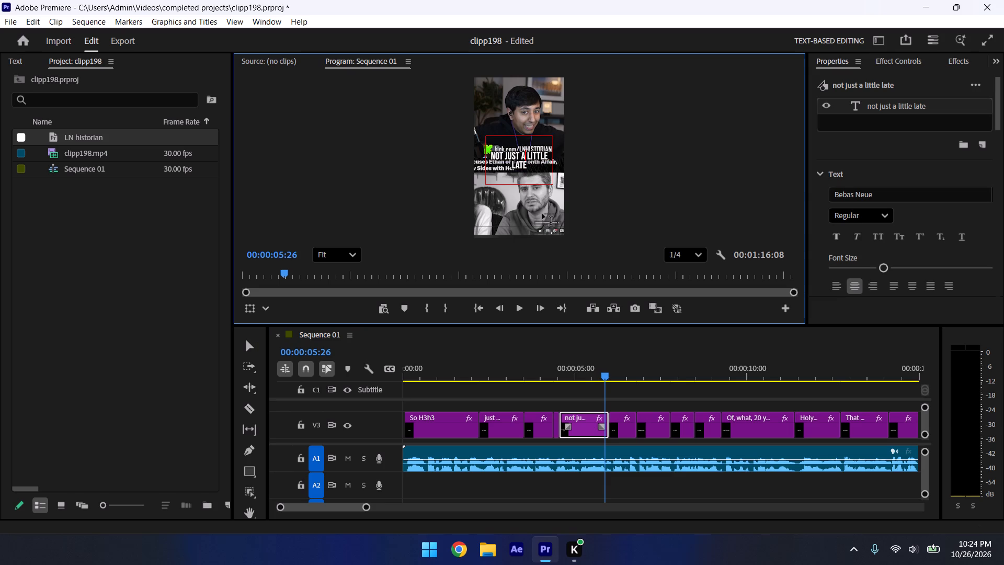
key(Left)
text(WE)
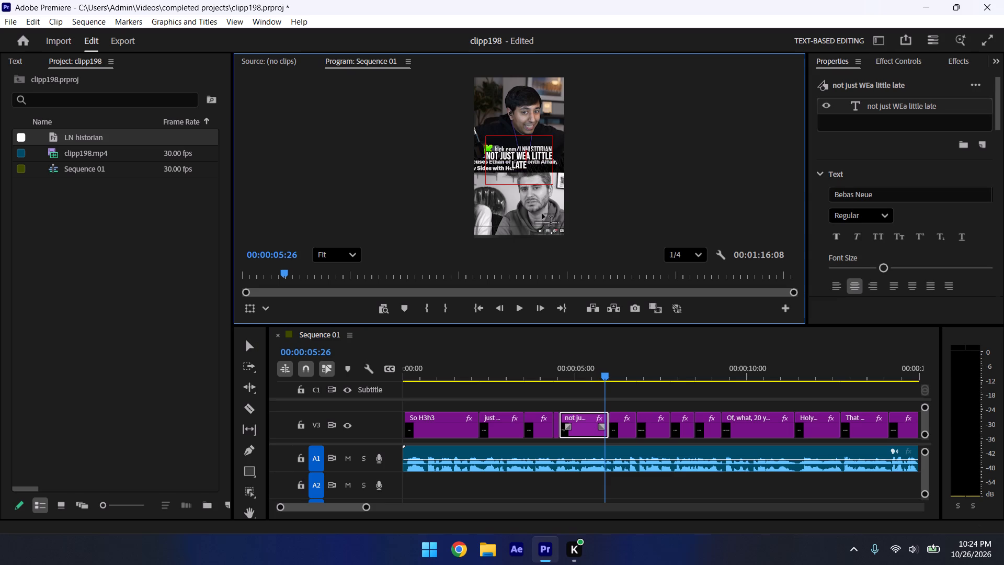
text('RE)
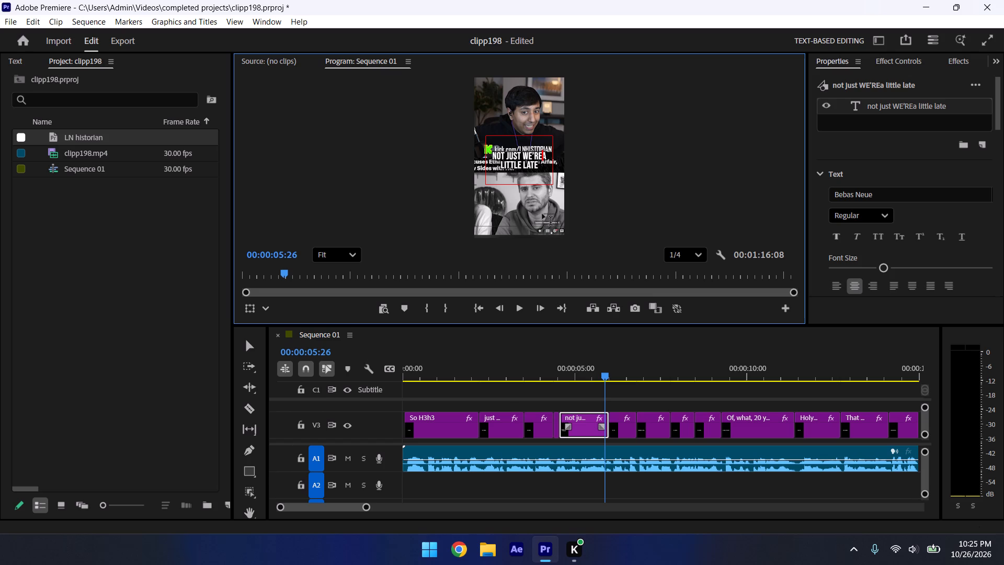
key(space)
click(551, 377)
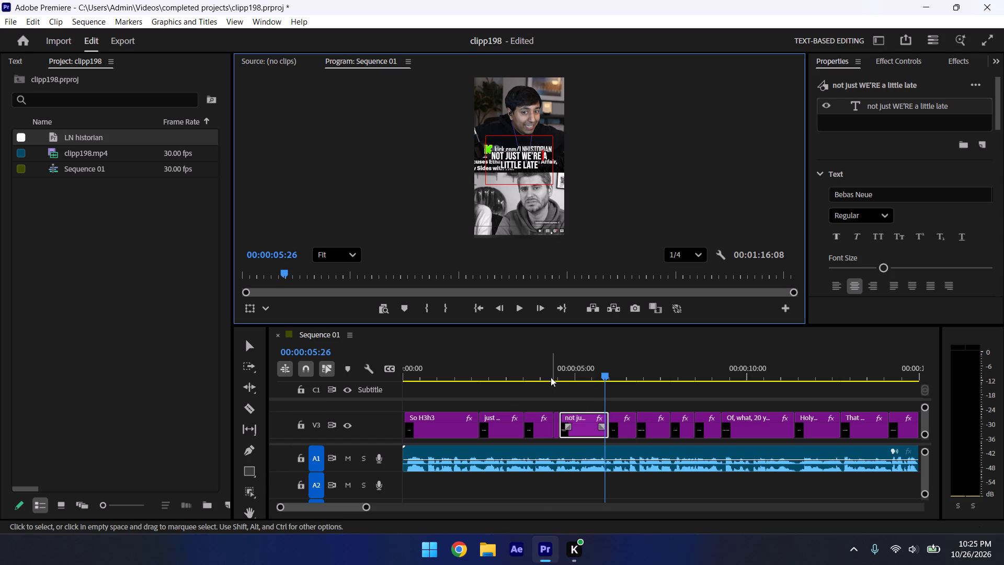
click(564, 391)
Check the captions against the audio from about 0:00:06 to 0:00:28, with the preview enlarged to 29%.
key(space)
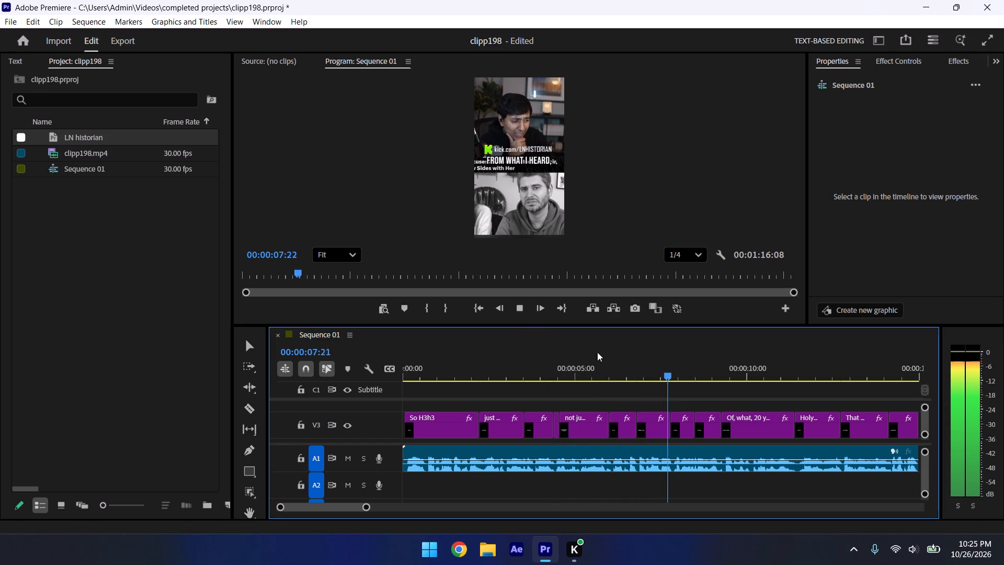
key(space)
scroll(500, 151, up, 14)
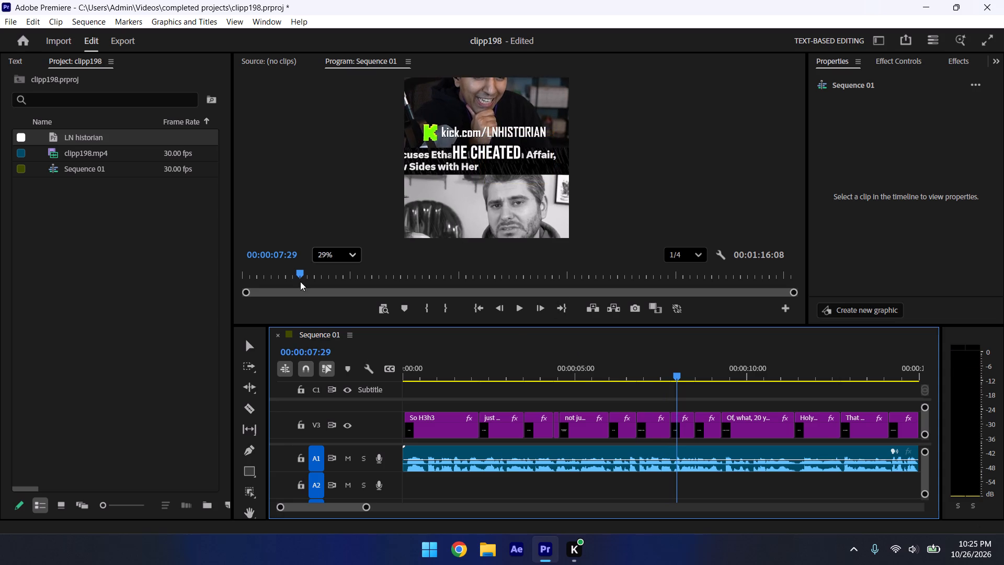
click(590, 392)
key(space)
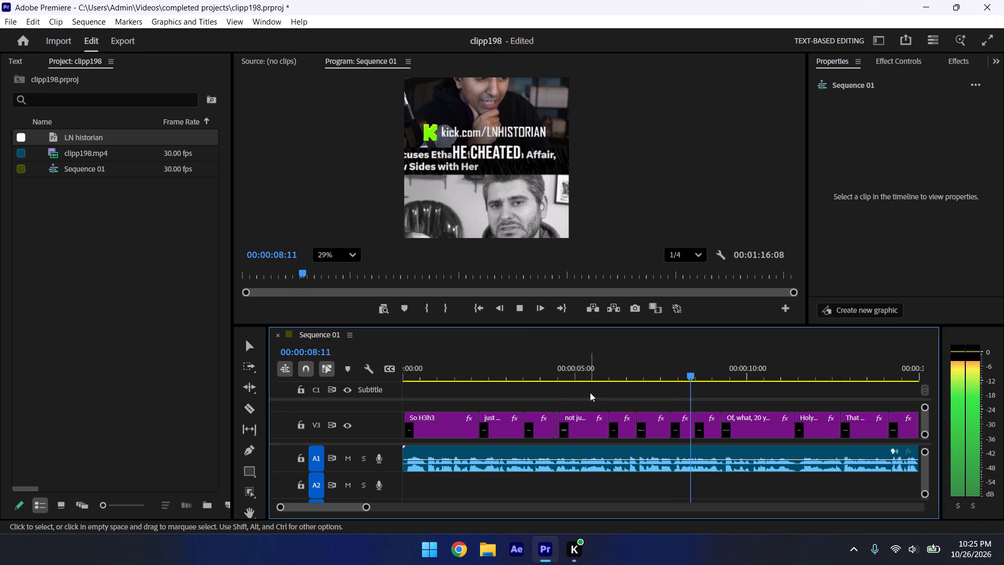
key(space)
key(space)
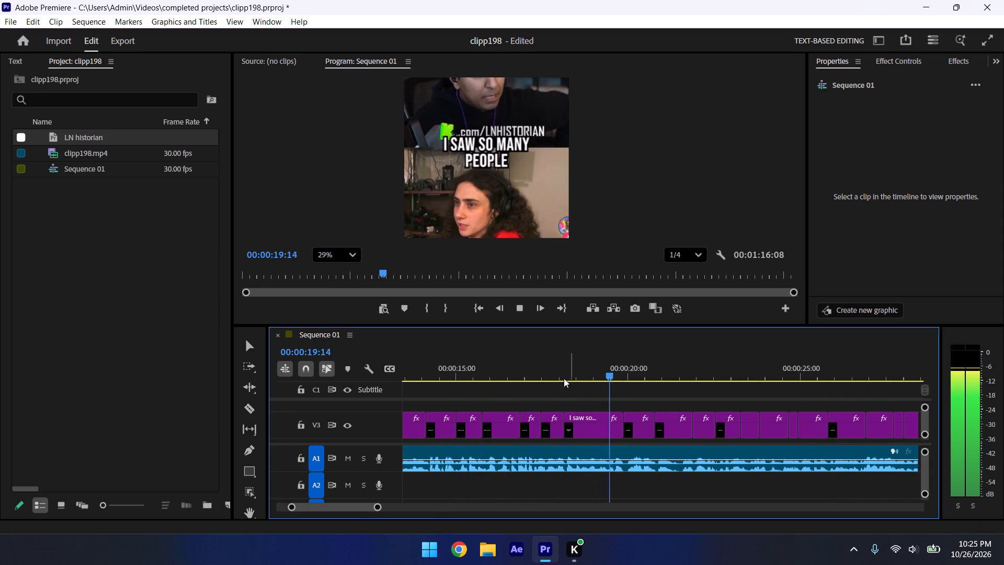
drag(379, 506, 382, 515)
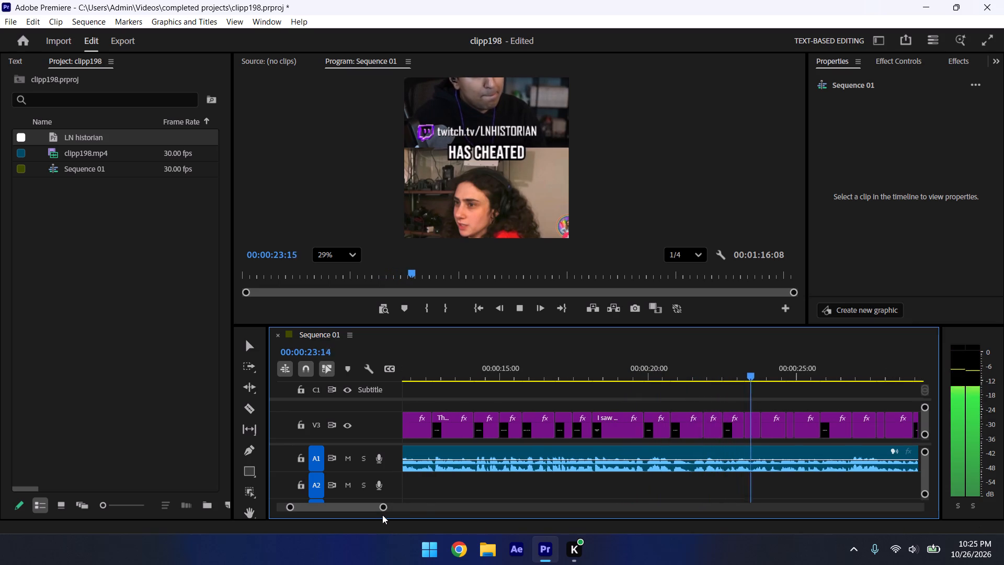
key(space)
key(space)
key(space)
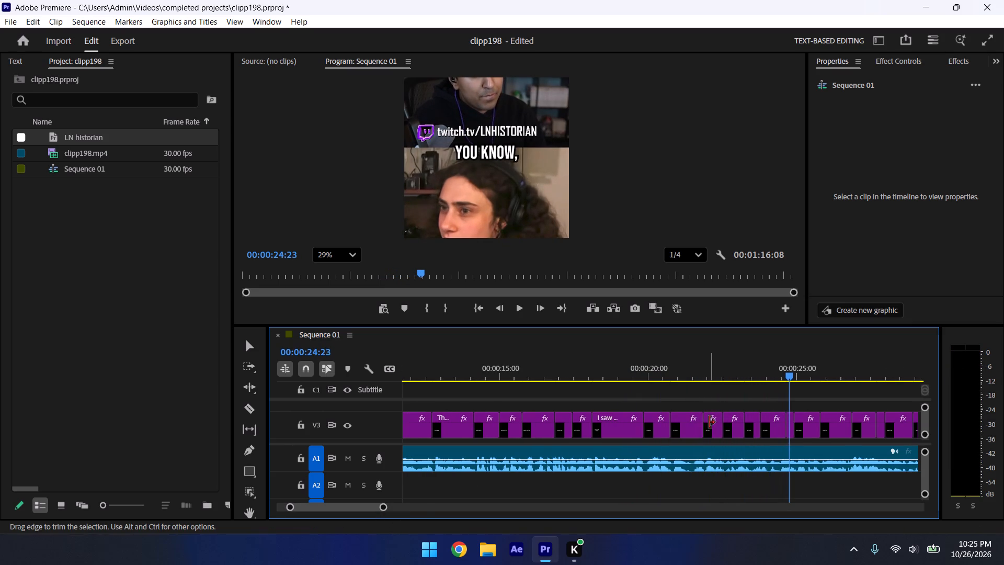
key(space)
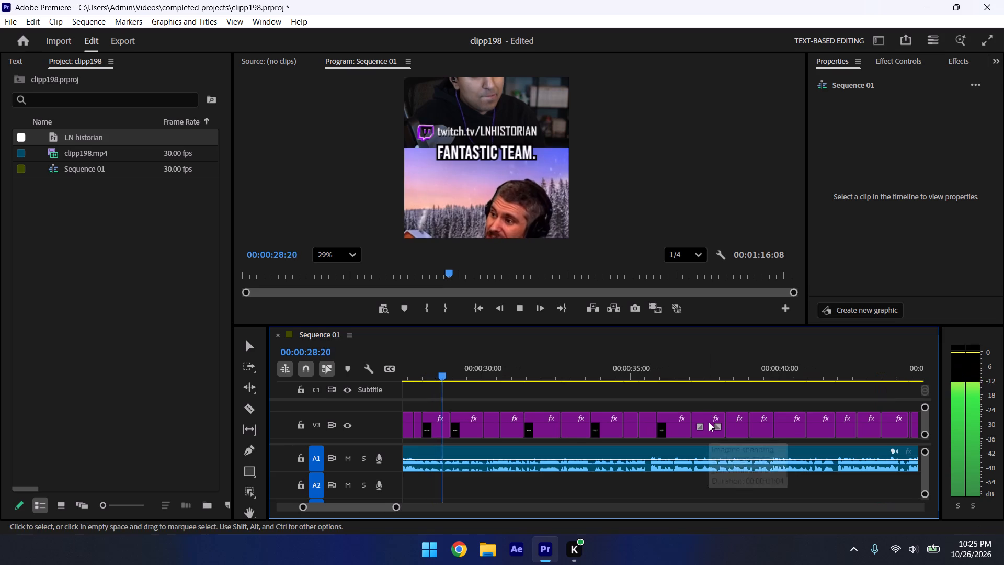
key(space)
Correct the "fantastic team." caption near 0:00:28 to read "fantastic teeth.".
drag(459, 369, 455, 368)
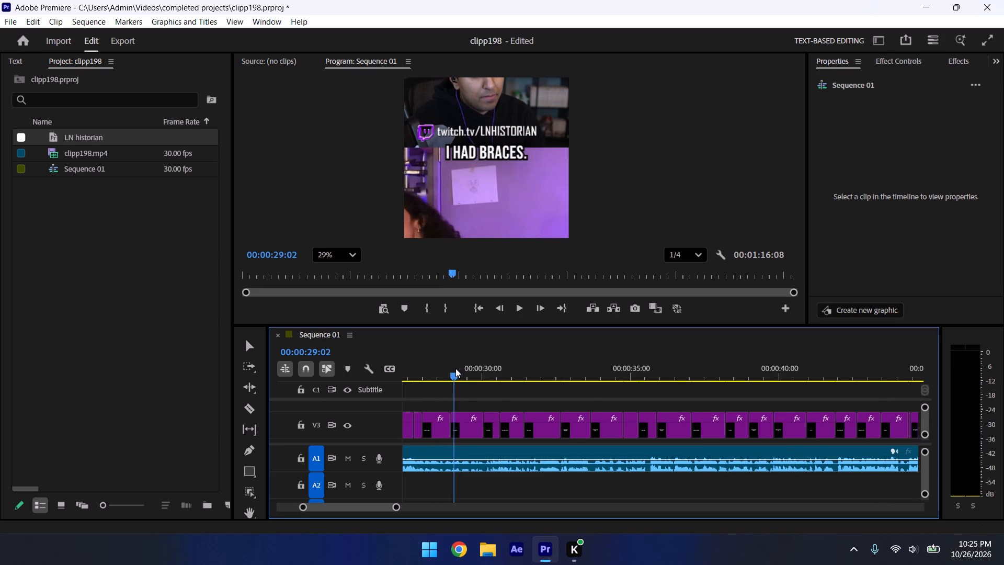
drag(455, 368, 444, 362)
click(517, 153)
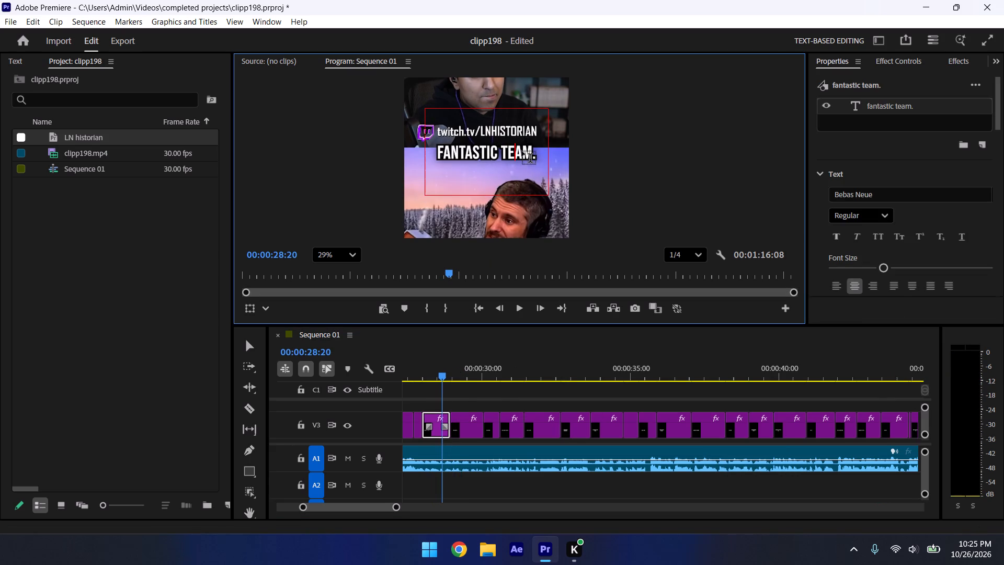
click(521, 150)
key(BackSpace)
text(eth)
key(Right)
key(BackSpace)
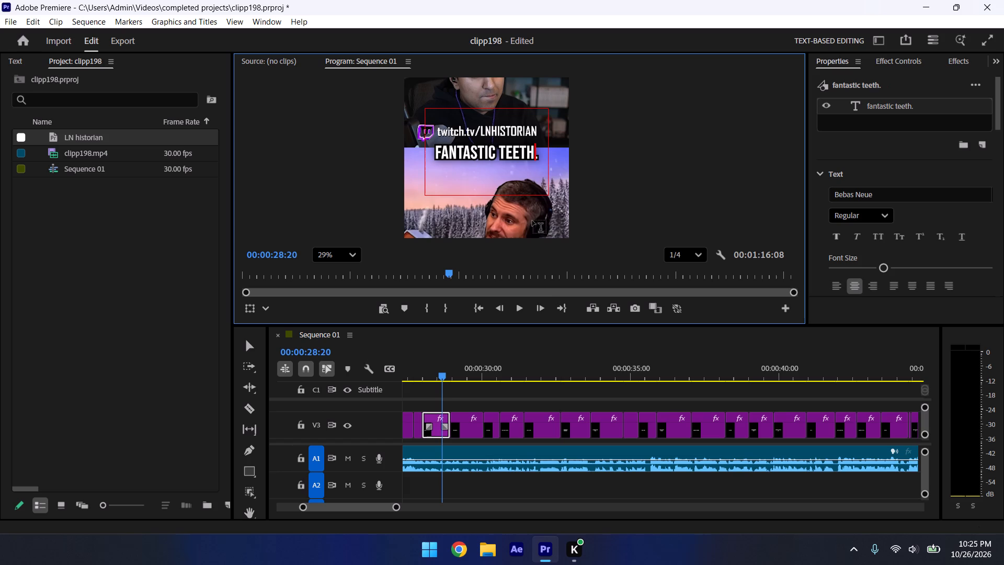
click(496, 390)
Check the captions onward from about 0:00:28 and delete the very short "But" caption near 0:00:44 on track V3.
key(space)
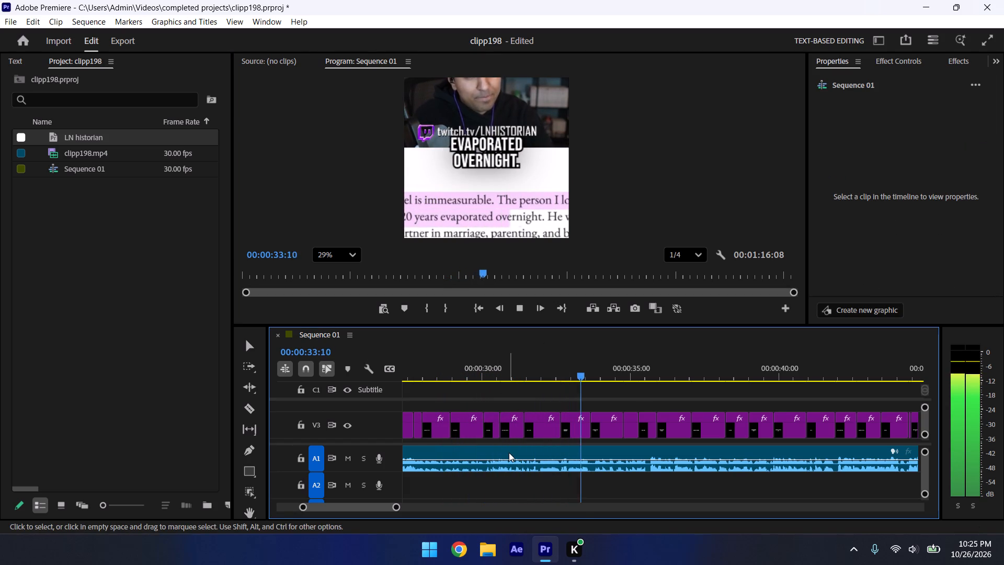
key(space)
key(space)
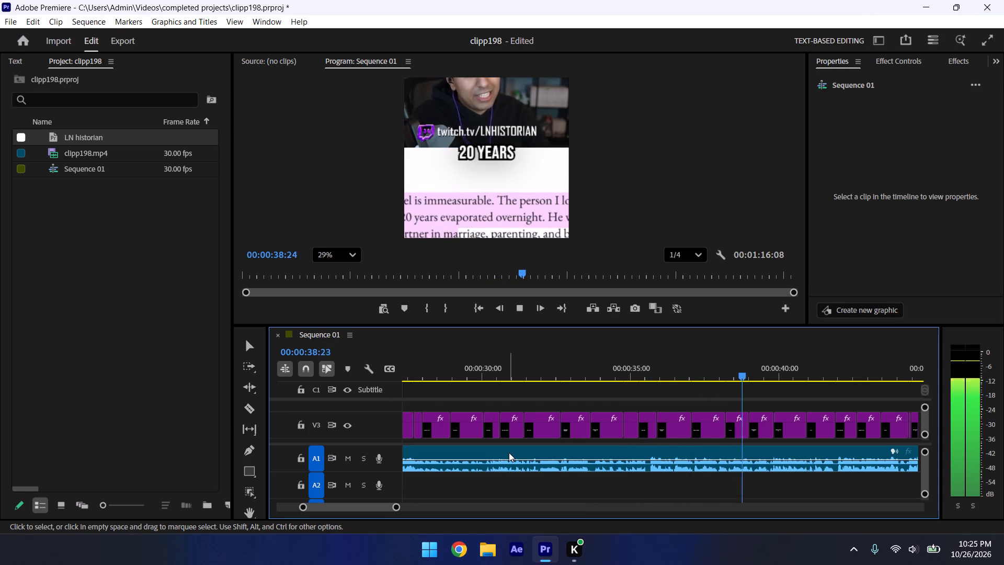
key(space)
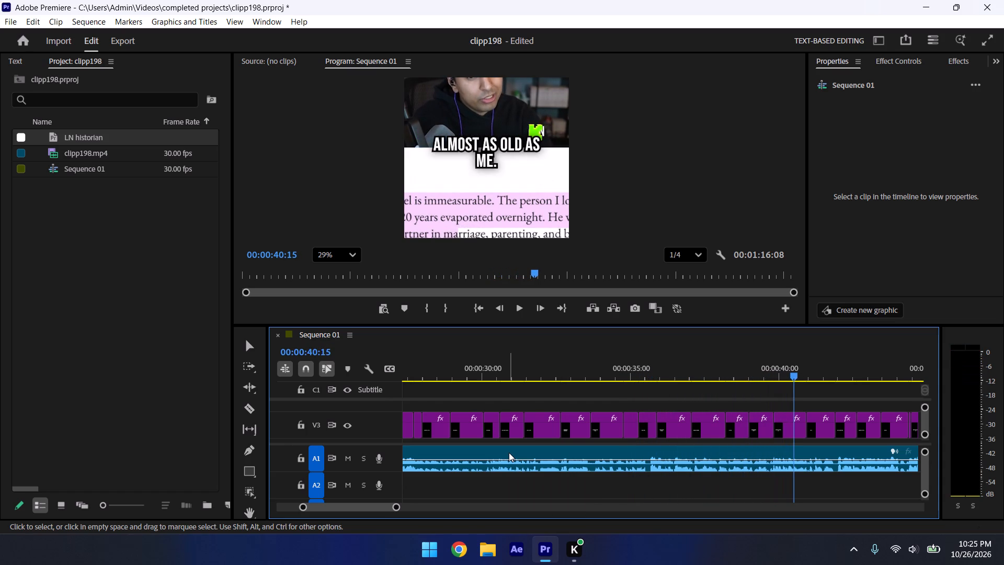
key(space)
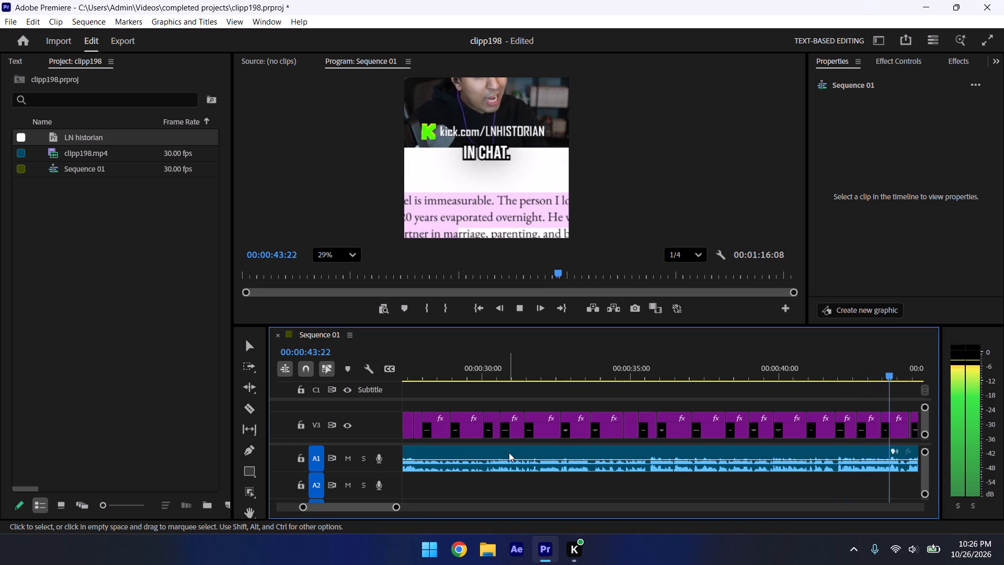
key(space)
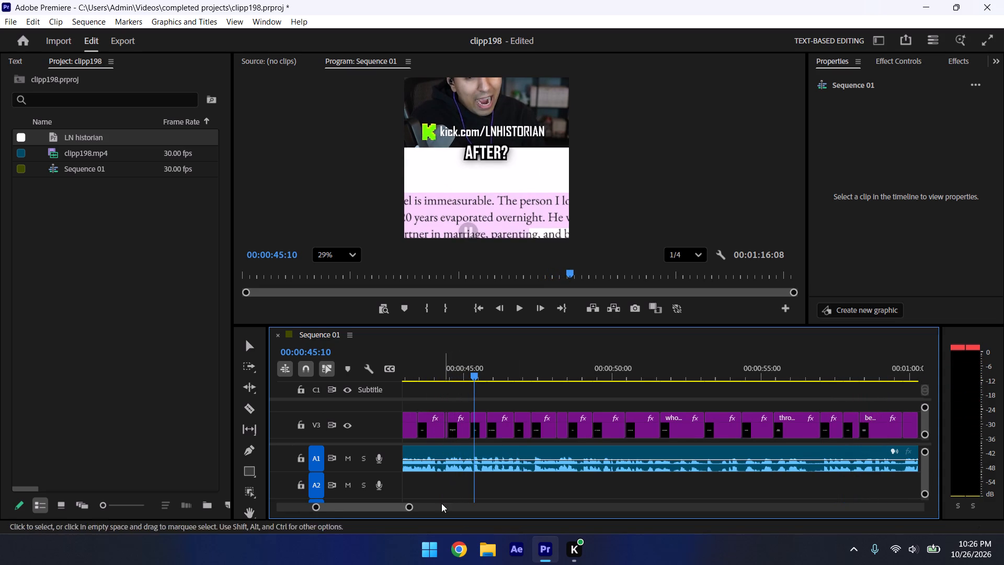
drag(411, 506, 383, 490)
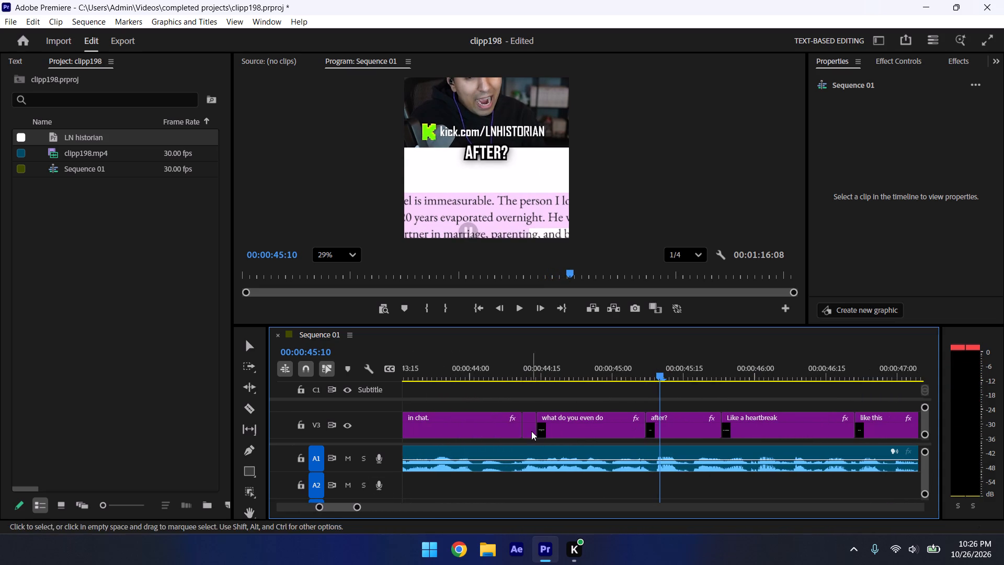
click(535, 426)
click(532, 426)
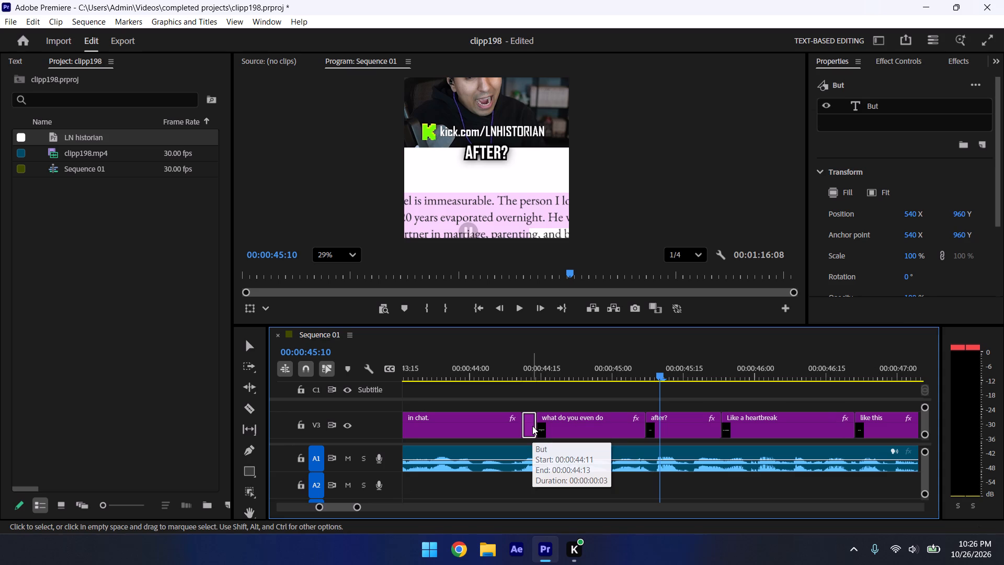
key(Delete)
Check the captions against the audio from about 0:00:44 and correct the "on the world?" caption near 0:00:47 to read "unc?".
click(543, 359)
key(space)
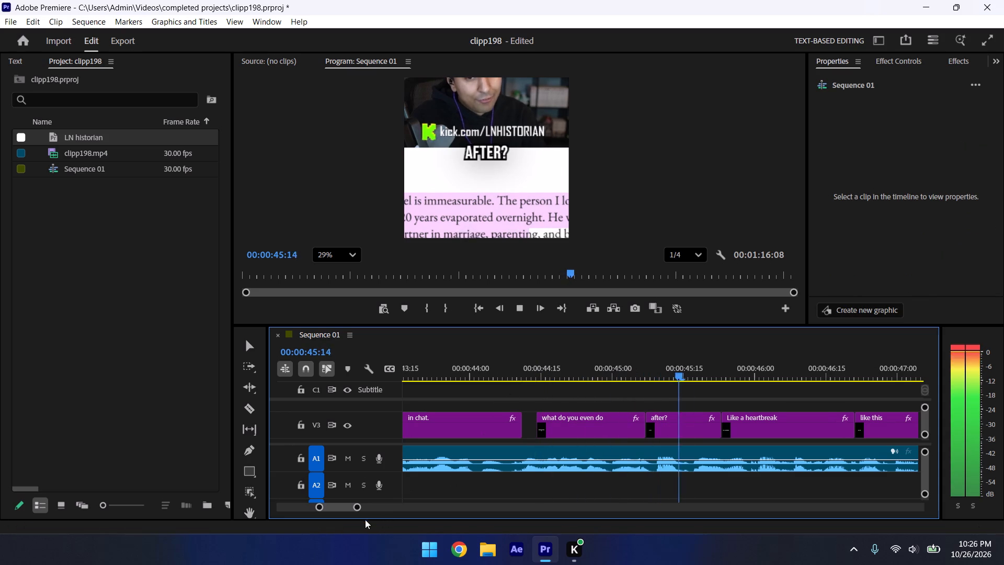
key(space)
drag(359, 506, 377, 516)
key(space)
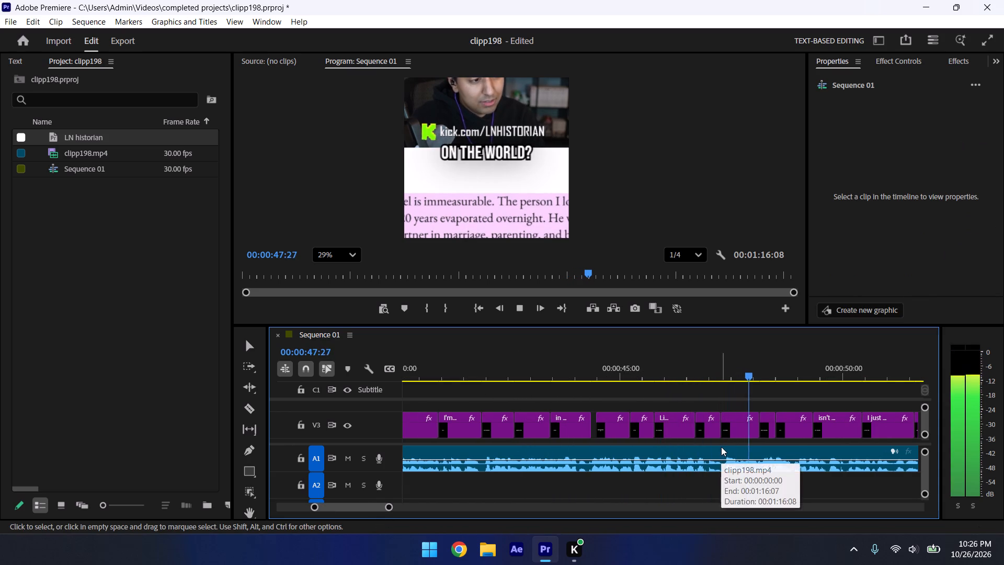
key(space)
click(734, 359)
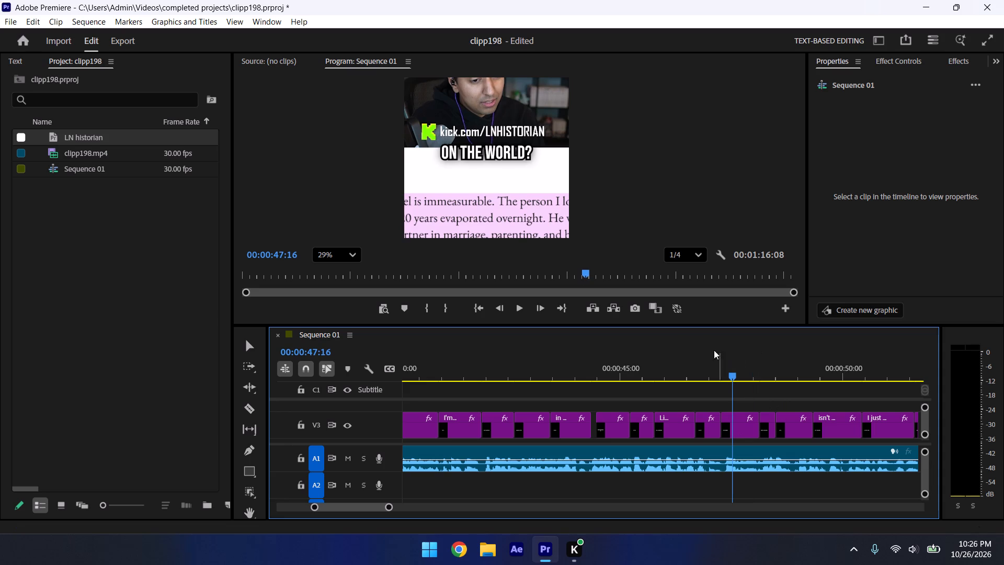
key(space)
key(space)
click(737, 417)
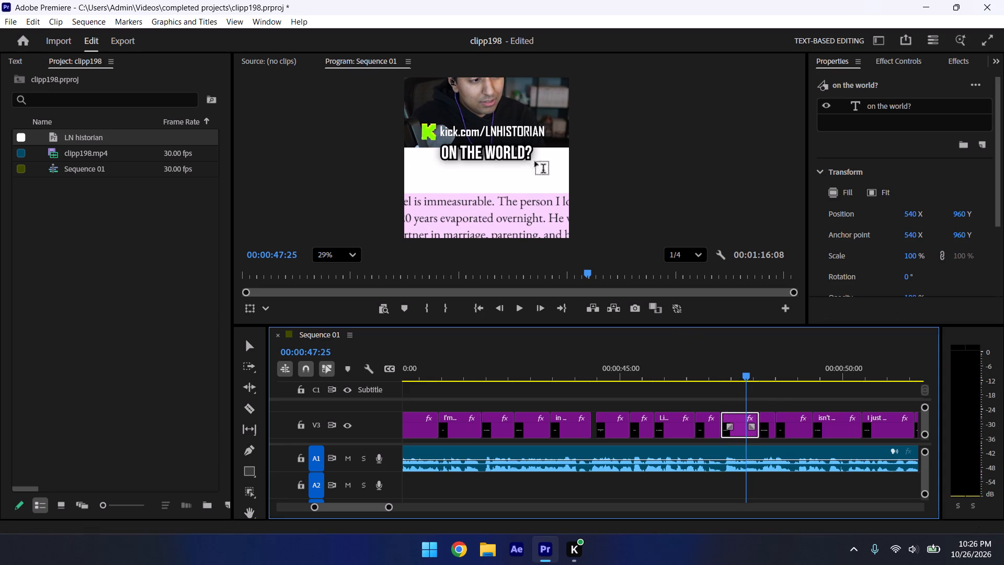
click(522, 150)
key(BackSpace)
key(BackSpace)
key(BackSpace)
key(BackSpace)
key(BackSpace)
key(BackSpace)
key(BackSpace)
key(BackSpace)
key(BackSpace)
key(BackSpace)
key(BackSpace)
key(BackSpace)
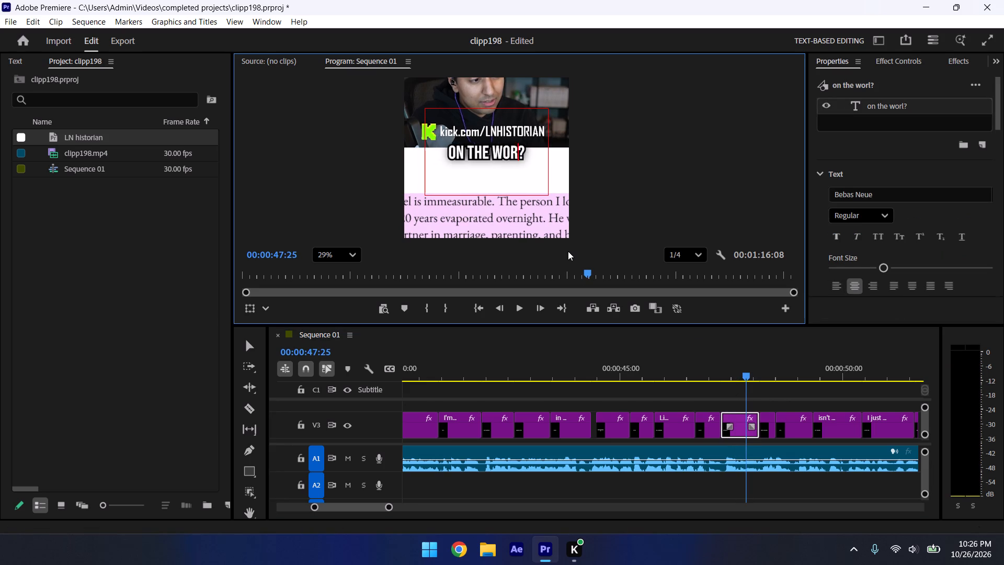
text(unc)
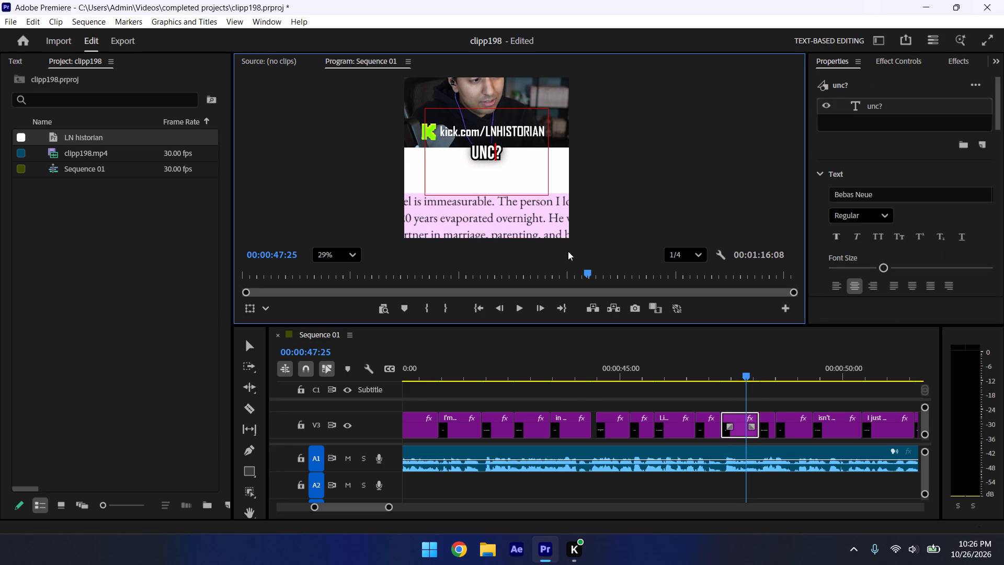
click(715, 385)
Check the captions onward from about 0:00:47 and shorten the "I'm 23," caption near 0:00:49 to "23".
click(711, 356)
key(space)
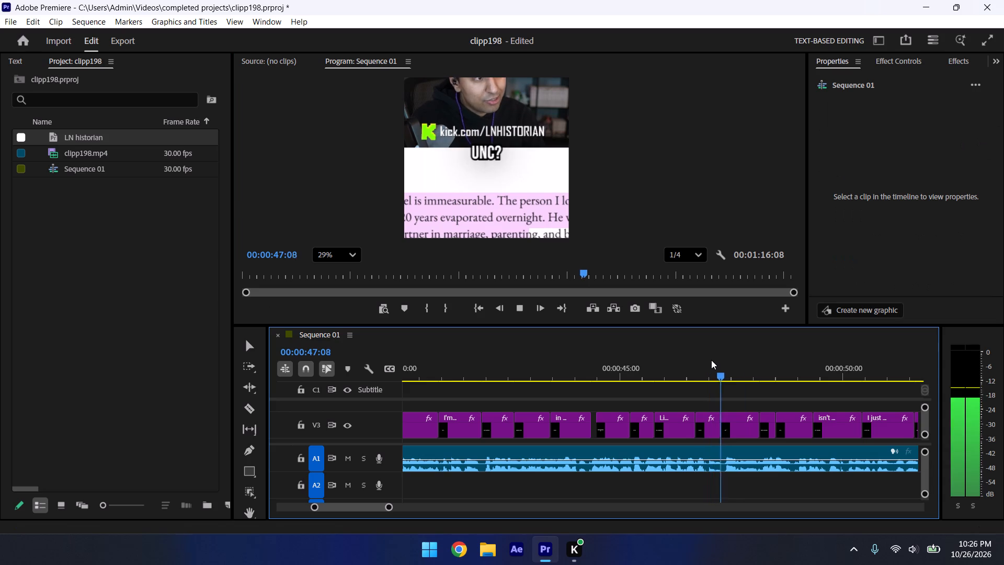
key(space)
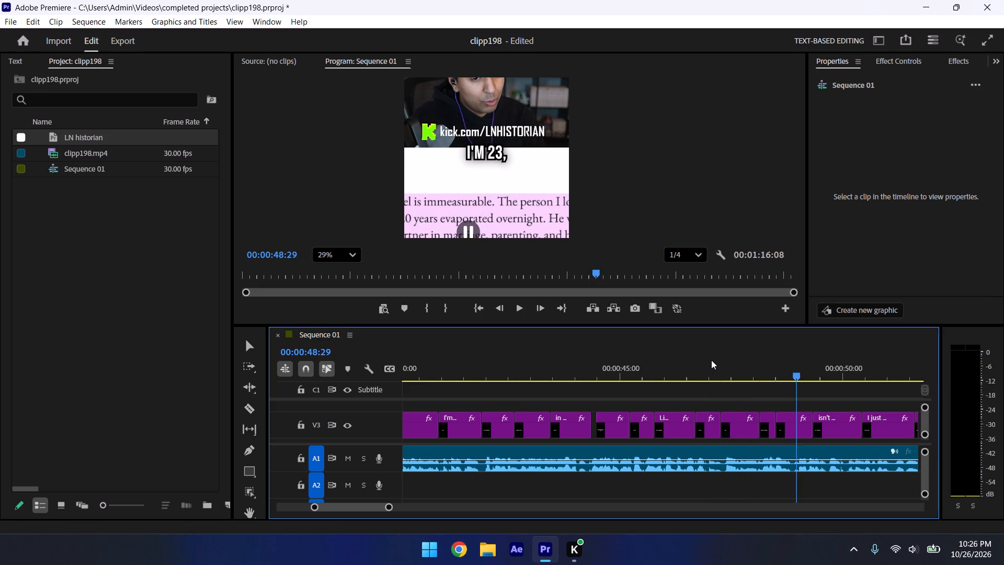
click(790, 367)
click(777, 356)
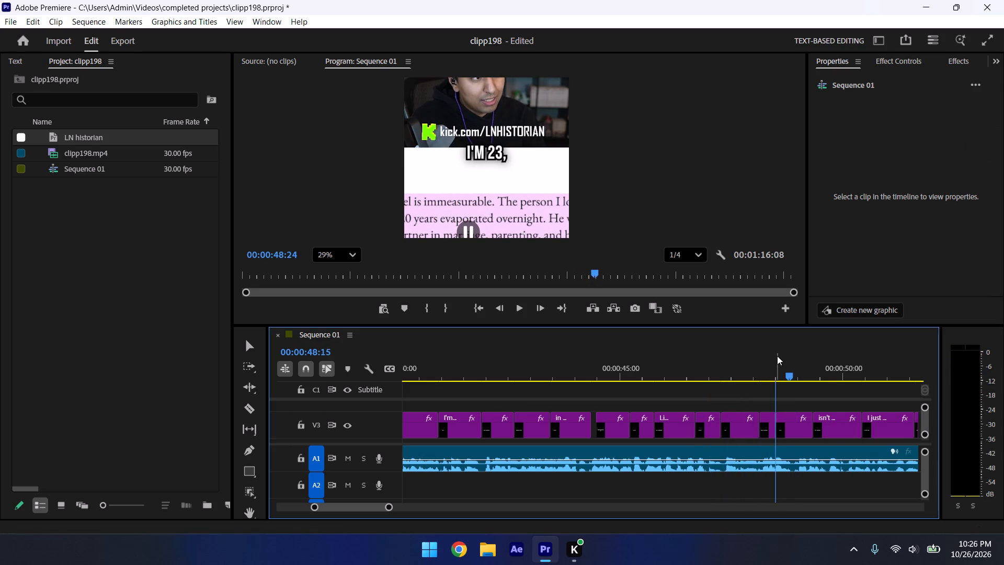
click(773, 358)
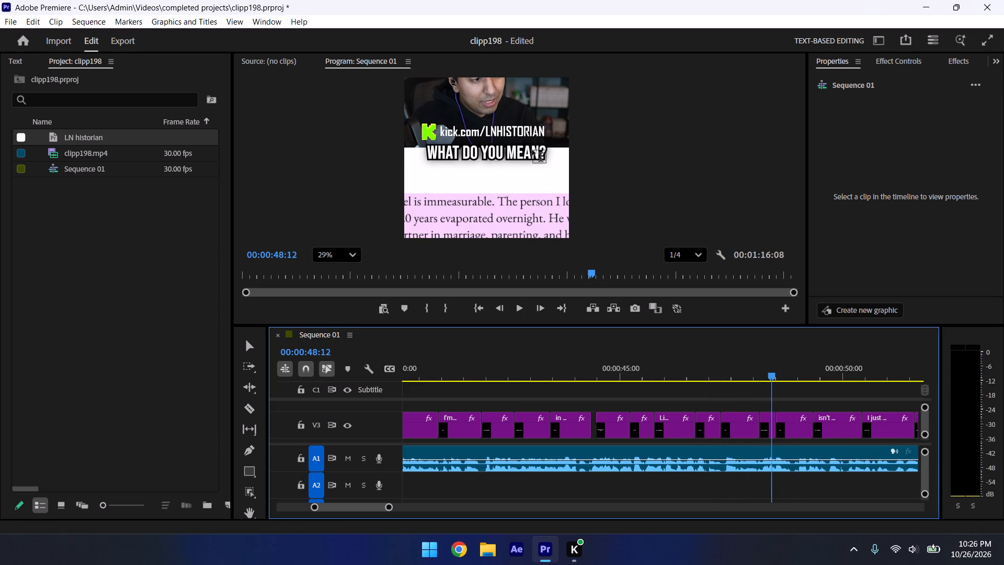
key(space)
key(space)
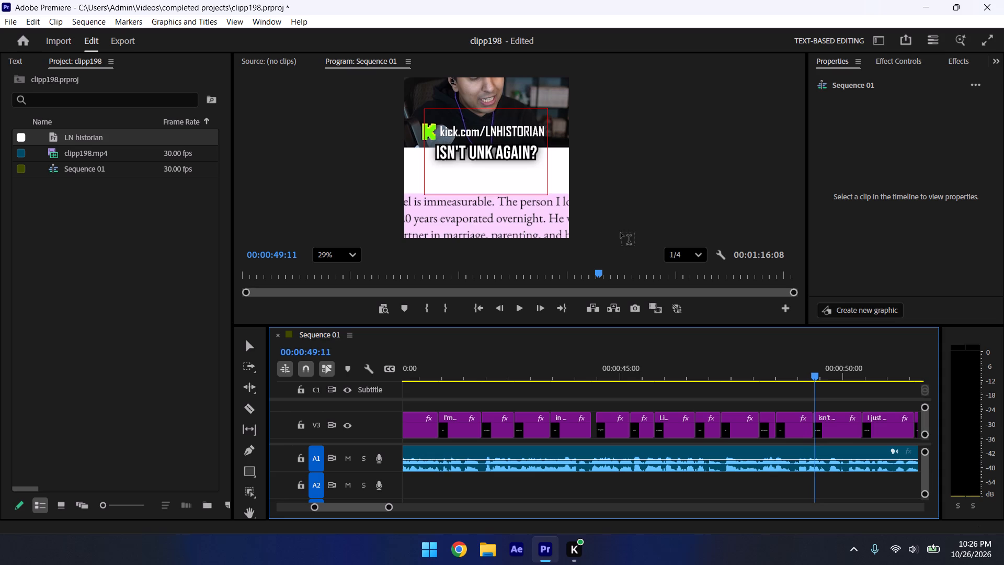
click(809, 373)
click(487, 149)
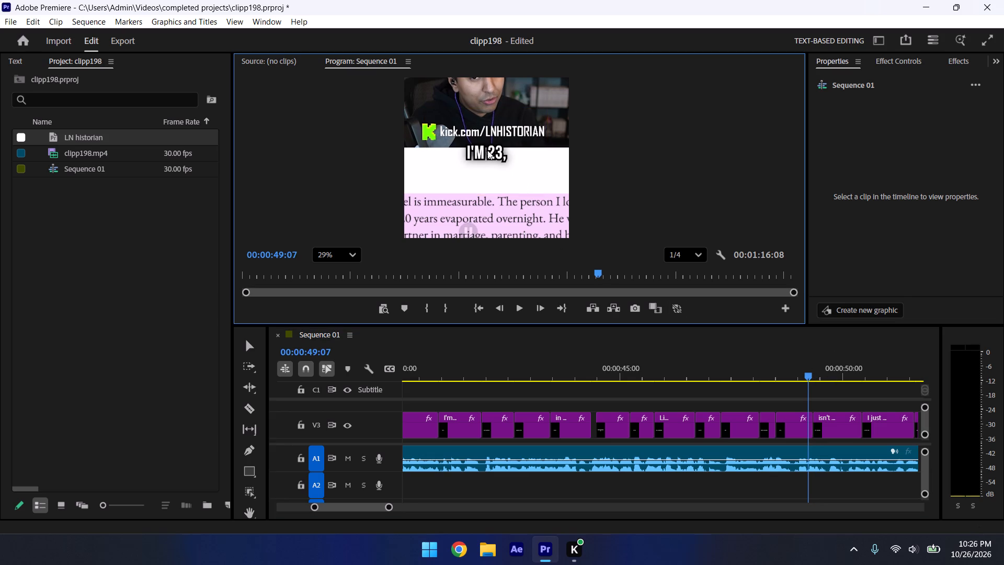
key(BackSpace)
key(BackSpace)
key(BackSpace)
key(BackSpace)
key(BackSpace)
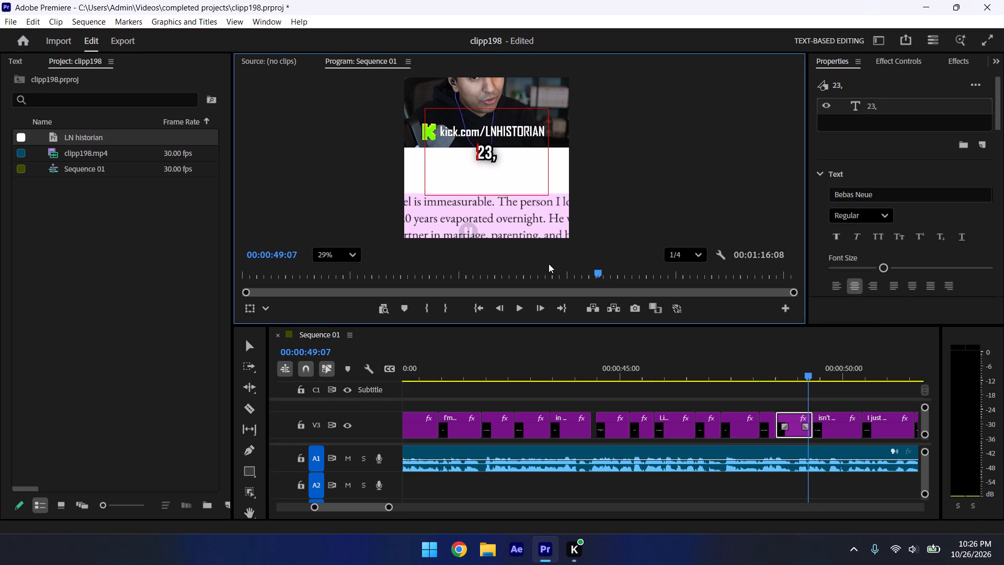
key(Right)
key(Right)
key(Right)
key(BackSpace)
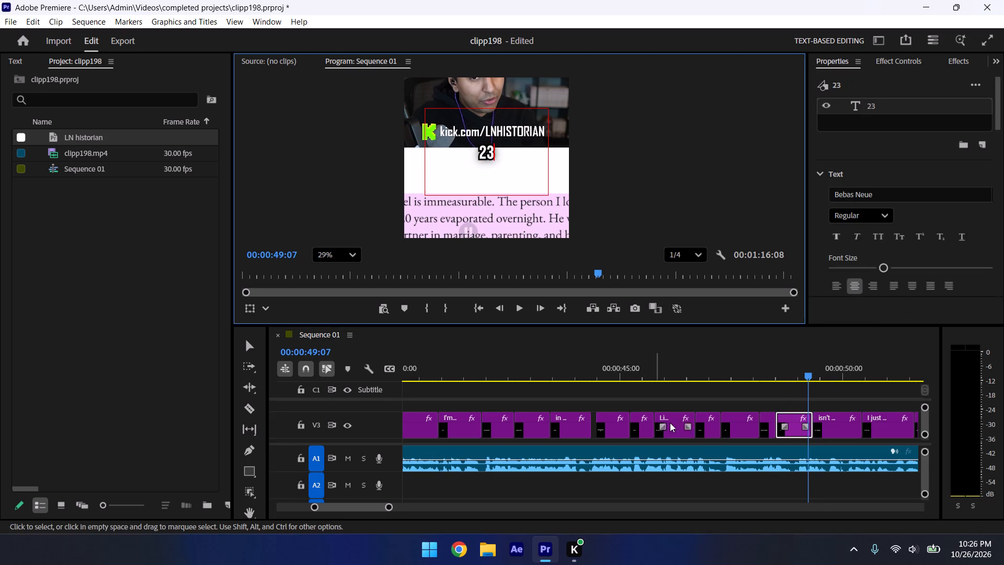
click(801, 399)
Correct the "isn't unk again?" caption near 0:00:49 to read "isn't unc", checking it against the audio.
click(784, 393)
key(space)
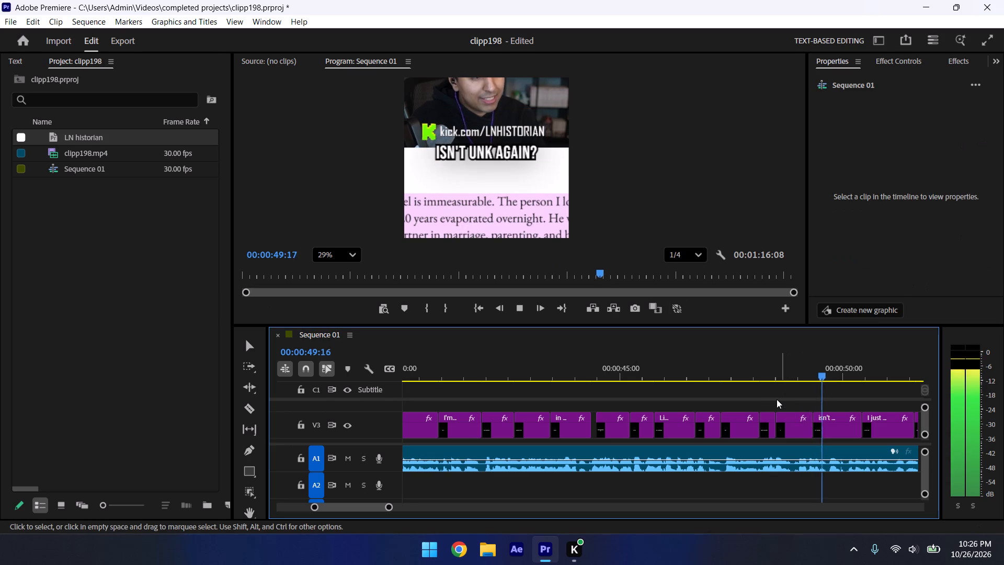
key(space)
click(489, 146)
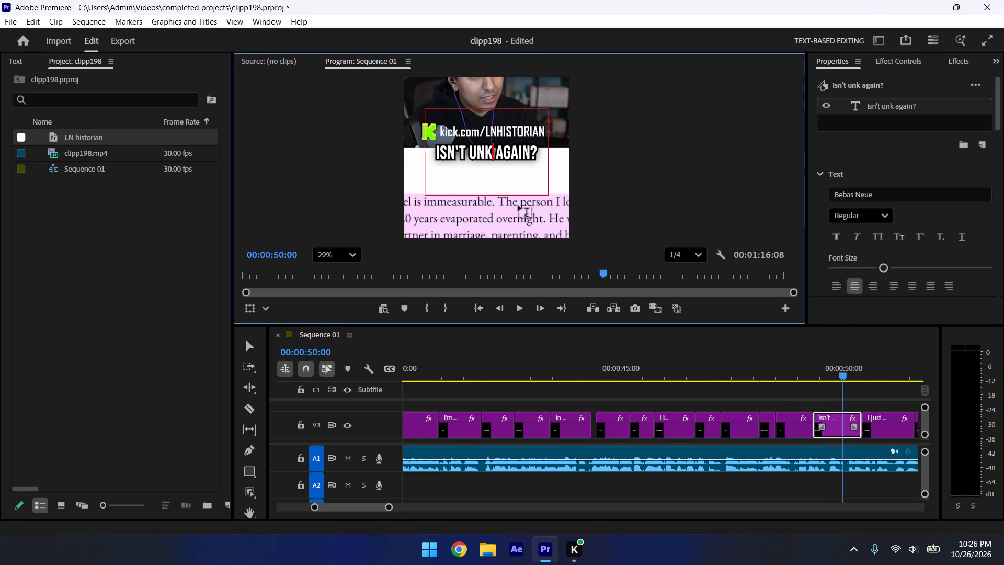
click(795, 397)
key(space)
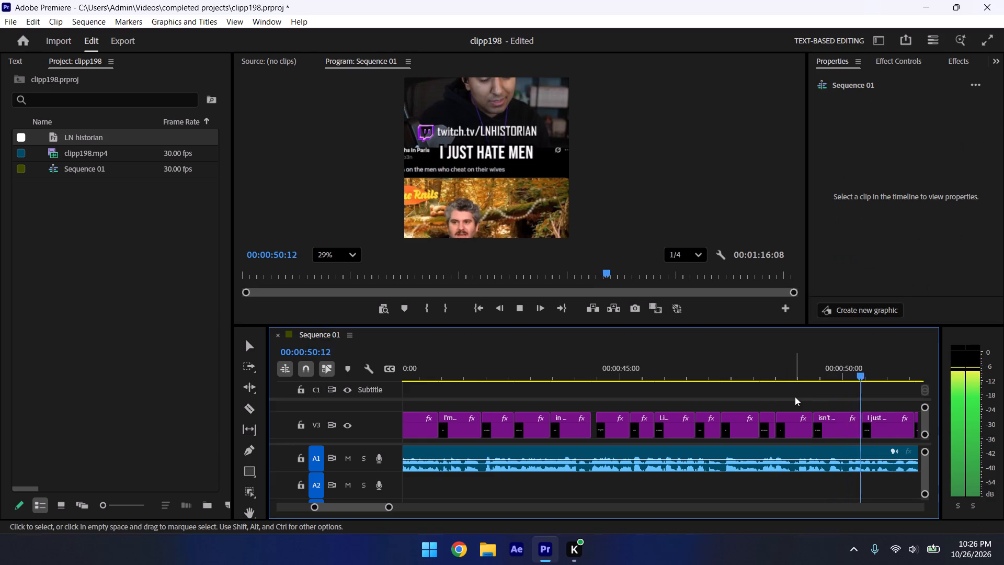
key(space)
drag(400, 510, 409, 515)
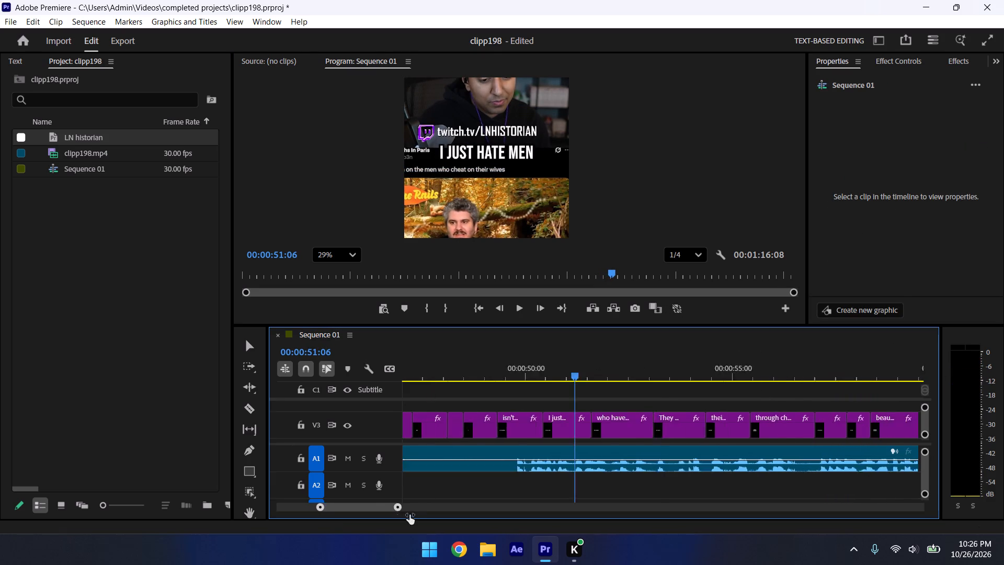
drag(409, 515, 391, 507)
click(572, 369)
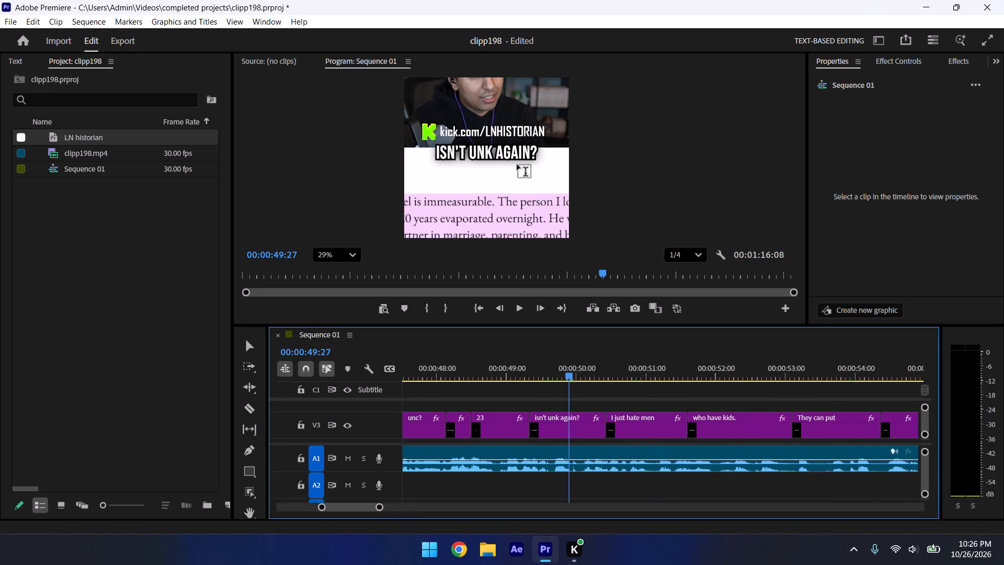
click(526, 146)
key(BackSpace)
key(BackSpace)
key(BackSpace)
key(BackSpace)
key(BackSpace)
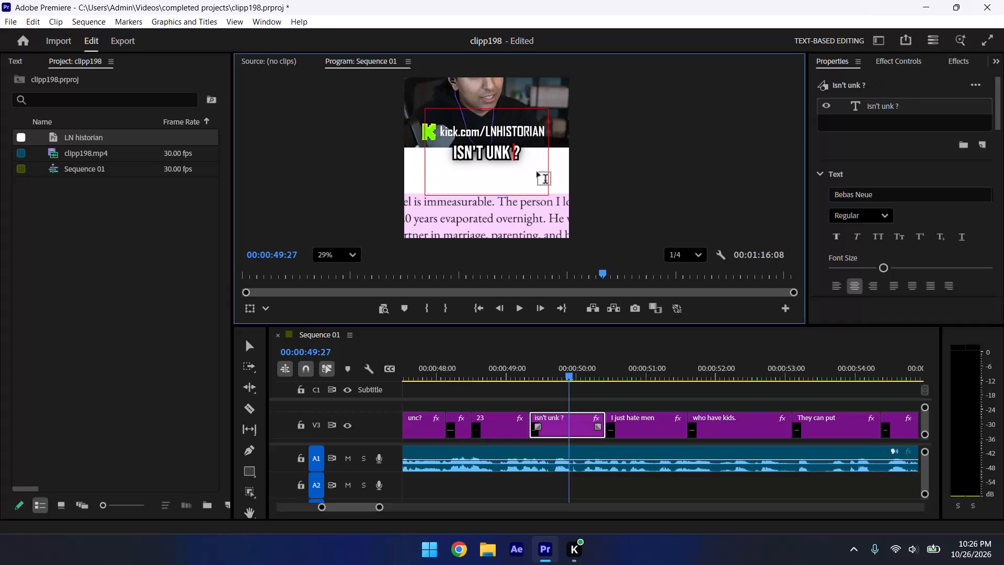
key(Right)
key(BackSpace)
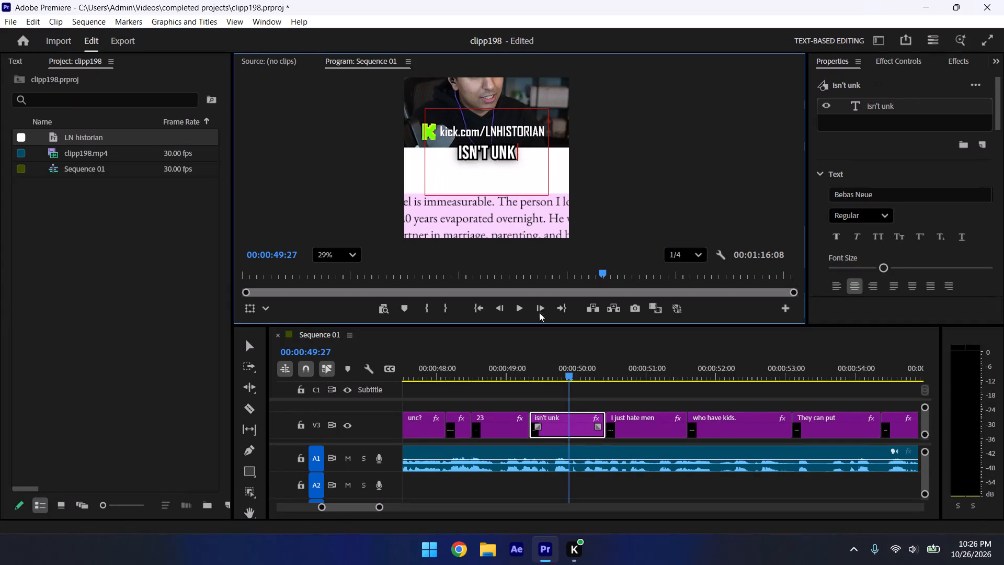
key(BackSpace)
key(BackSpace)
key(c)
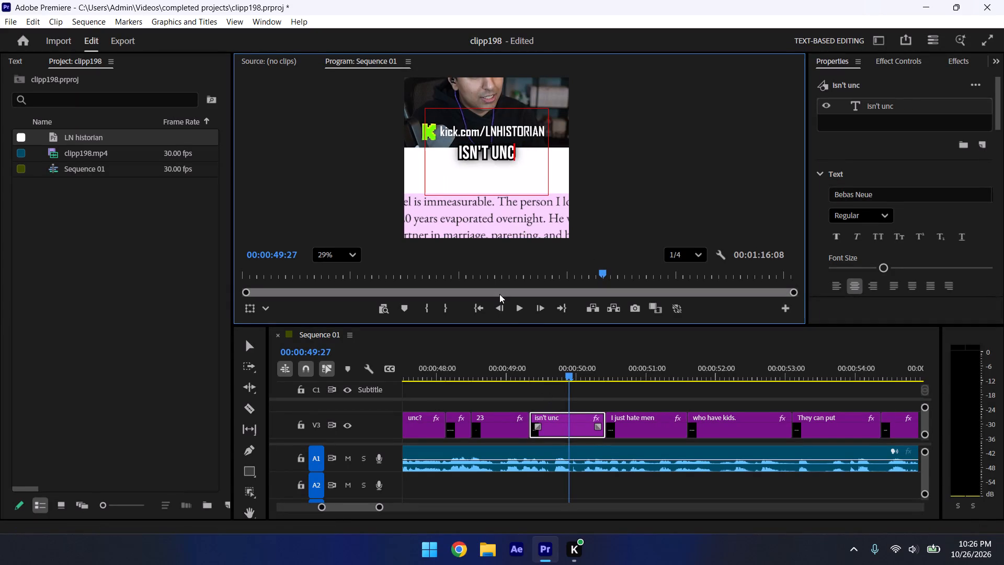
click(551, 383)
Check the captions from about 0:00:49 and correct the "They can put" caption near 0:00:53 to read "They put".
click(510, 363)
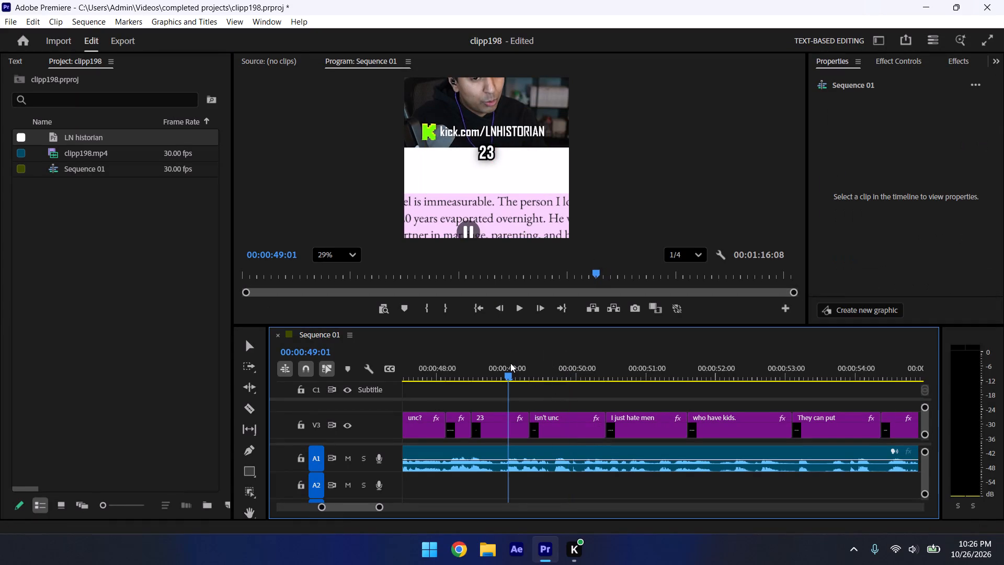
key(space)
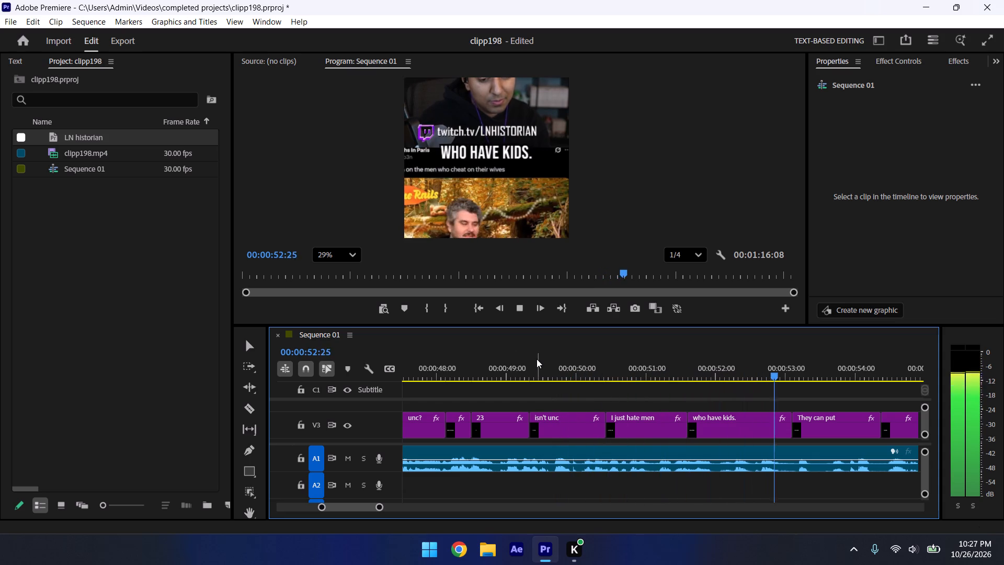
key(space)
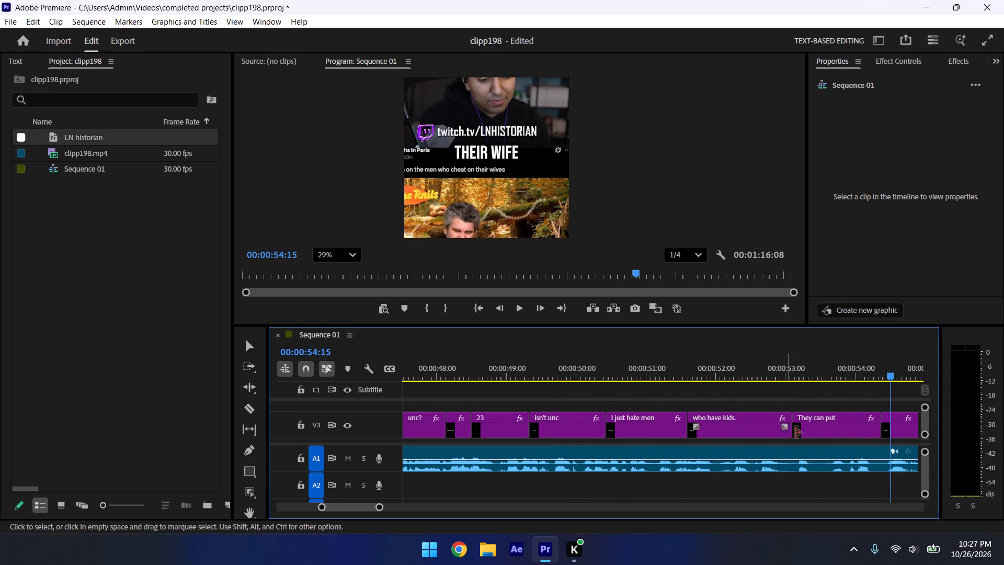
click(790, 359)
key(space)
key(space)
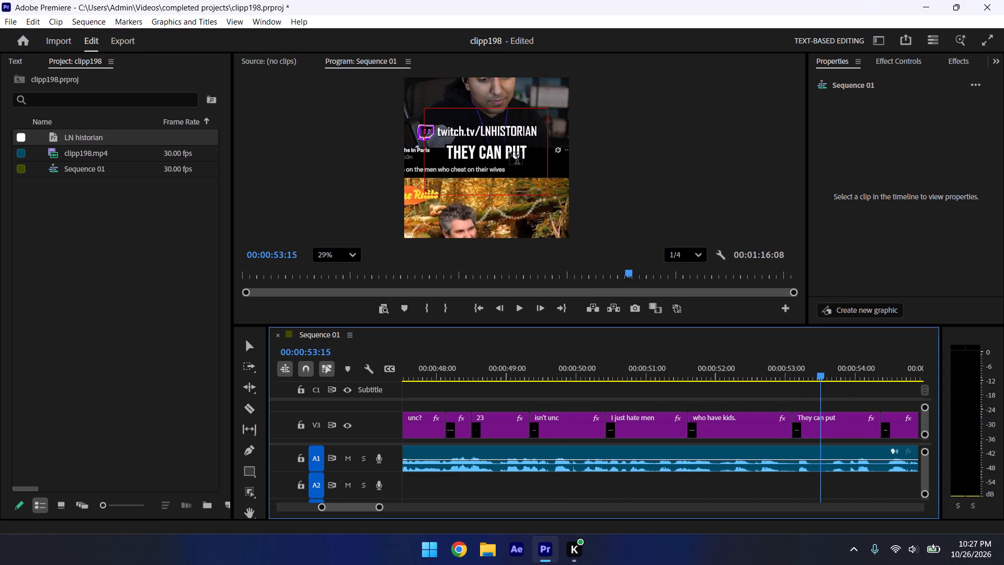
click(499, 150)
key(BackSpace)
key(BackSpace)
key(BackSpace)
key(BackSpace)
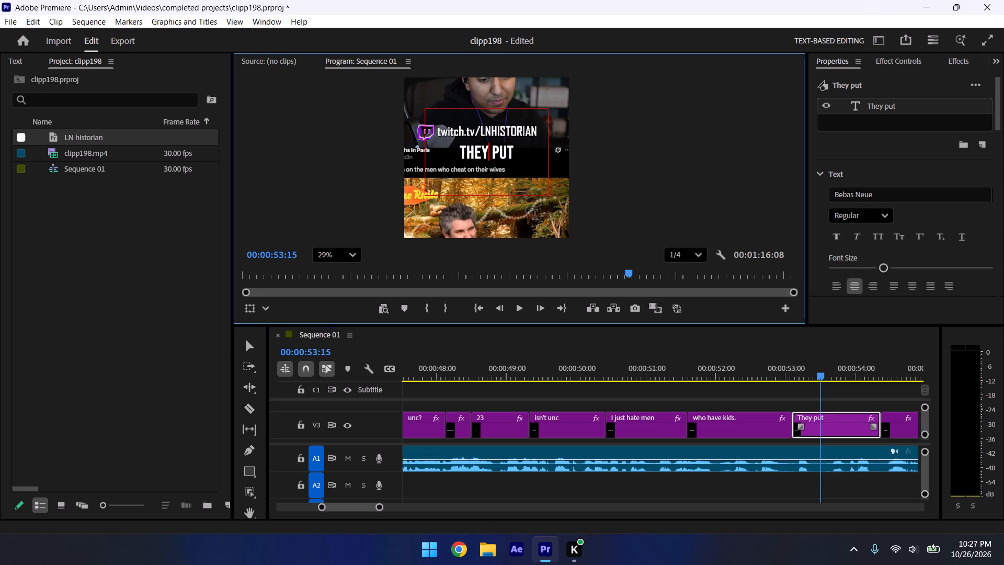
click(790, 399)
Check the captions against the audio from about 0:00:53 to about 0:01:03.
key(space)
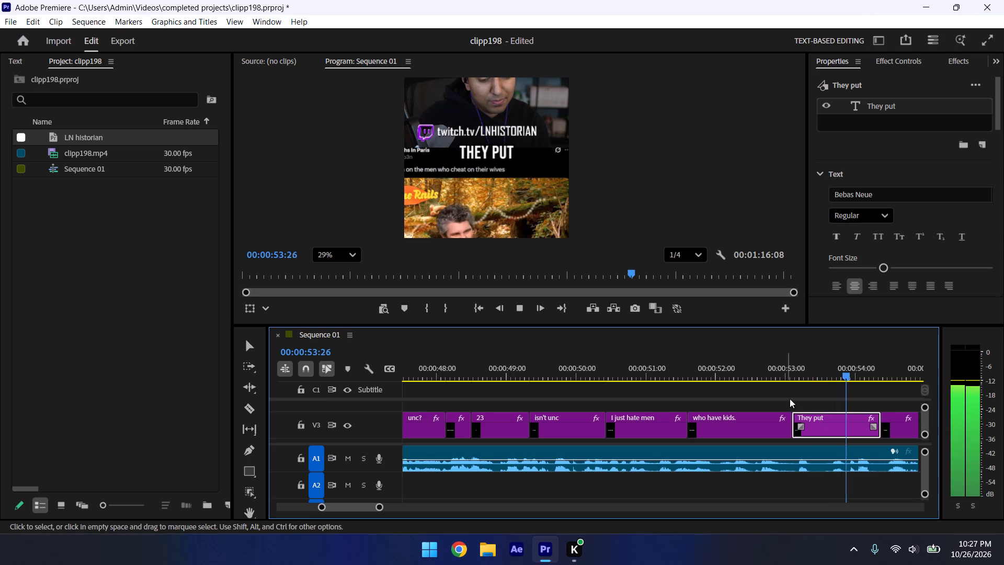
key(space)
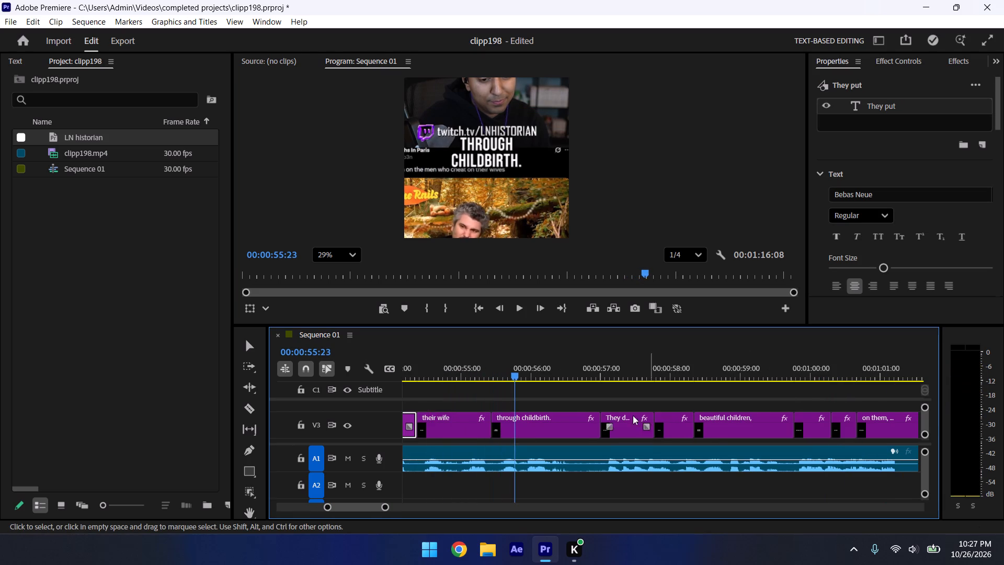
key(space)
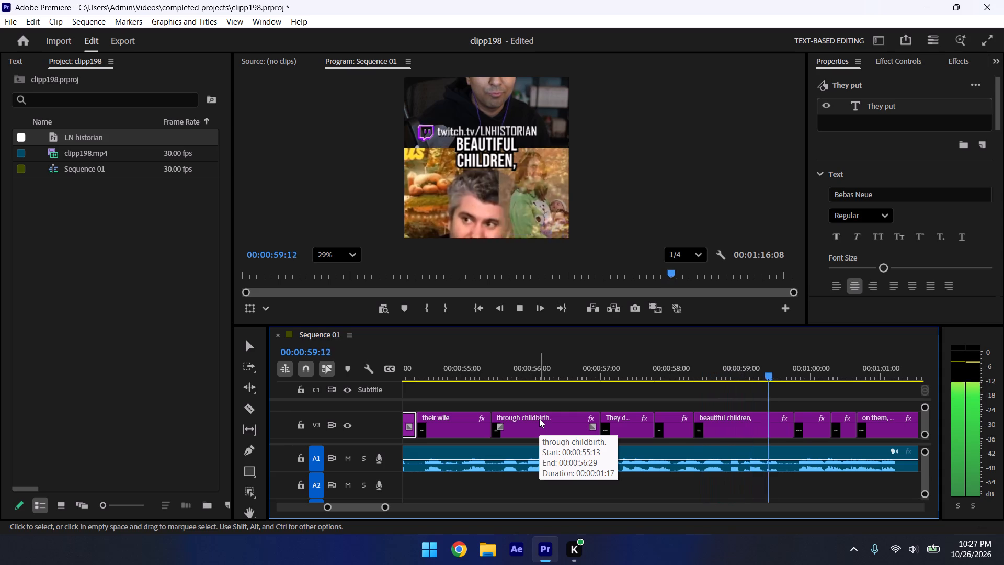
key(space)
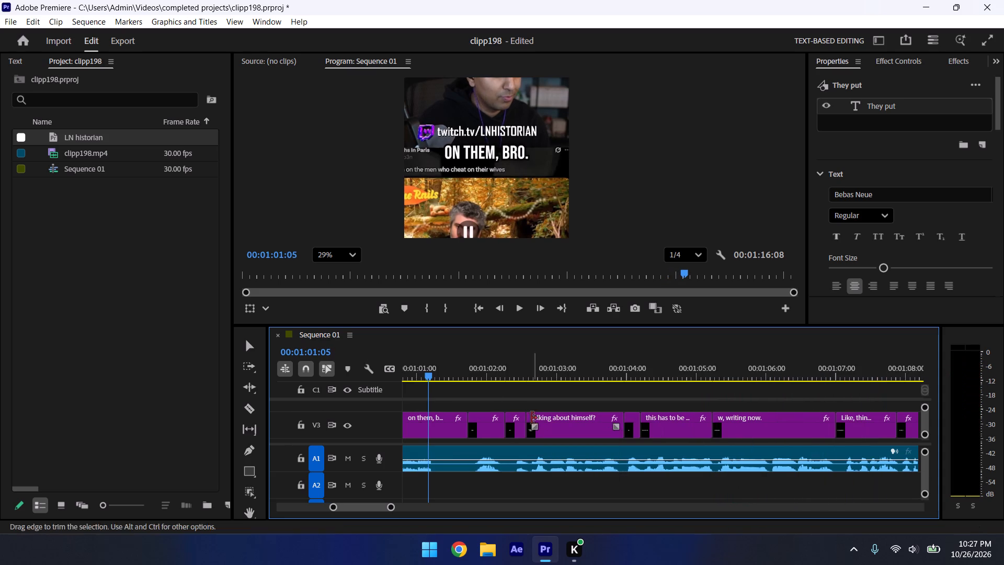
click(393, 507)
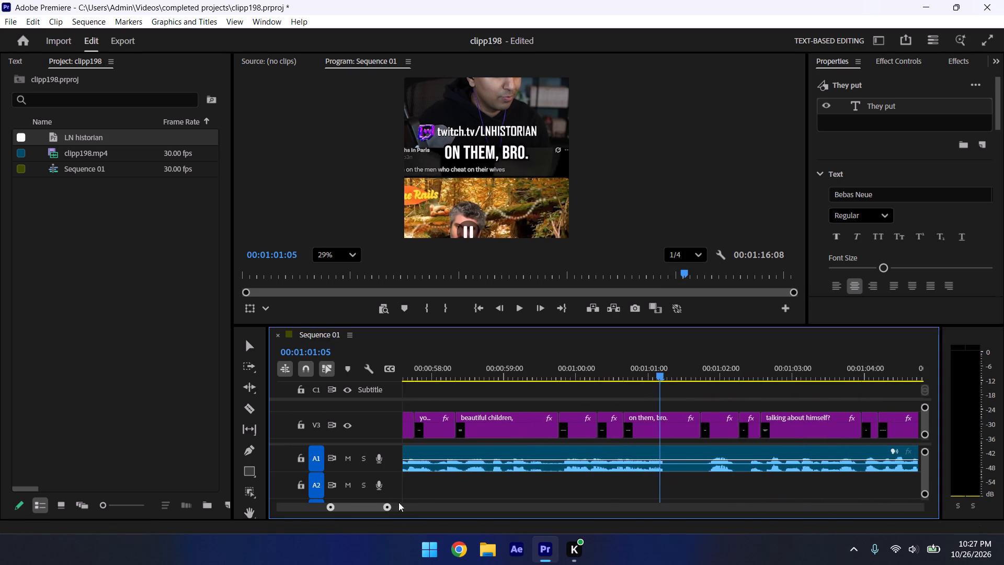
click(612, 362)
key(space)
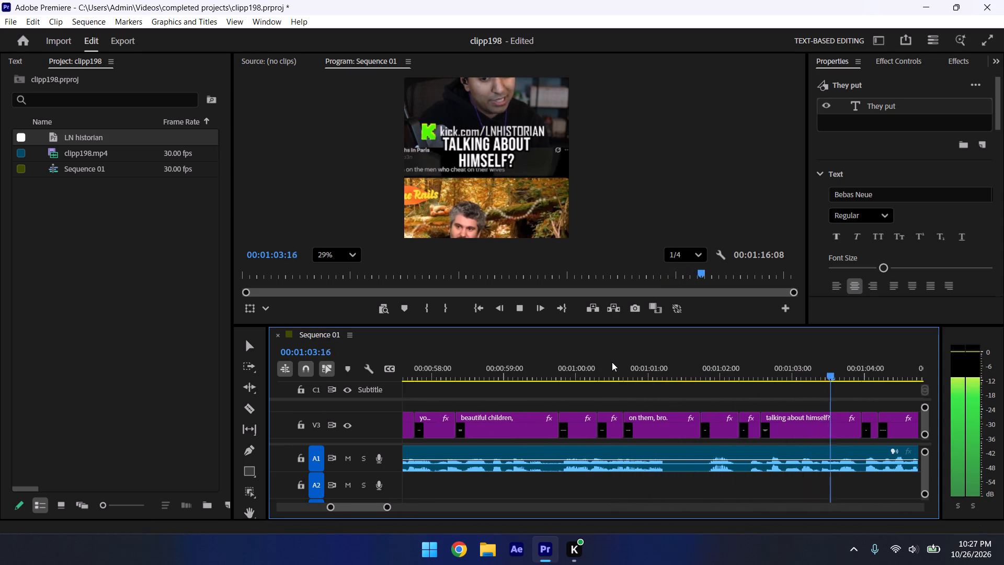
key(space)
Replay the audio around 0:01:02 and correct the "Who's" caption near 0:01:02 to read "he was".
click(700, 369)
key(space)
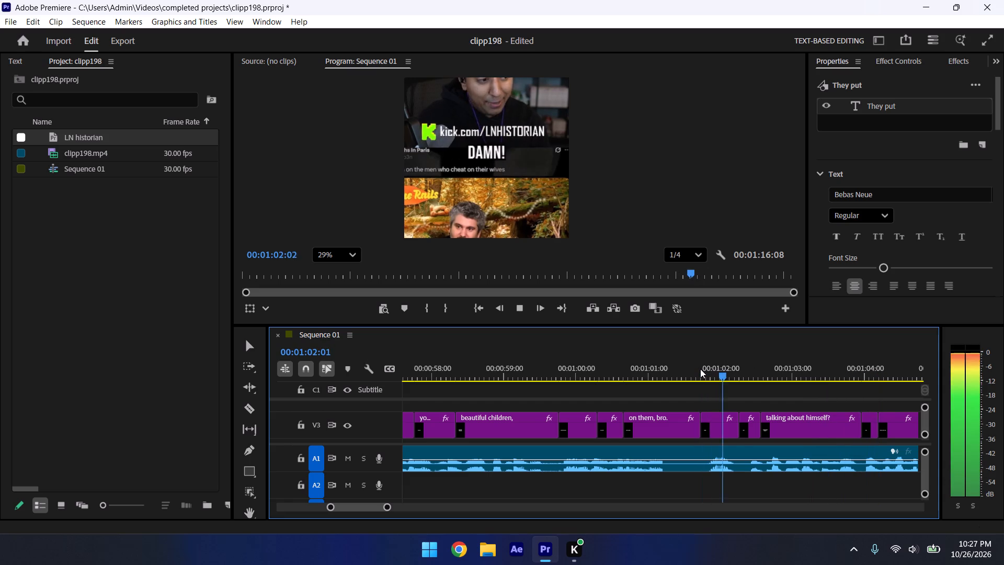
key(space)
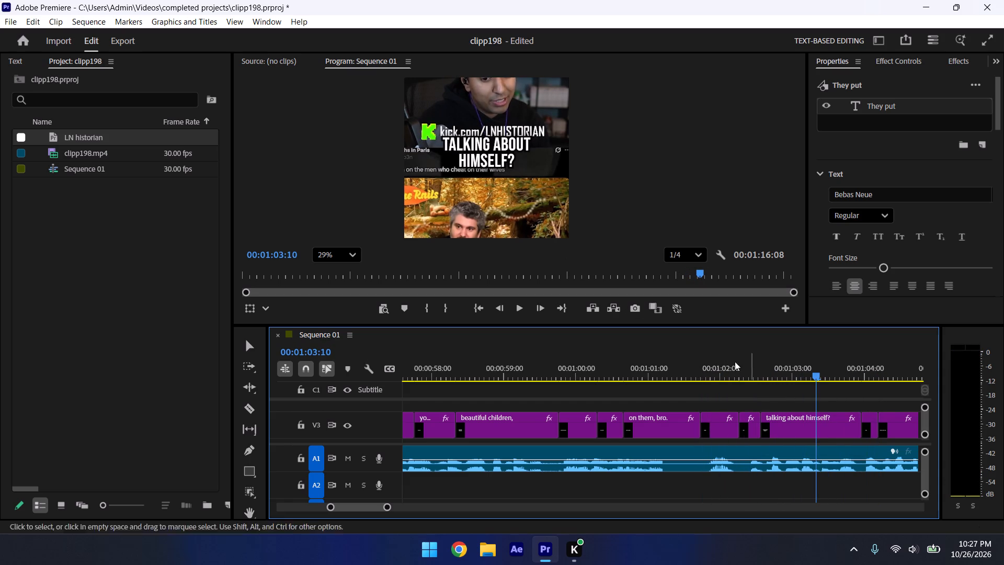
click(688, 345)
click(720, 374)
key(space)
key(space)
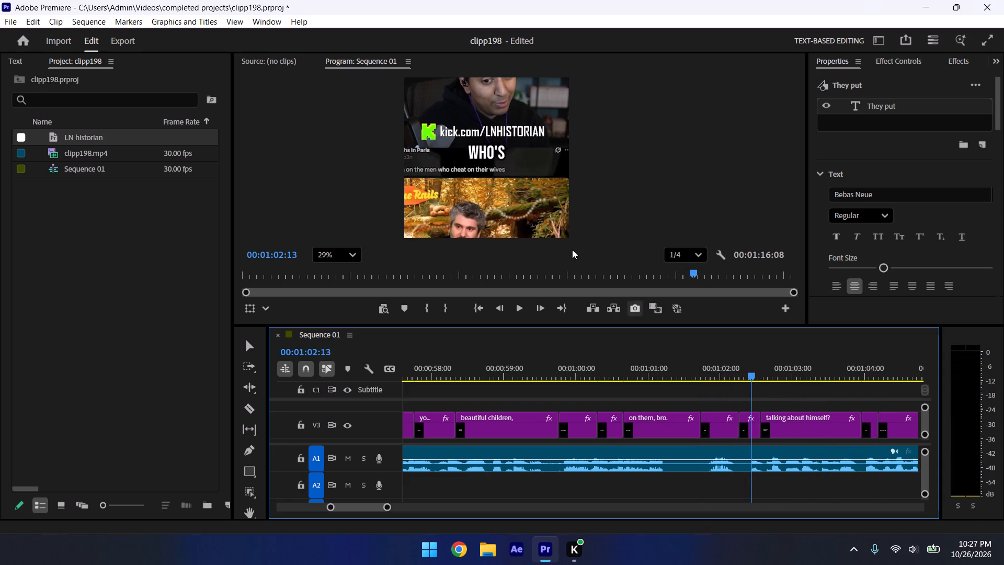
key(space)
key(space)
click(682, 368)
key(space)
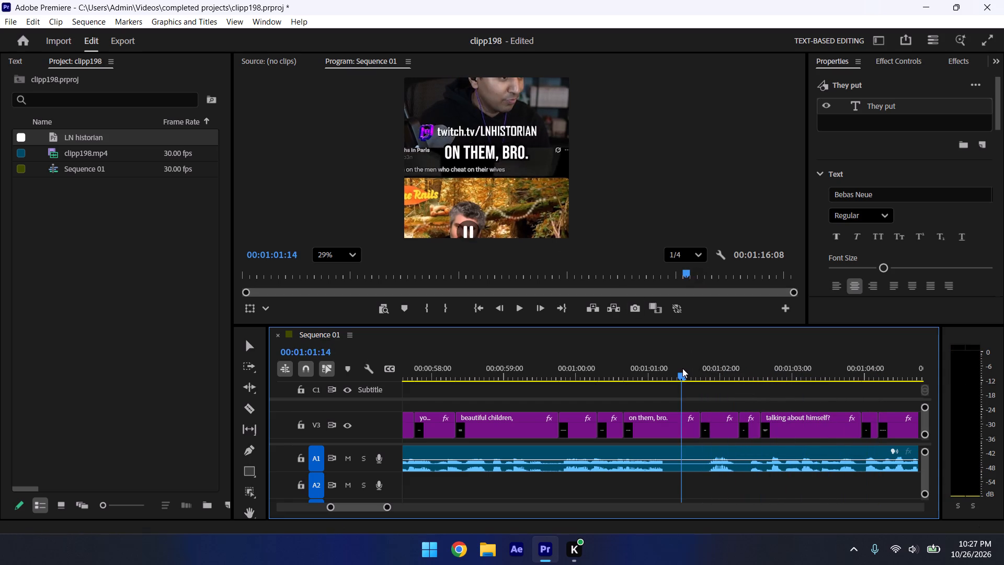
key(space)
key(space)
key(space)
click(498, 149)
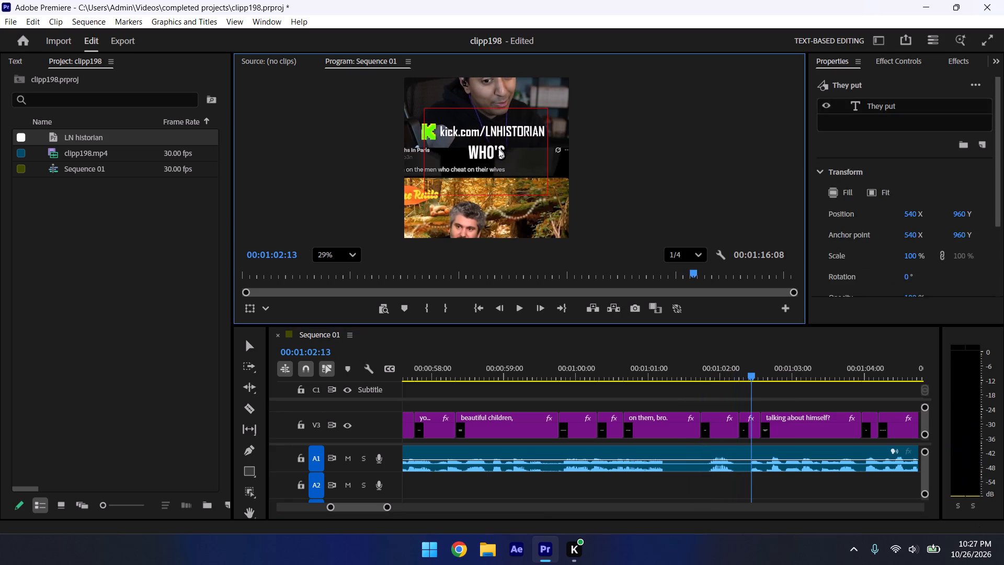
key(Right)
key(BackSpace)
key(BackSpace)
key(BackSpace)
key(BackSpace)
key(BackSpace)
key(BackSpace)
key(BackSpace)
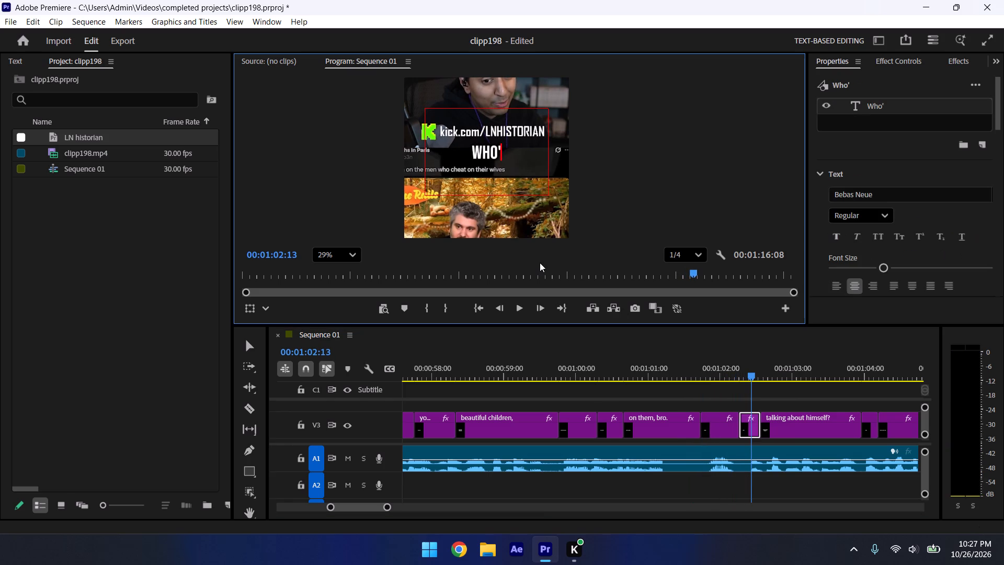
text(he was)
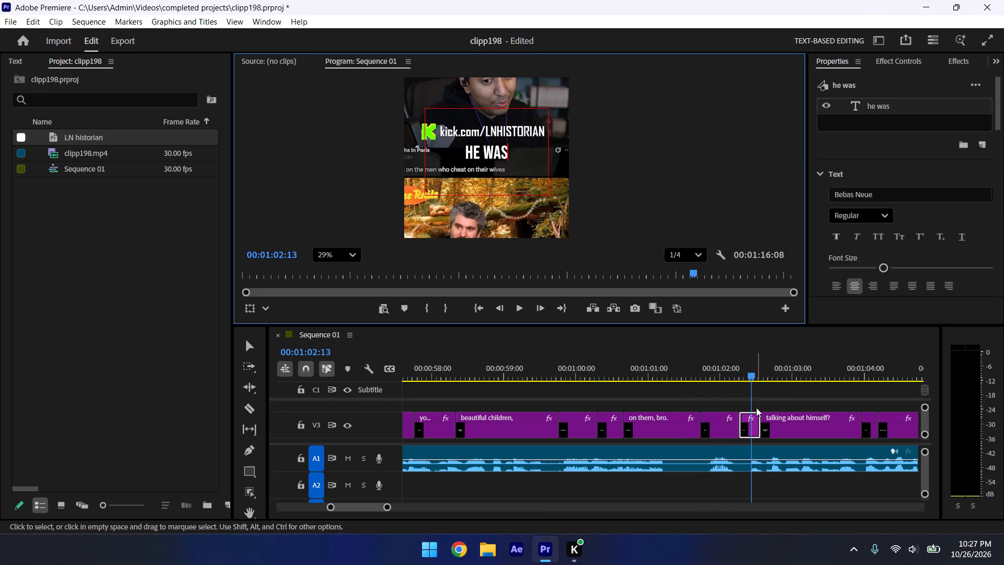
Check the captions onward from about 0:01:02 and correct the "w, writing now." caption near 0:01:06 to read "w, writing no?".
click(765, 401)
key(space)
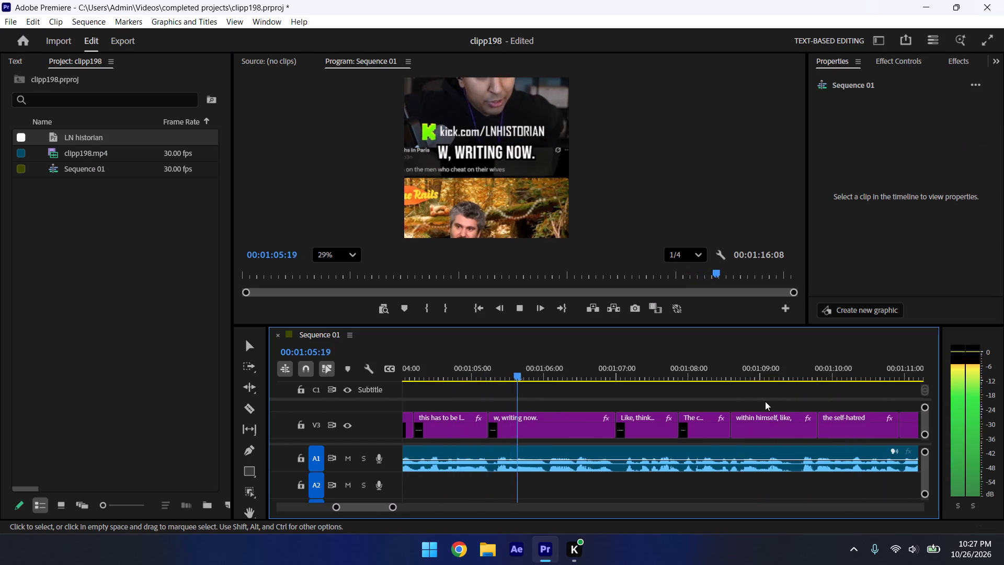
key(space)
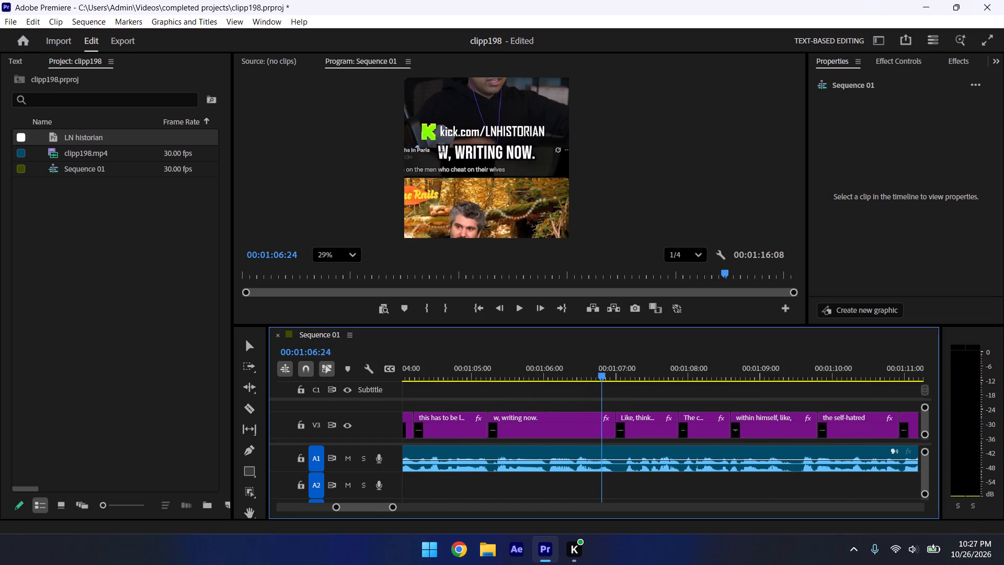
key(space)
key(space)
click(611, 346)
click(586, 370)
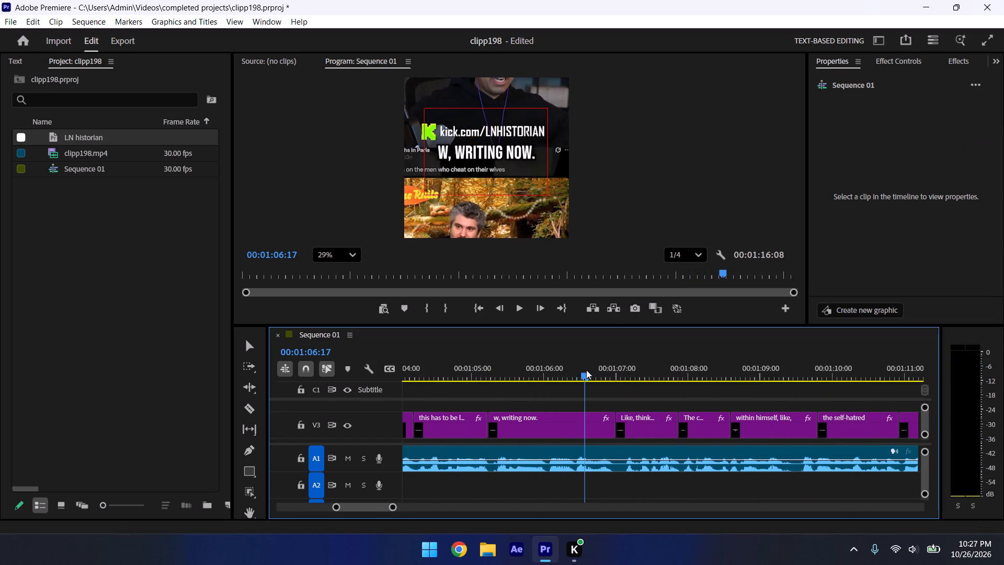
key(space)
key(space)
click(526, 152)
key(Right)
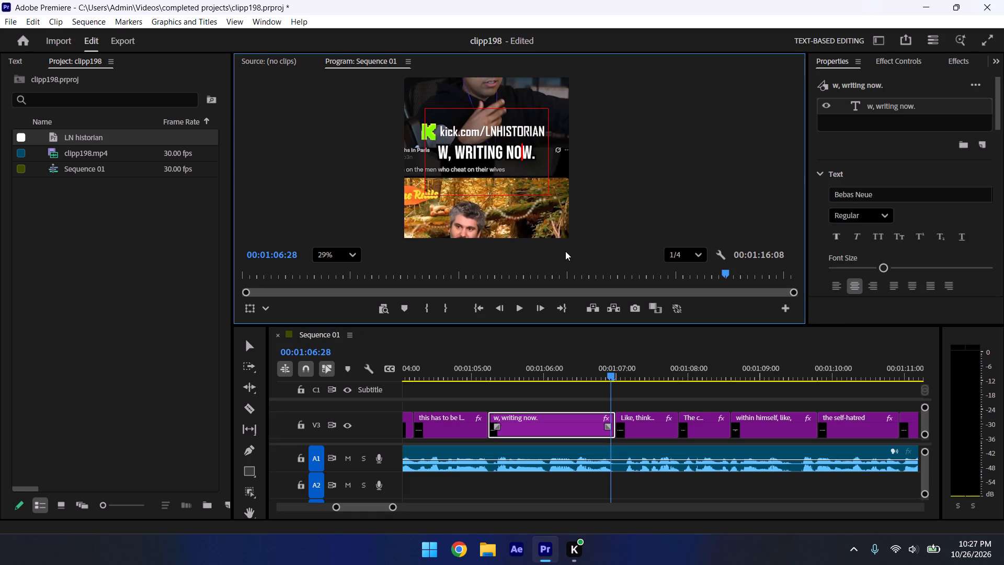
key(BackSpace)
key(Up)
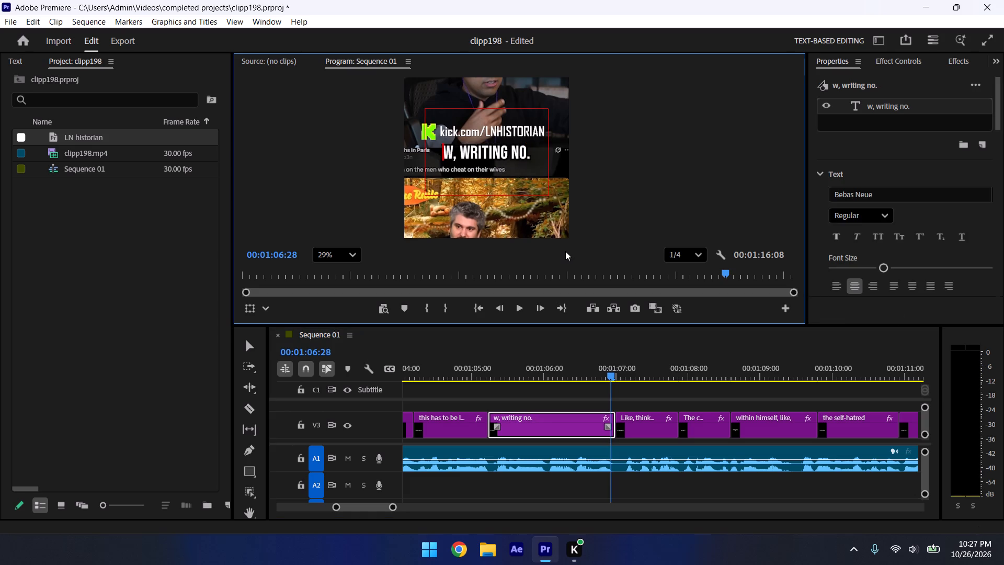
key(BackSpace)
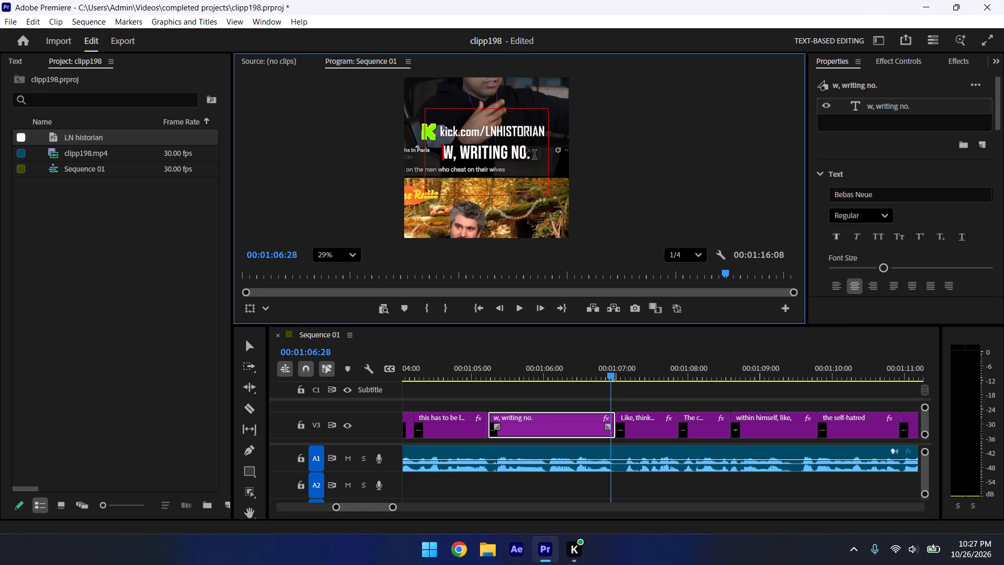
click(526, 148)
key(Right)
key(BackSpace)
key(shift+question)
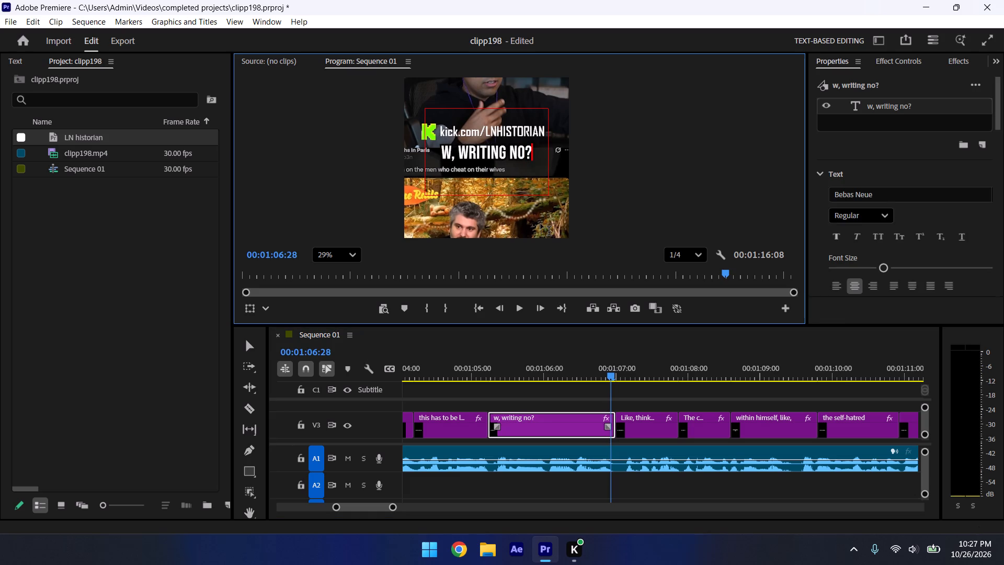
Check the captions from about 0:01:06 and change the "Subaru w for." caption near 0:01:12 to read "Subaru w forshow.".
click(544, 375)
click(568, 392)
key(space)
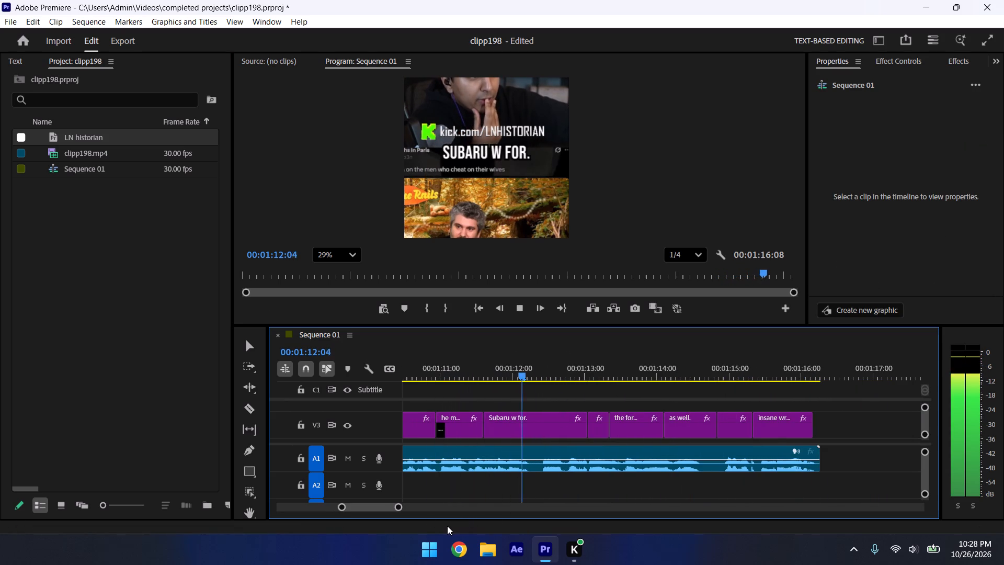
key(space)
key(space)
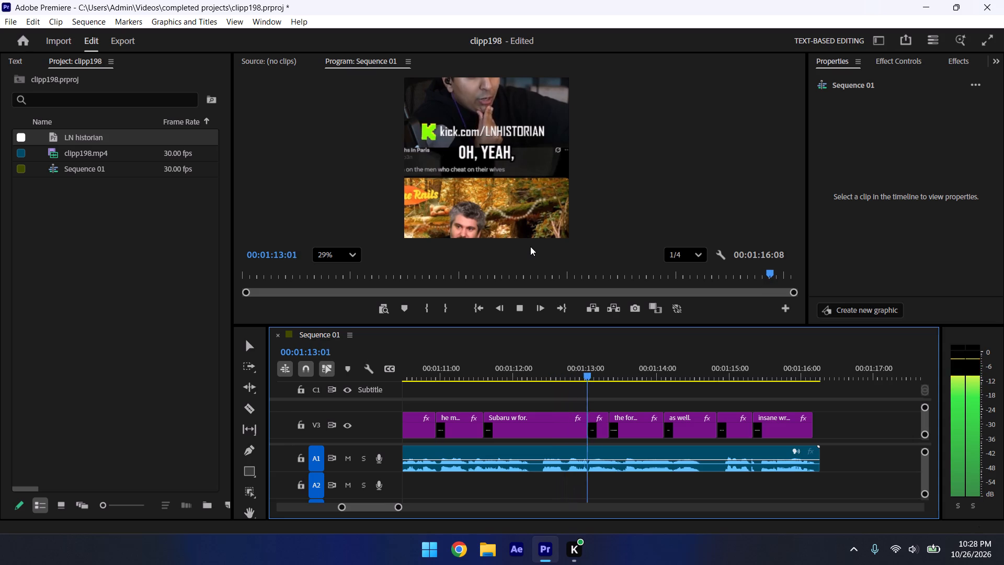
key(space)
click(601, 364)
key(space)
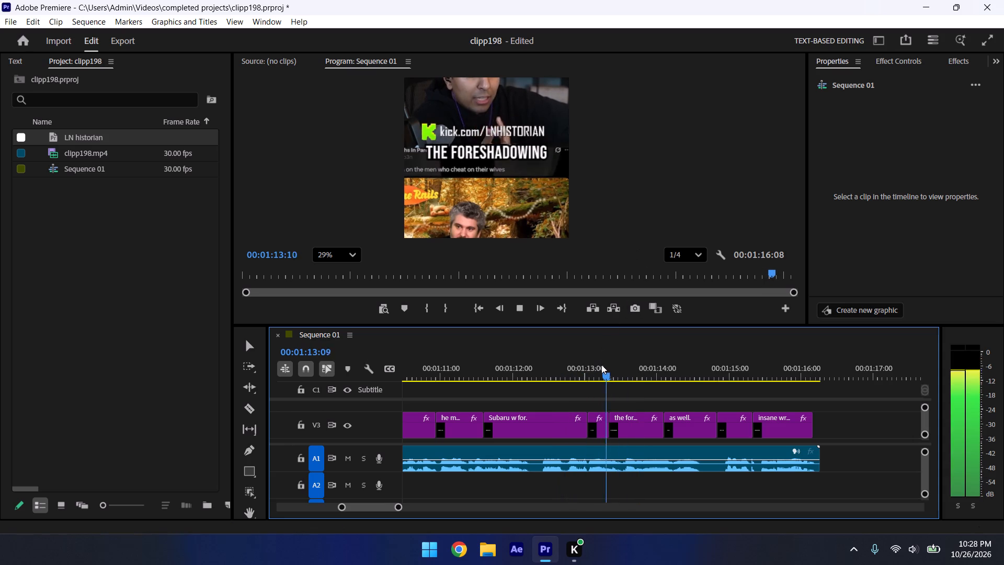
key(space)
click(541, 351)
click(556, 372)
key(space)
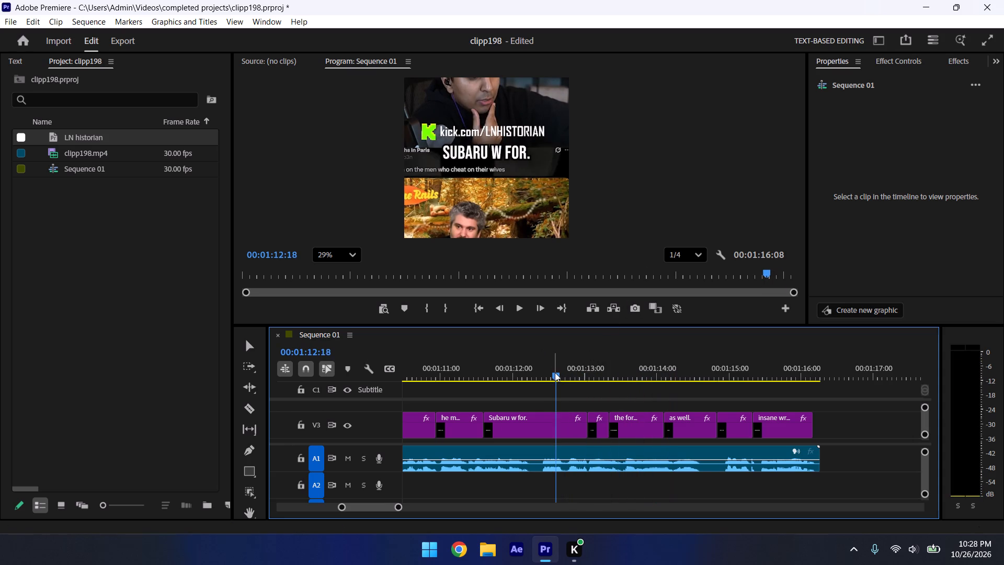
key(space)
click(581, 369)
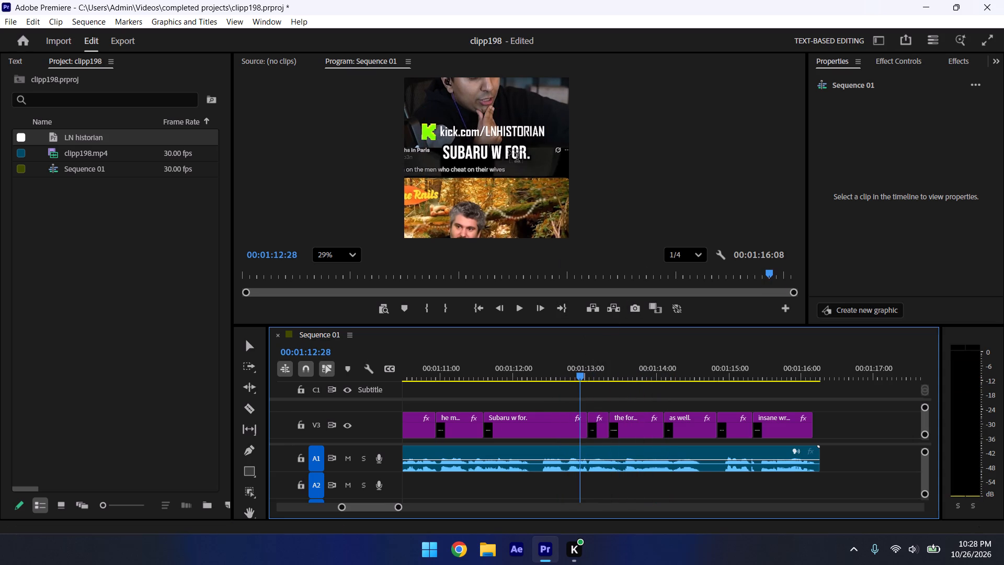
click(523, 145)
text(show)
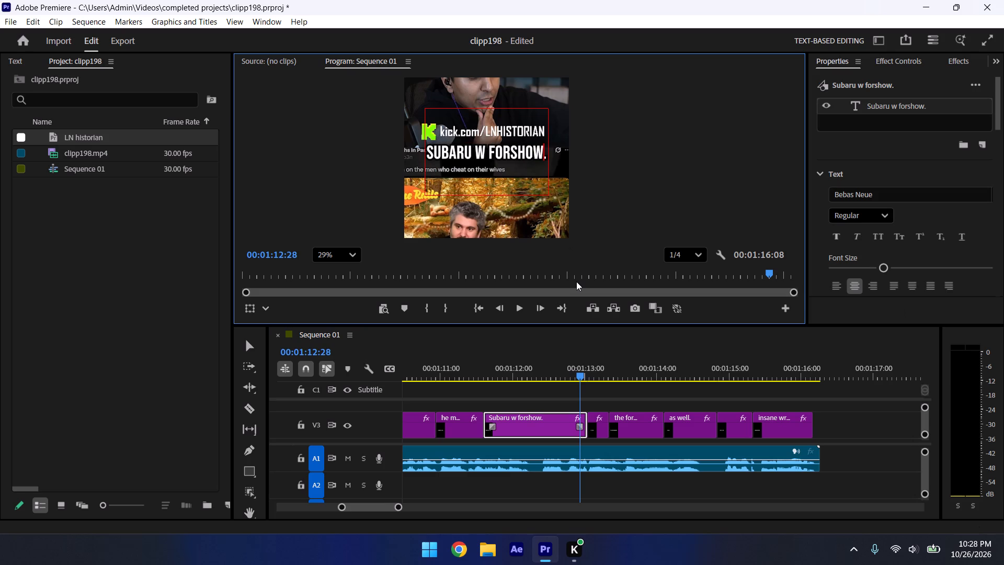
Check the remaining captions against the audio from about 0:01:12 to the end of the sequence.
click(599, 389)
click(549, 350)
key(space)
click(547, 367)
key(space)
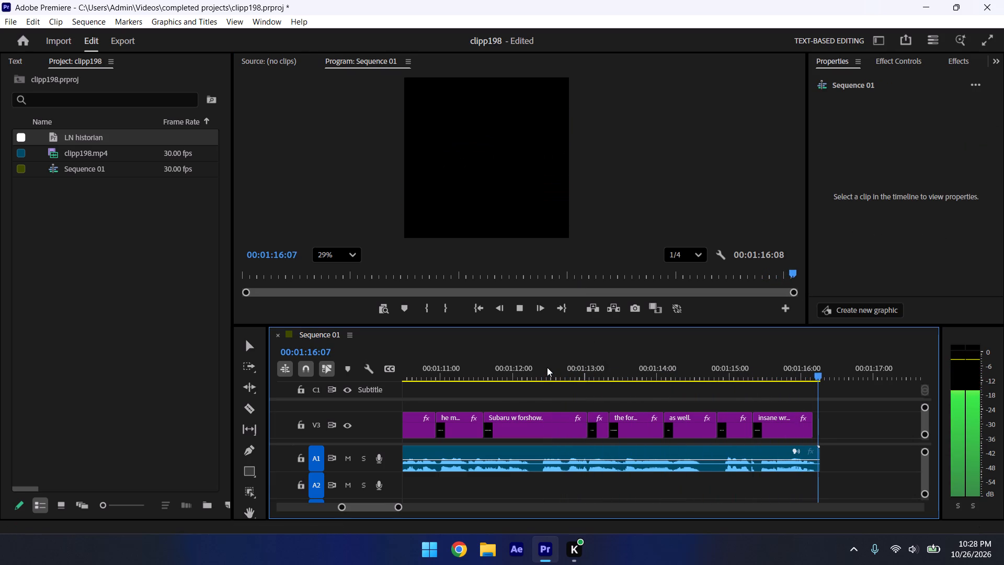
Mark the sequence's out point at its last frame, 0:01:16:07.
key(Left)
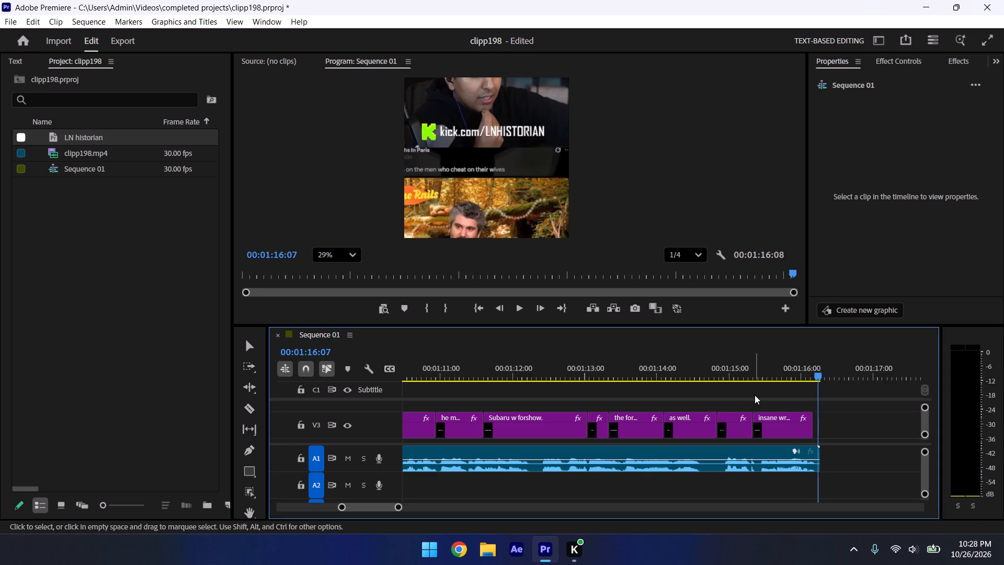
key(o)
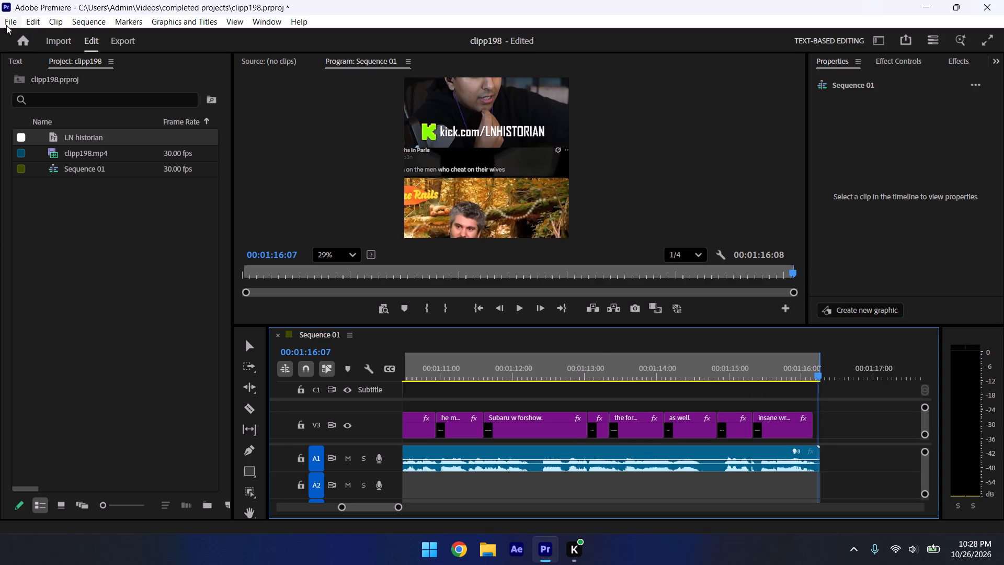
Export the marked range of the sequence as a media file named clip198.mp4.
click(7, 23)
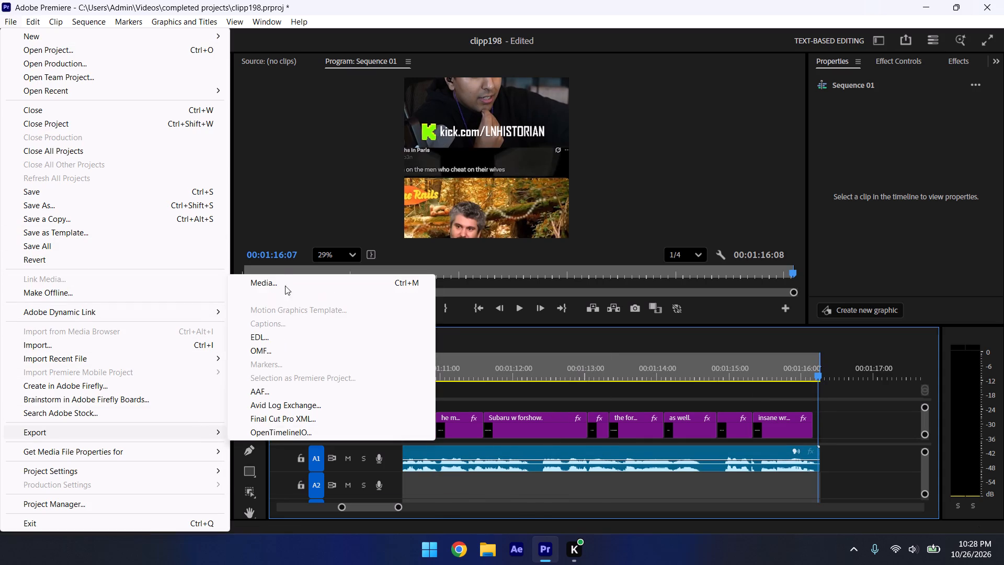
click(277, 283)
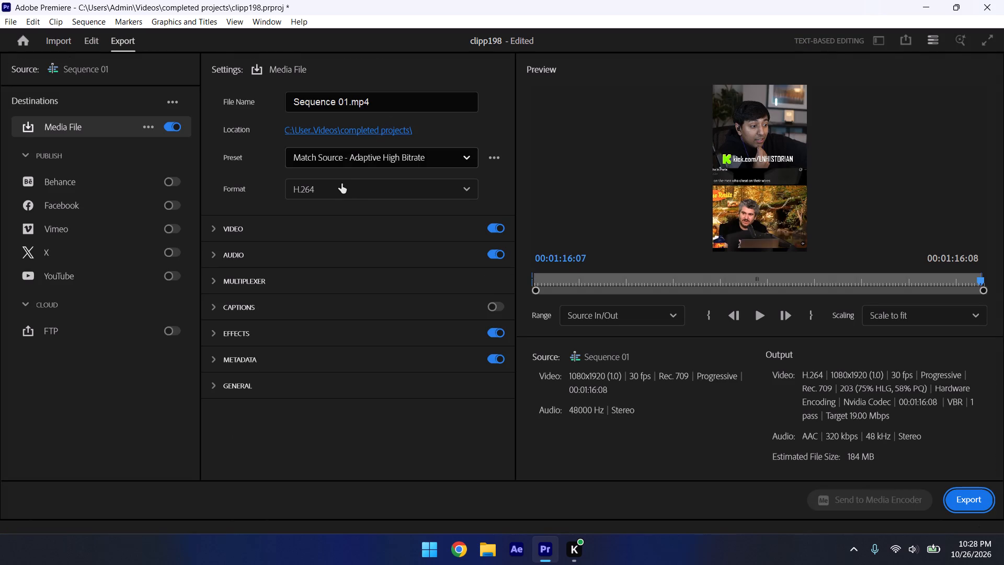
click(348, 103)
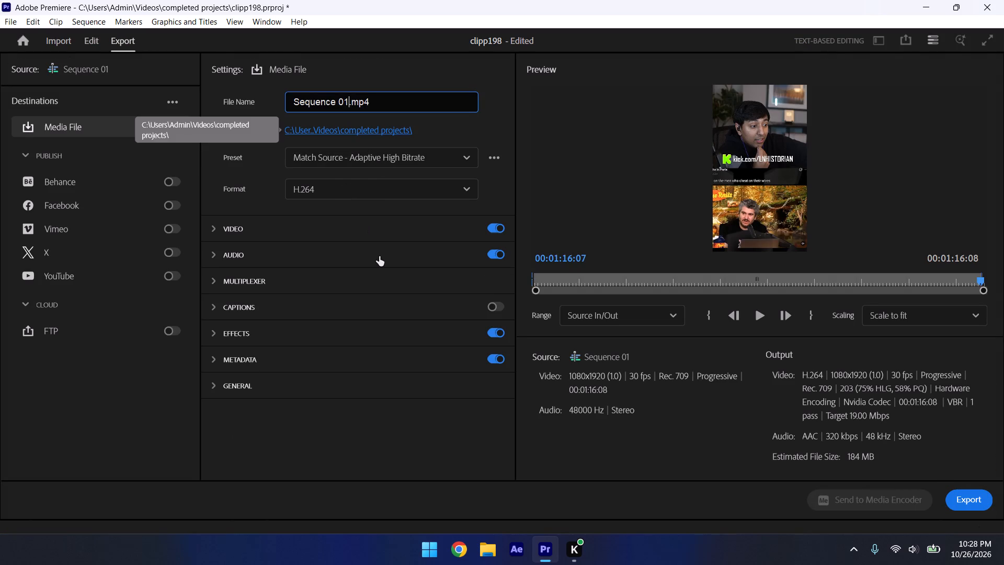
key(BackSpace)
key(BackSpace)
key(BackSpace)
key(BackSpace)
key(BackSpace)
key(BackSpace)
key(BackSpace)
key(BackSpace)
key(BackSpace)
key(BackSpace)
key(BackSpace)
key(BackSpace)
key(BackSpace)
key(BackSpace)
key(BackSpace)
key(BackSpace)
key(BackSpace)
key(BackSpace)
key(BackSpace)
key(BackSpace)
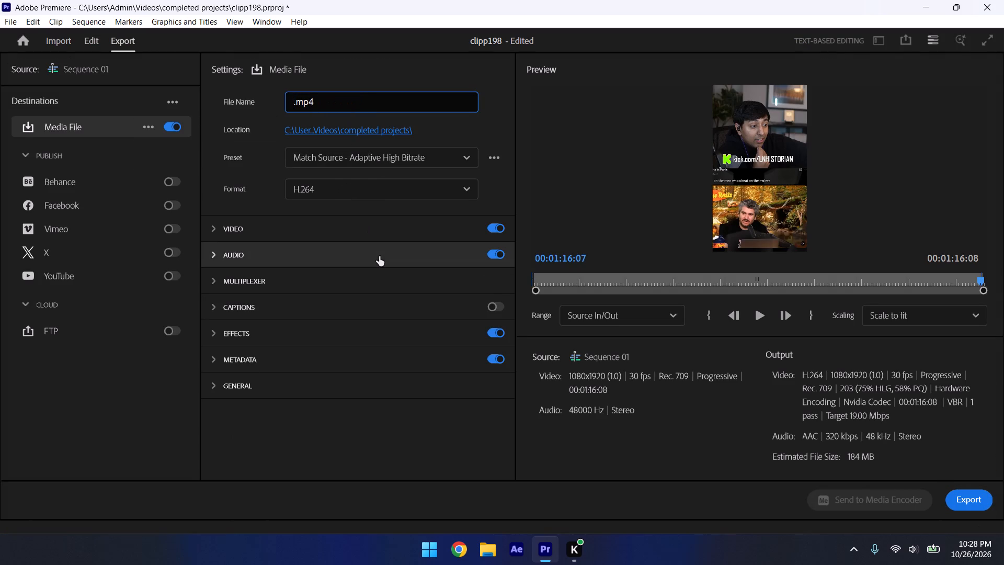
text(clip198)
key(Return)
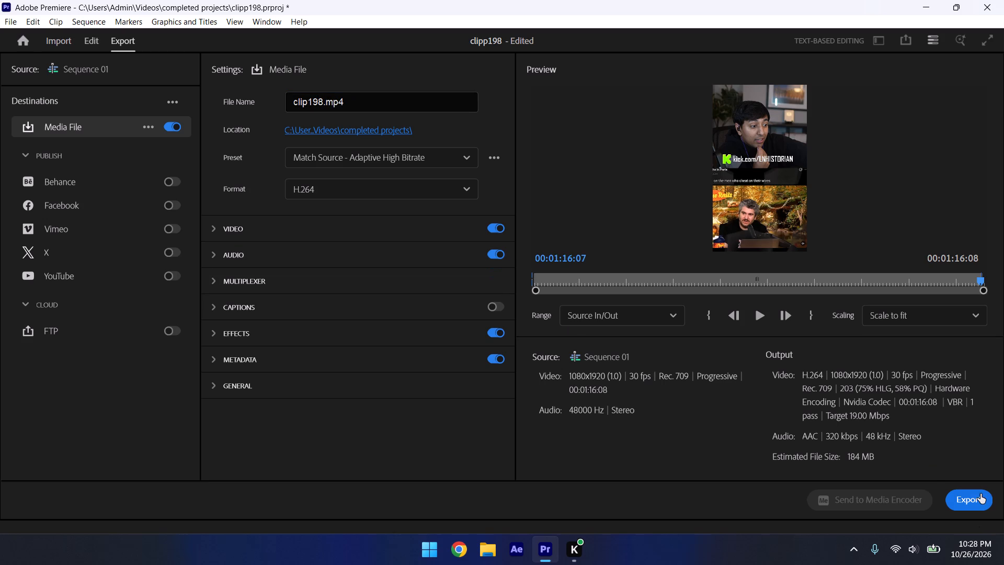
click(980, 494)
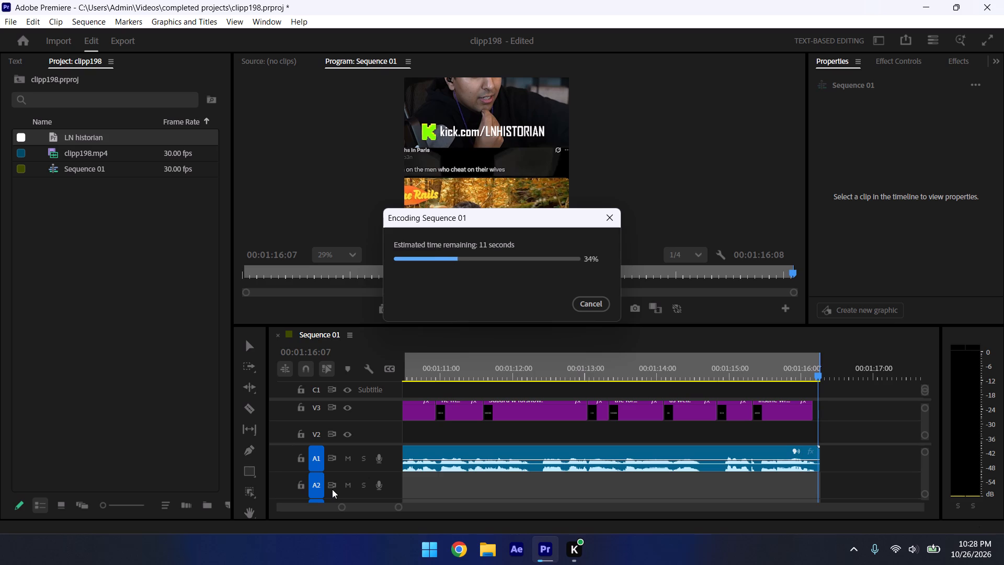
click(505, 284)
Switch to Chrome with the "Your Chrome" profile and open the bookmarked Clips folder in Google Drive.
click(465, 556)
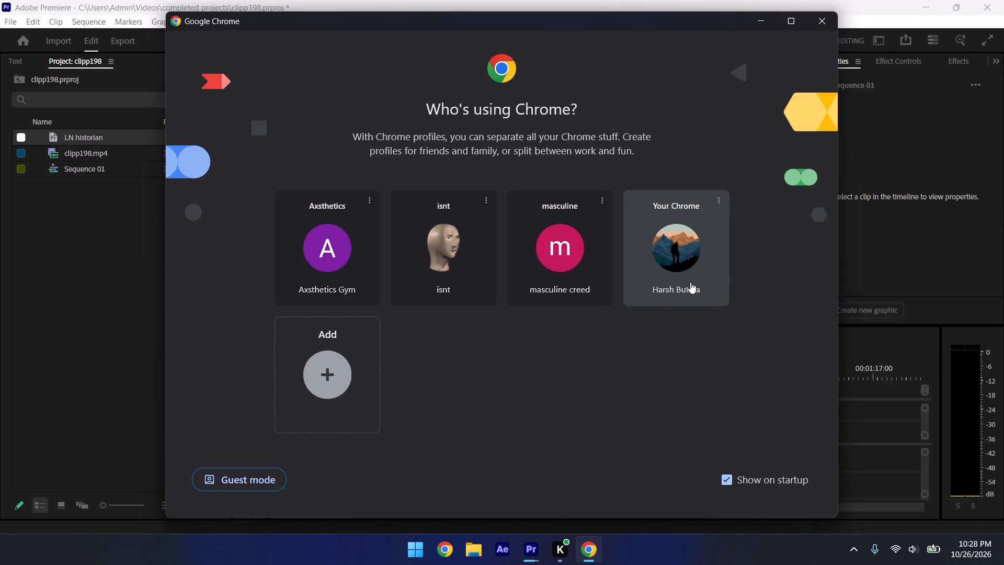
click(689, 282)
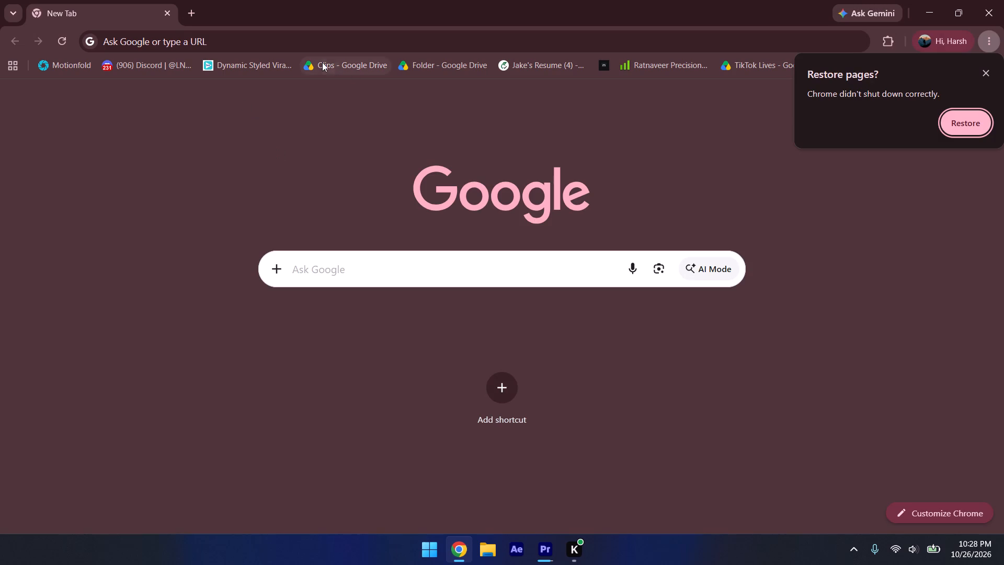
click(322, 62)
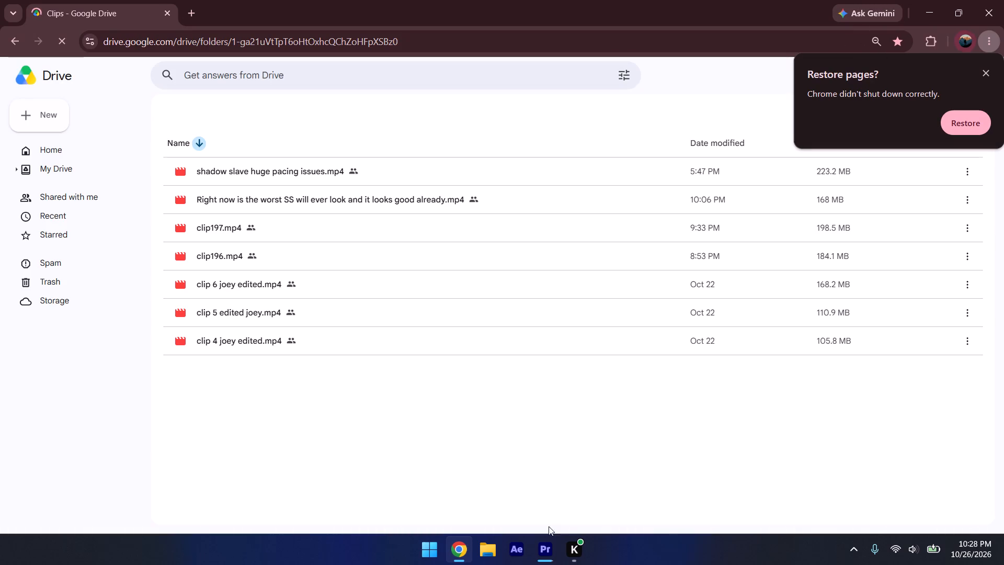
Upload clip198.mp4 from the completed projects folder in File Explorer to the Clips folder in Google Drive.
click(487, 556)
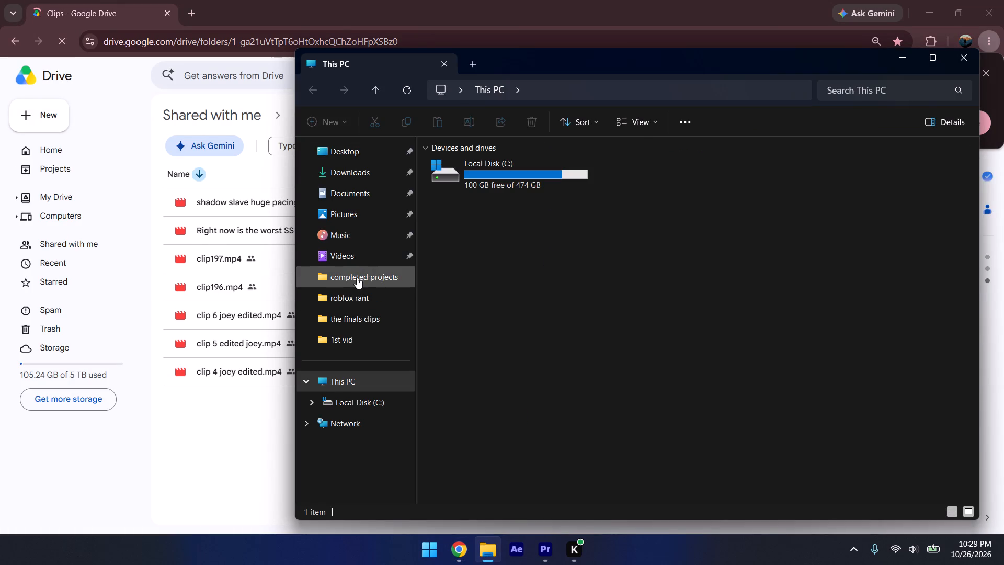
click(357, 277)
click(472, 163)
drag(444, 165, 432, 169)
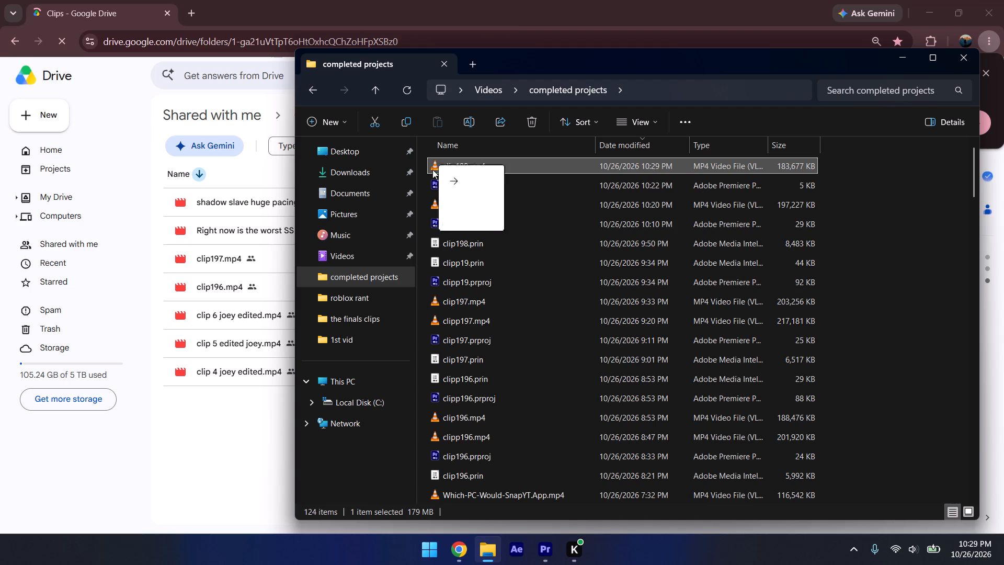
drag(432, 169, 198, 422)
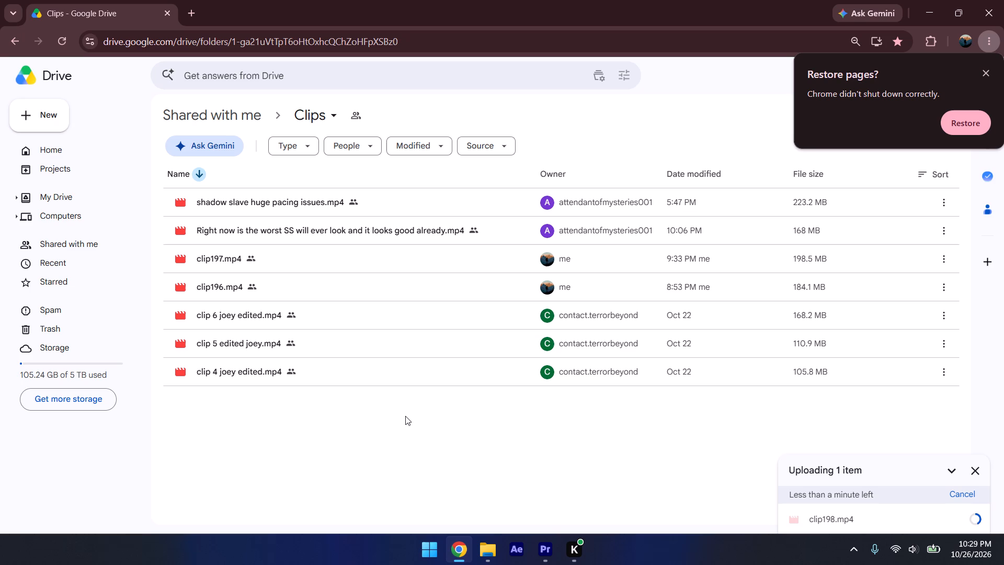
Dismiss Chrome's offer to restore pages without restoring them.
click(989, 74)
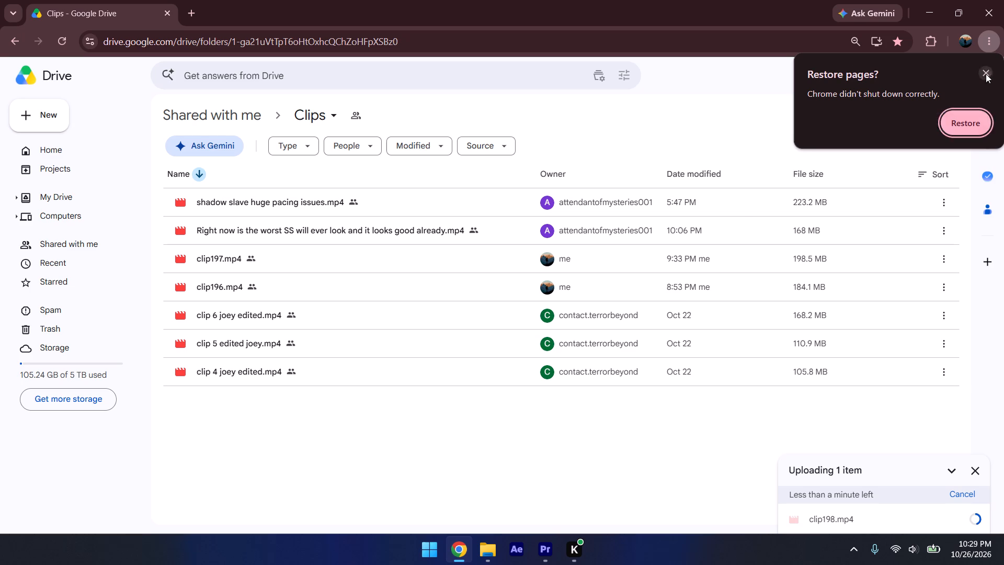
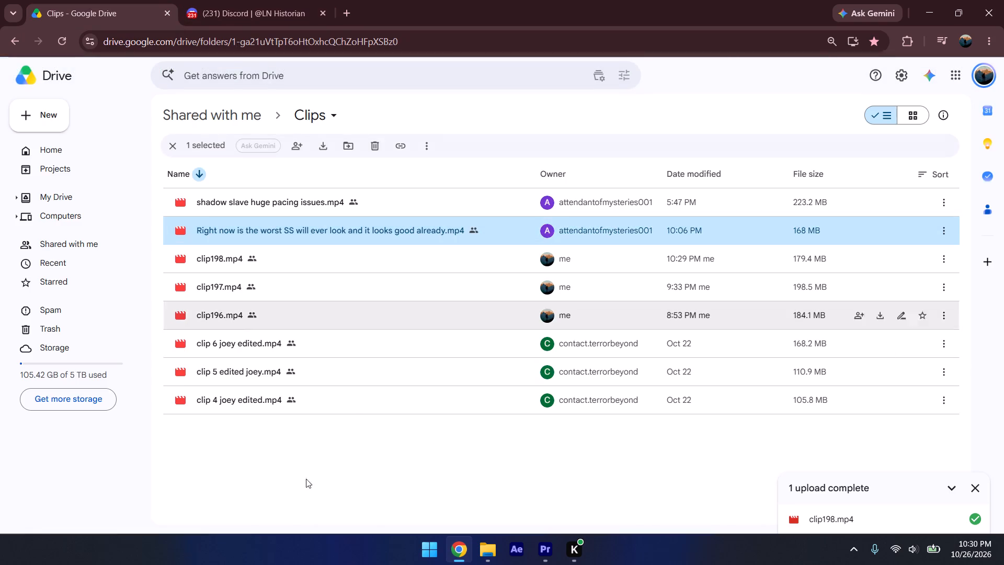
Preview the Clips folder videos "Right now is the worst SS…", "shadow slave huge pacing issues", clip198 and "clip 4 joey edited" to compare their editing.
double_click(286, 233)
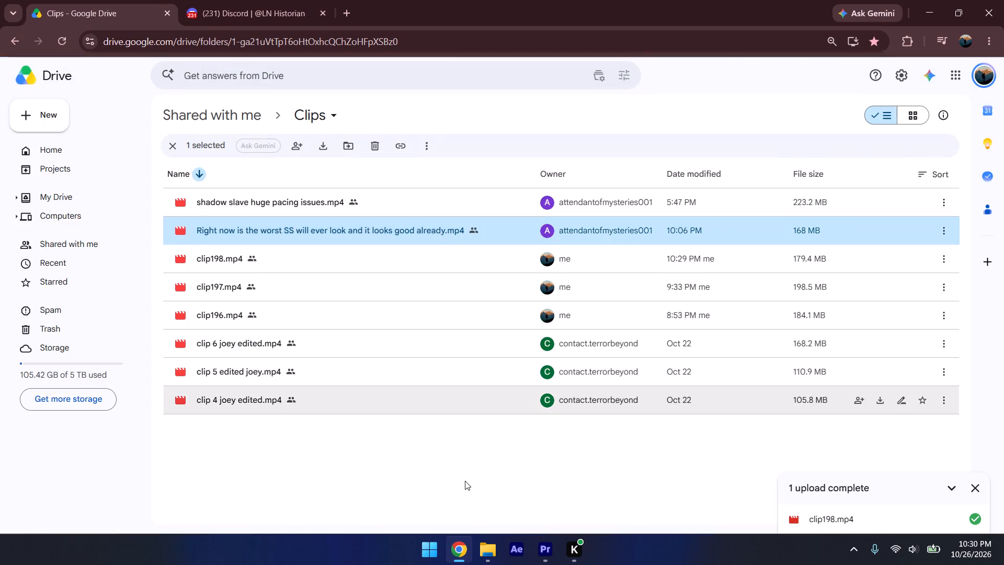
click(977, 490)
double_click(220, 227)
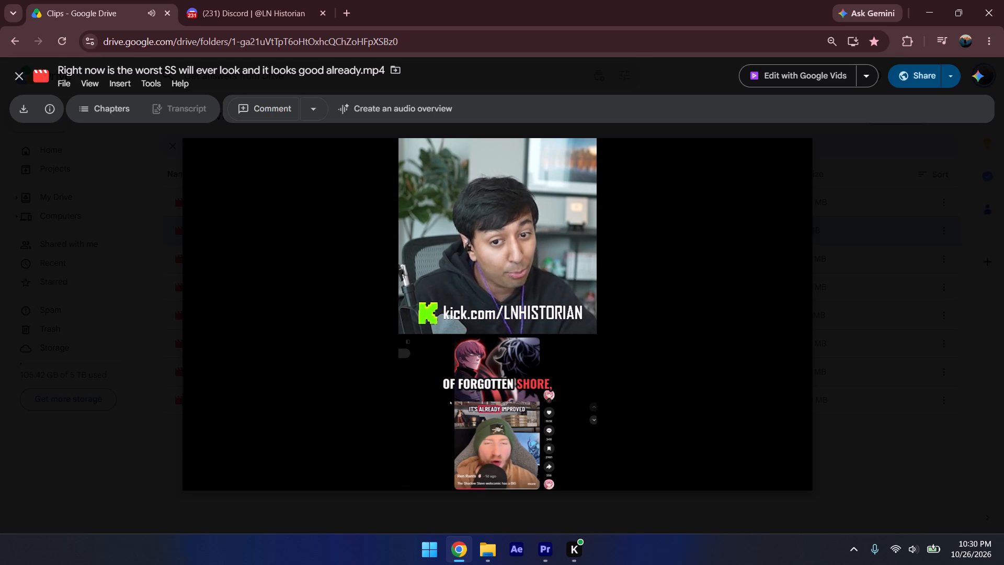
click(916, 355)
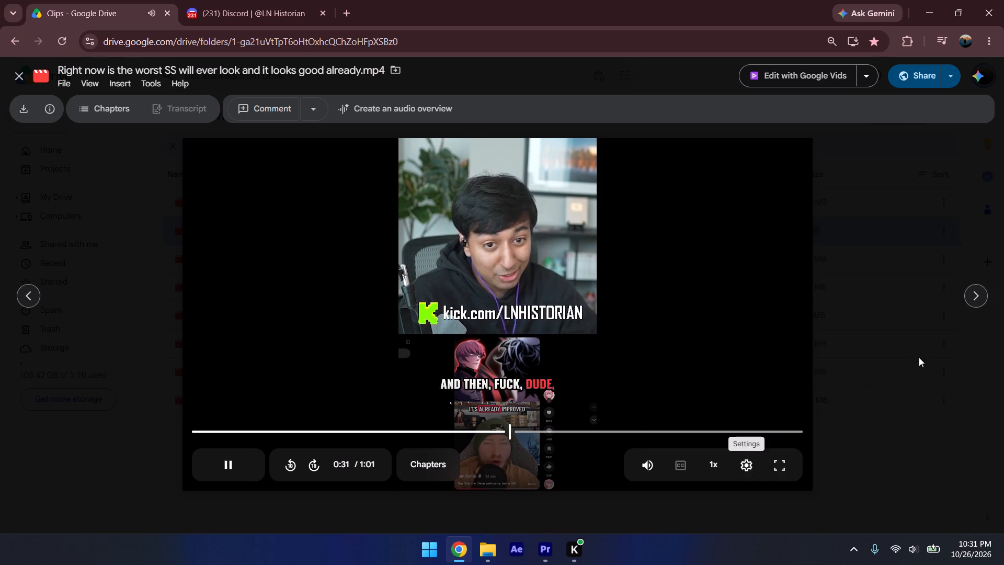
double_click(196, 199)
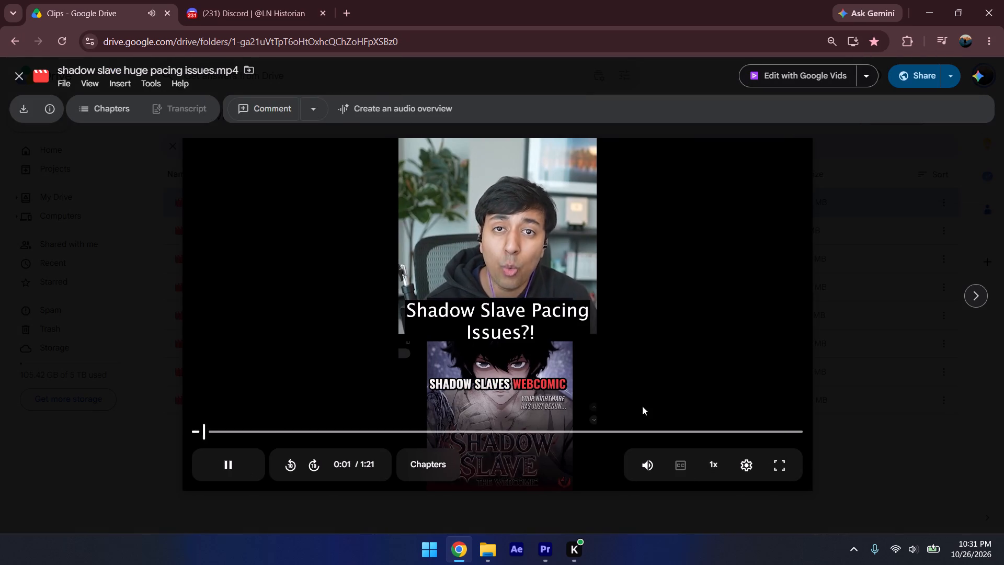
click(878, 350)
double_click(257, 264)
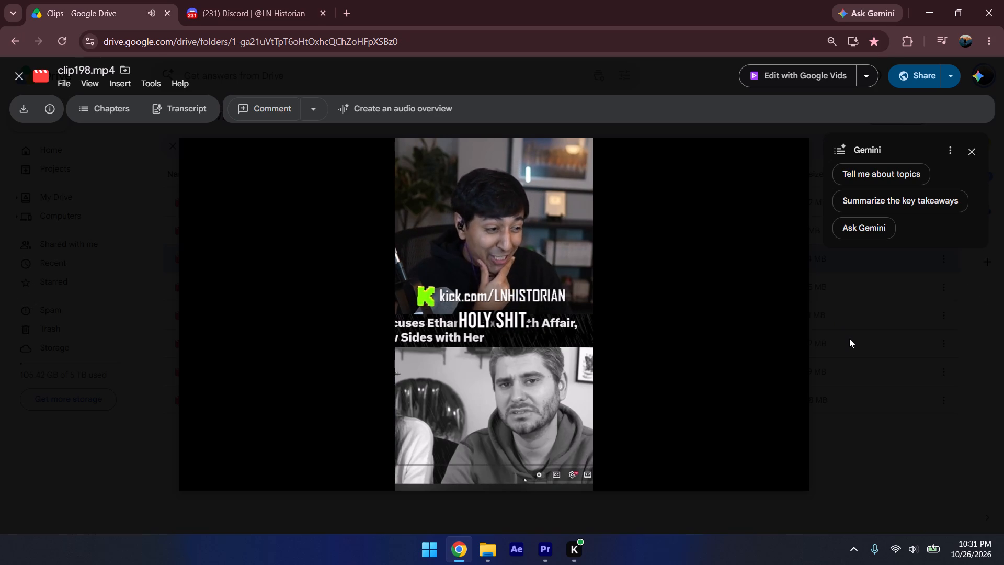
click(897, 391)
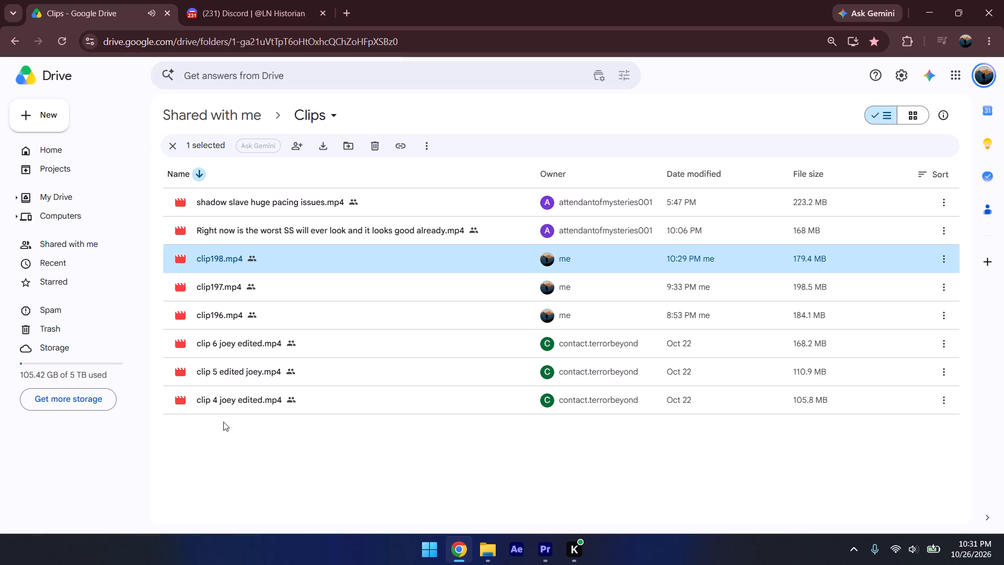
double_click(223, 393)
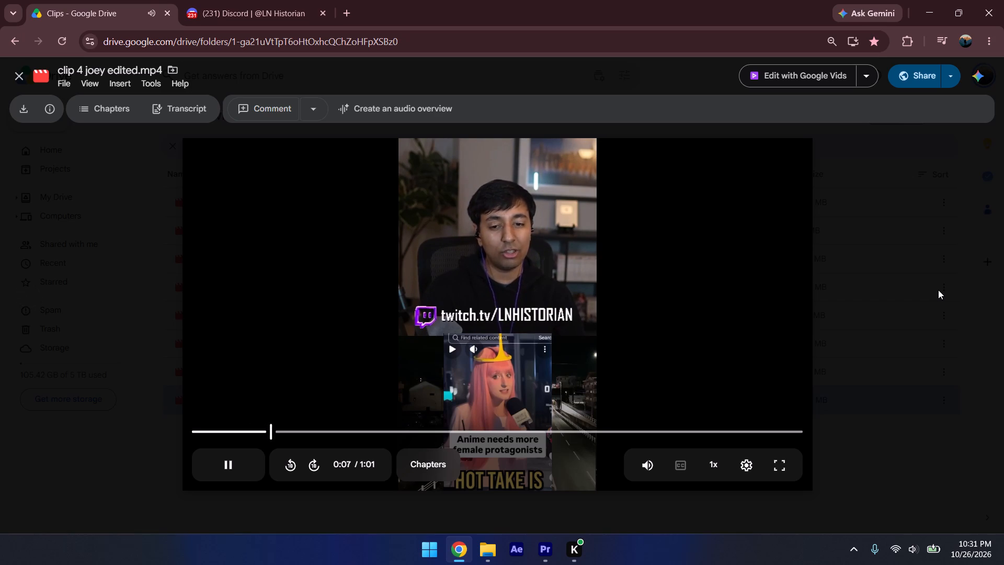
click(938, 290)
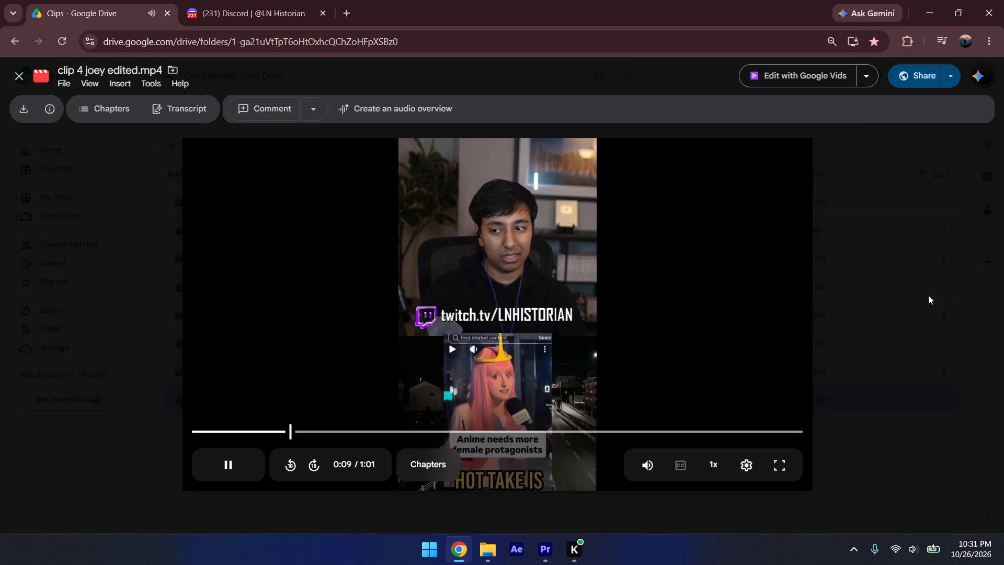
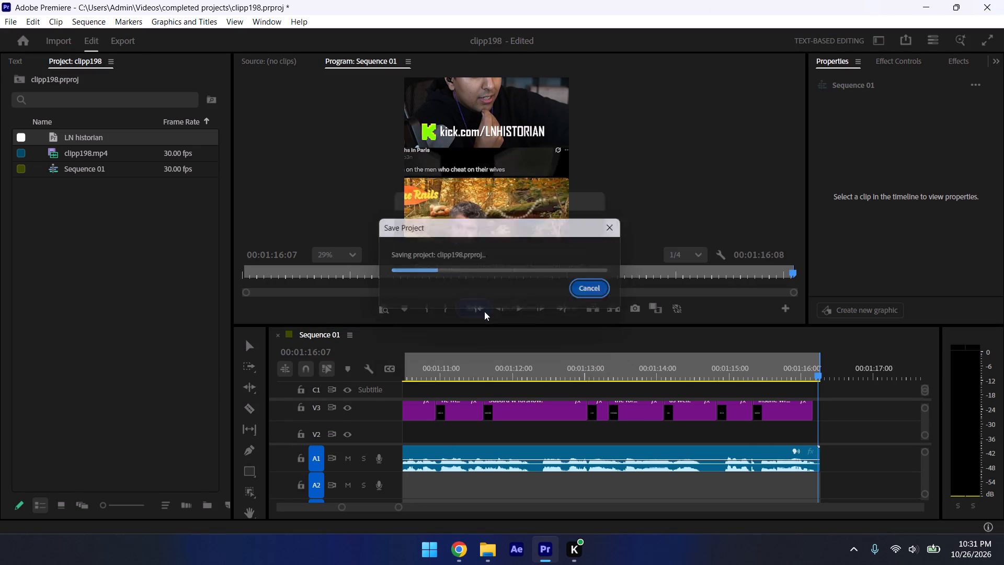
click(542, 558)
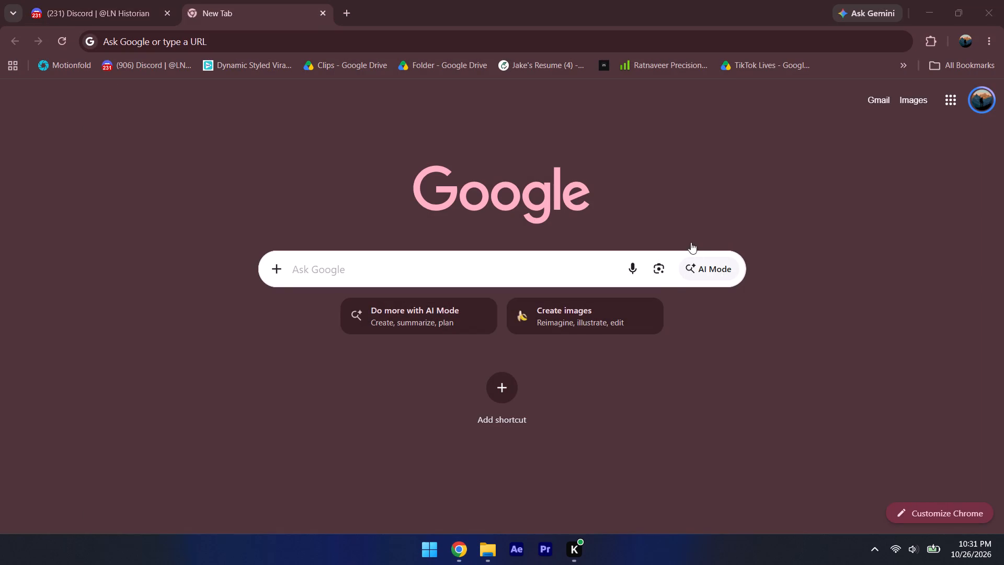